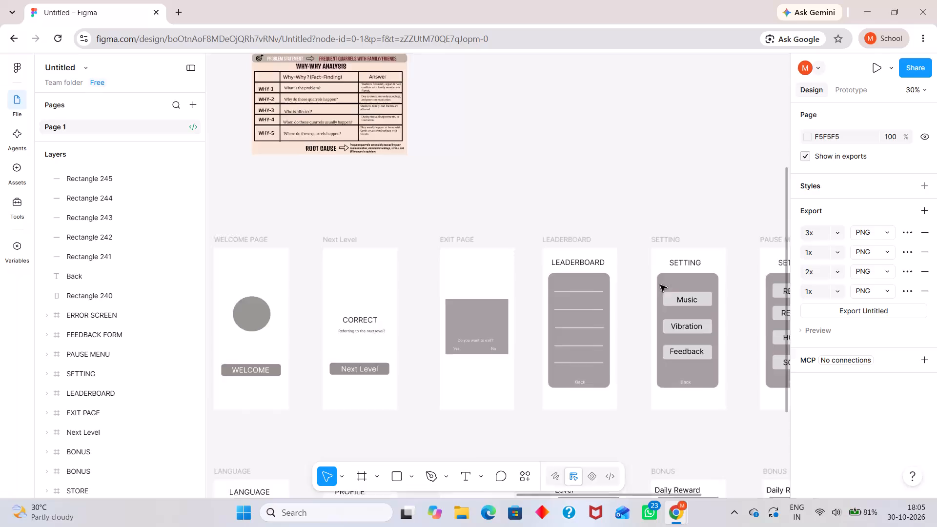
Duplicate the ERROR SCREEN frame and place the copy beside the original, at about X 8586, Y 1921.
{"action": "scroll", "coordinate": [699, 339], "scroll_direction": "left", "scroll_amount": 4}
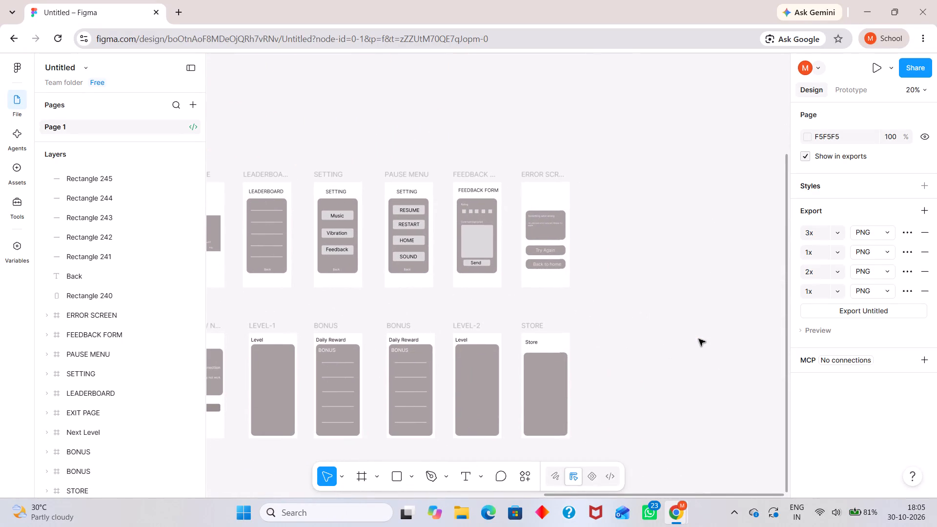
{"action": "scroll", "coordinate": [585, 204], "scroll_direction": "up", "scroll_amount": 2}
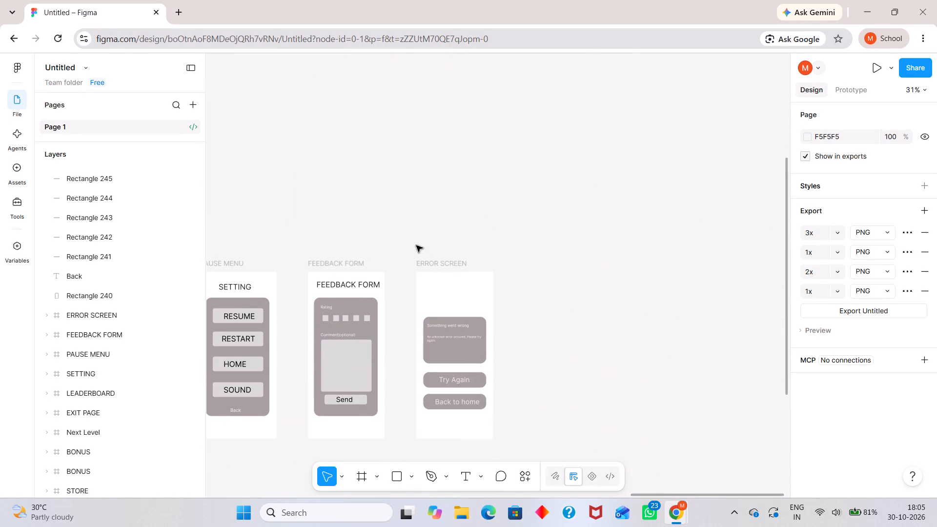
{"action": "left_click", "coordinate": [498, 260]}
{"action": "scroll", "coordinate": [498, 260], "scroll_direction": "left", "scroll_amount": 1}
{"action": "scroll", "coordinate": [498, 260], "scroll_direction": "down", "scroll_amount": 1}
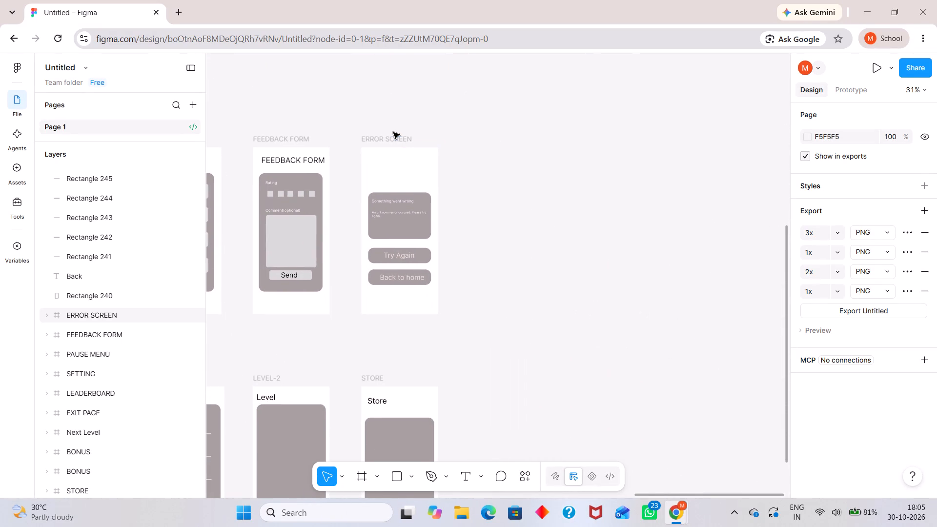
{"action": "left_click", "coordinate": [389, 139]}
{"action": "left_click_drag", "start_coordinate": [389, 139], "coordinate": [467, 138], "text": "alt"}
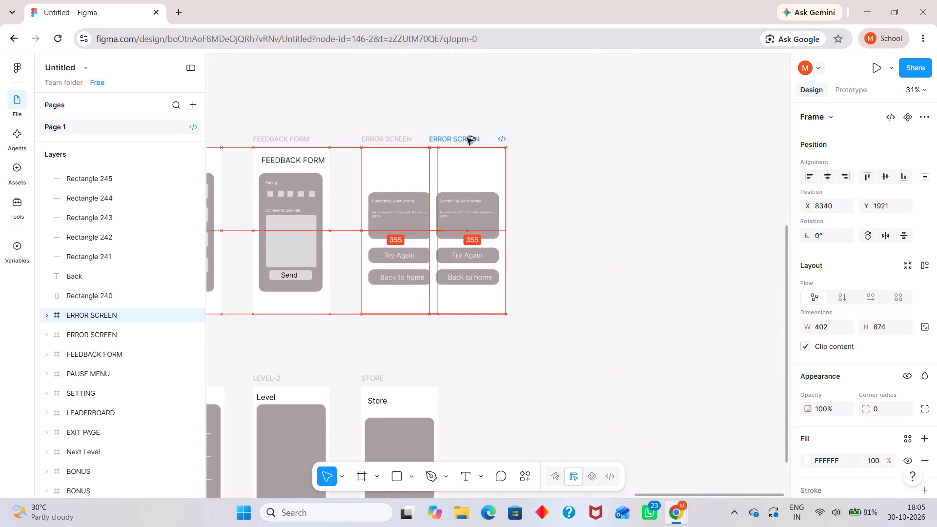
{"action": "left_click_drag", "start_coordinate": [467, 138], "coordinate": [504, 138], "text": "alt"}
{"action": "left_click", "coordinate": [594, 85]}
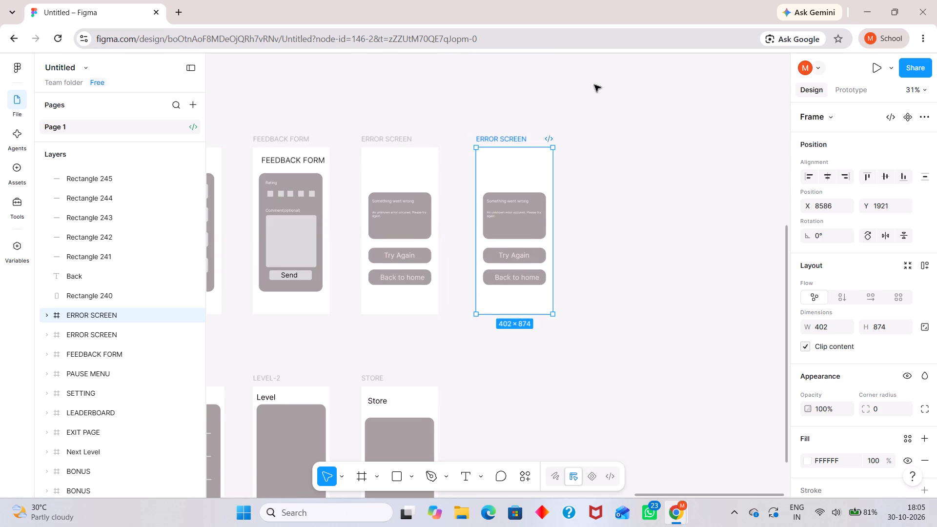
Rename the duplicated ERROR SCREEN frame as USER NAME.
{"action": "double_click", "coordinate": [509, 141]}
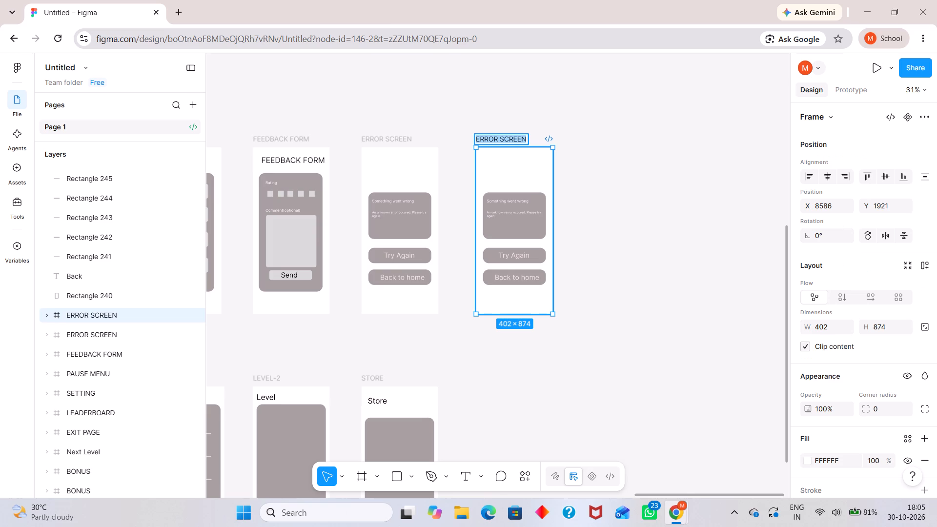
{"action": "type", "text": "user name"}
{"action": "key", "text": "ctrl+a"}
{"action": "type", "text": "USER NAME"}
{"action": "key", "text": "Return"}
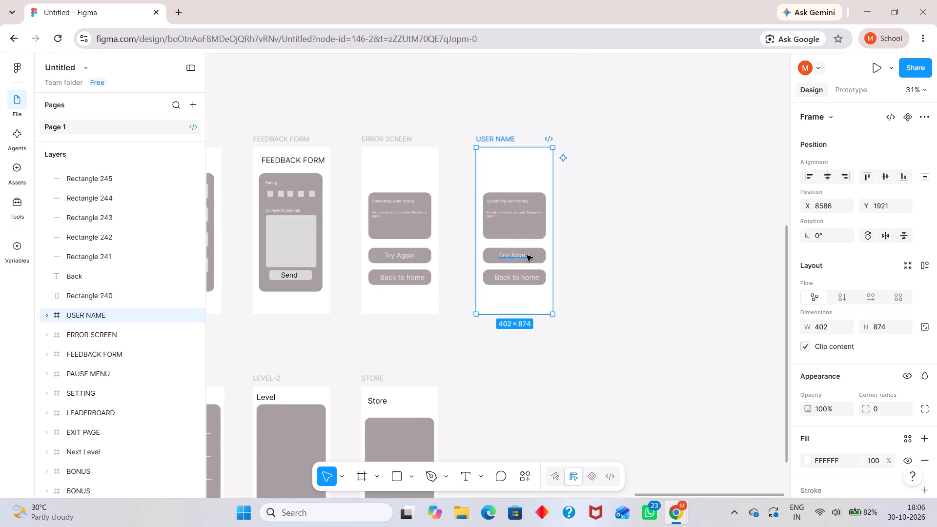
Move the Try Again text and the Back to home text with its background down about 24 px in the USER NAME frame.
{"action": "left_click", "coordinate": [514, 256]}
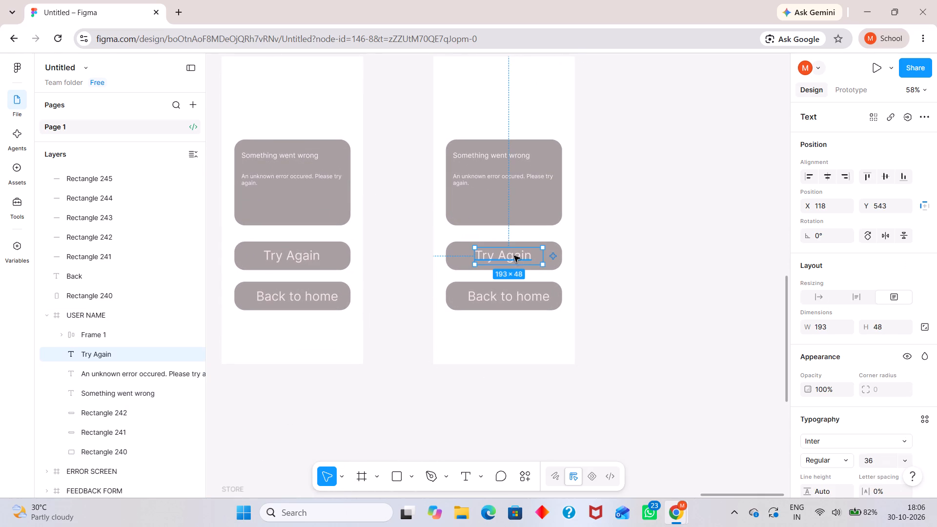
{"action": "left_click", "coordinate": [513, 298], "text": "shift"}
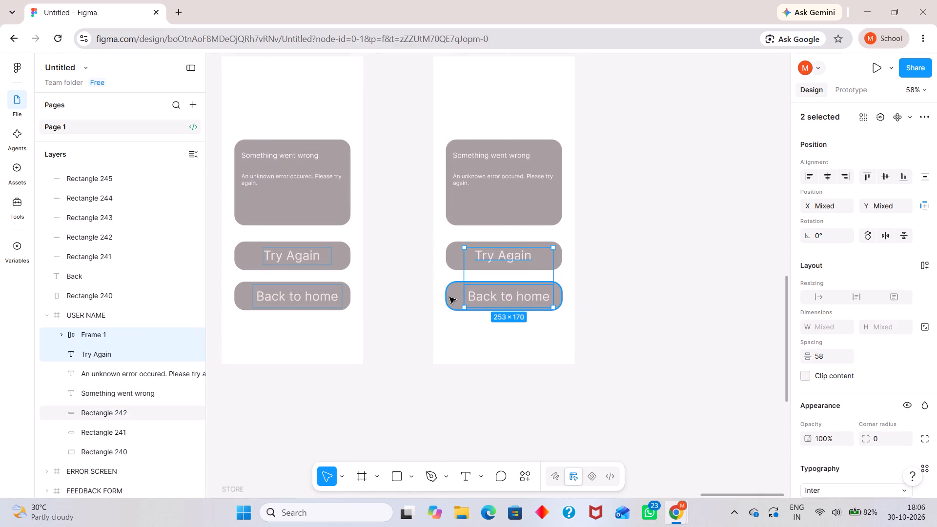
{"action": "left_click_drag", "start_coordinate": [452, 298], "coordinate": [453, 304], "text": "shift"}
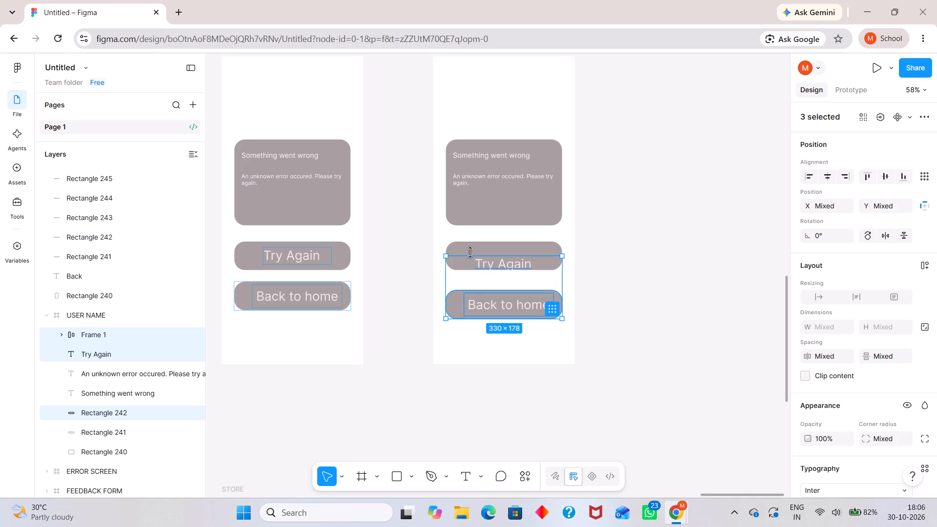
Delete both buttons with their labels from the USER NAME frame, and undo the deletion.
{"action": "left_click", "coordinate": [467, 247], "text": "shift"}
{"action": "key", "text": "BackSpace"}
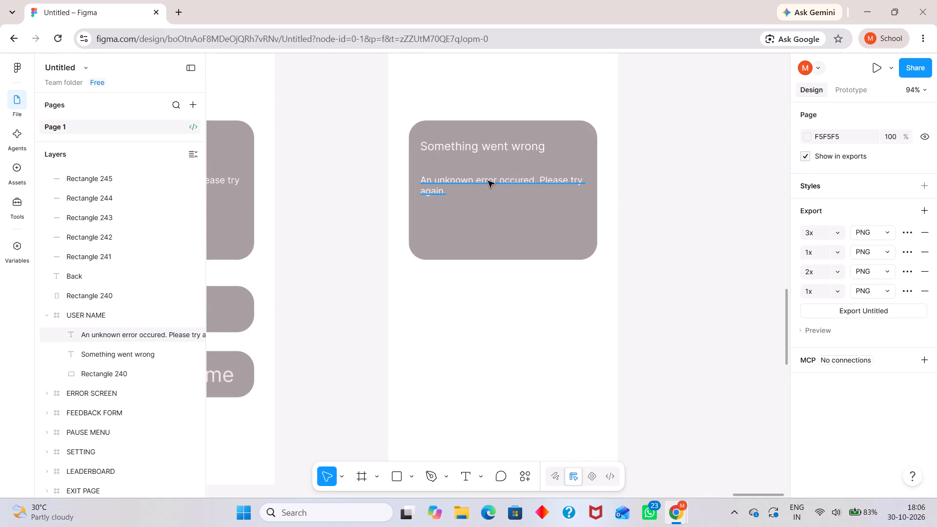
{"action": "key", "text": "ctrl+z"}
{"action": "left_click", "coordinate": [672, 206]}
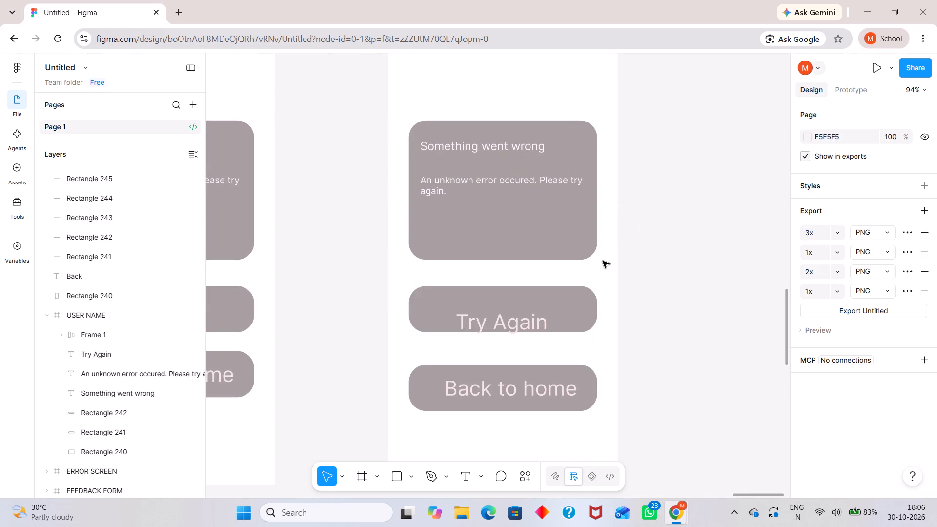
Delete the unknown-error message and the "Something went wrong" heading from the USER NAME frame.
{"action": "left_click", "coordinate": [536, 179]}
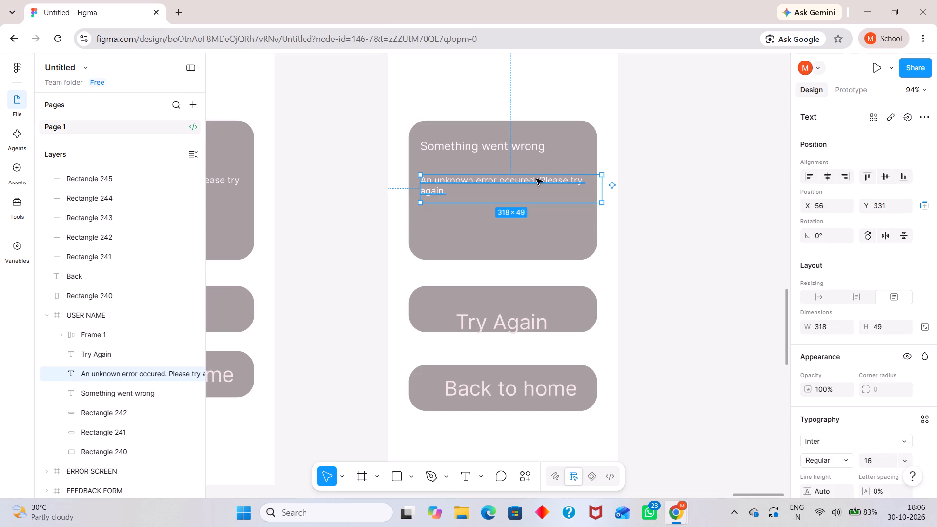
{"action": "key", "text": "BackSpace"}
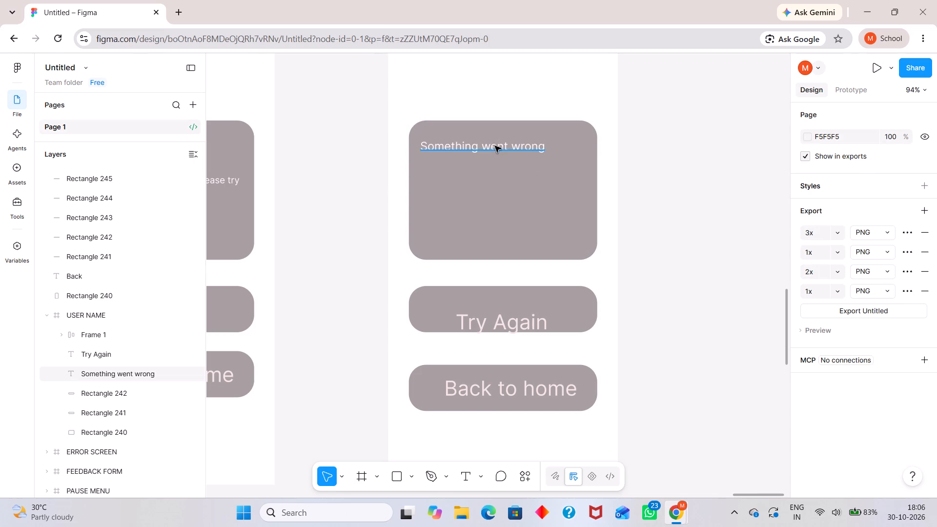
{"action": "left_click", "coordinate": [495, 146]}
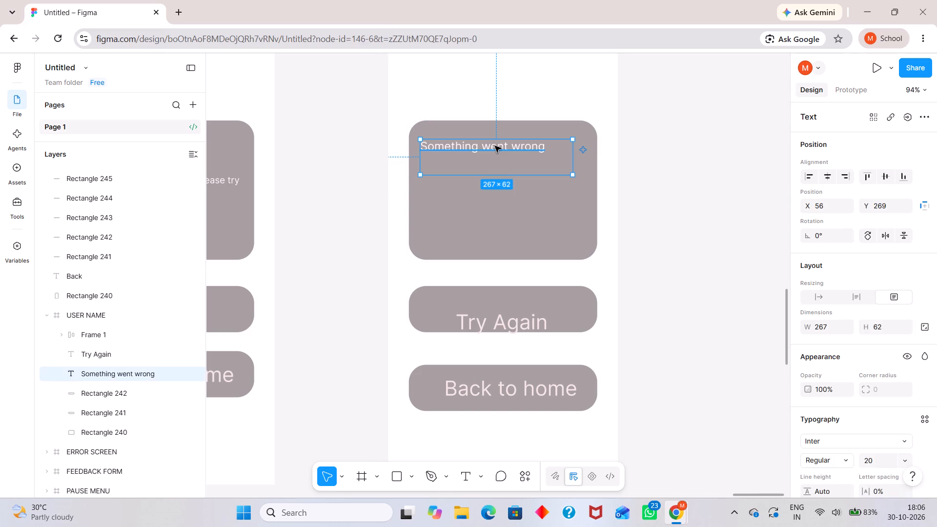
{"action": "left_click", "coordinate": [495, 146]}
{"action": "key", "text": "BackSpace"}
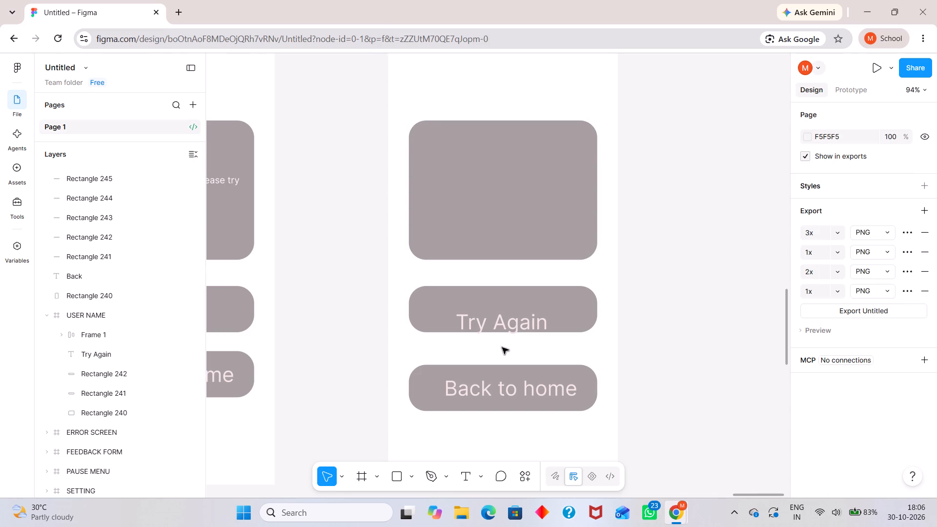
Replace the Try Again text in the USER NAME frame with "LOGIN".
{"action": "double_click", "coordinate": [503, 322]}
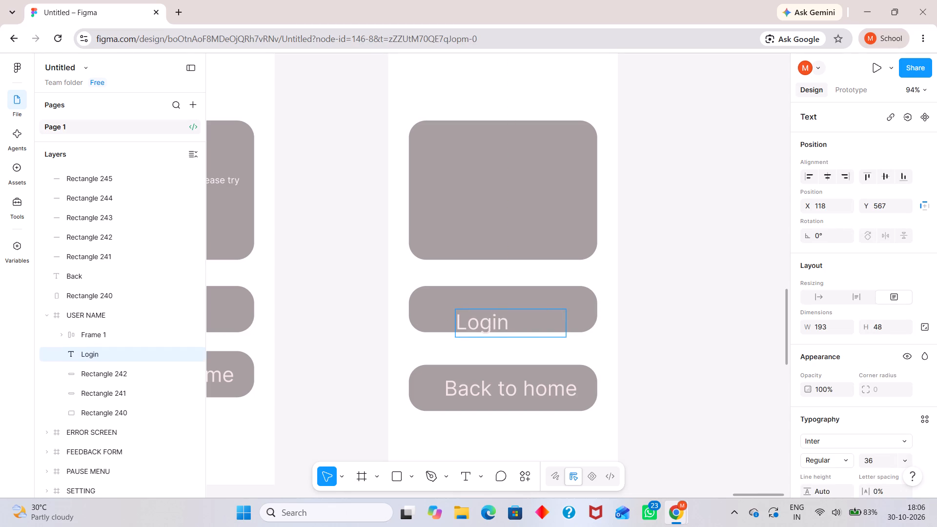
{"action": "key", "text": "ctrl+a"}
{"action": "type", "text": "LOGIN"}
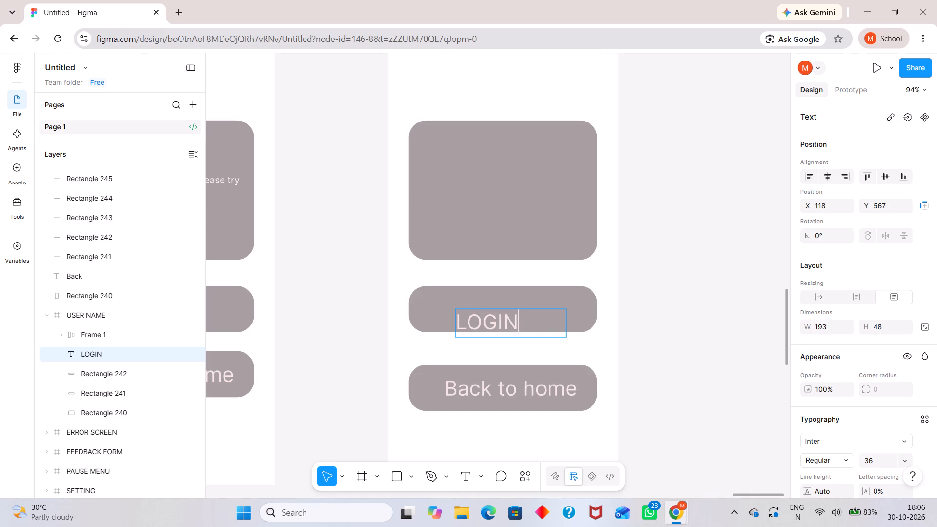
Set the LOGIN text's fill colour to near-black 110101.
{"action": "key", "text": "ctrl+a"}
{"action": "scroll", "coordinate": [813, 406], "scroll_direction": "down", "scroll_amount": 3}
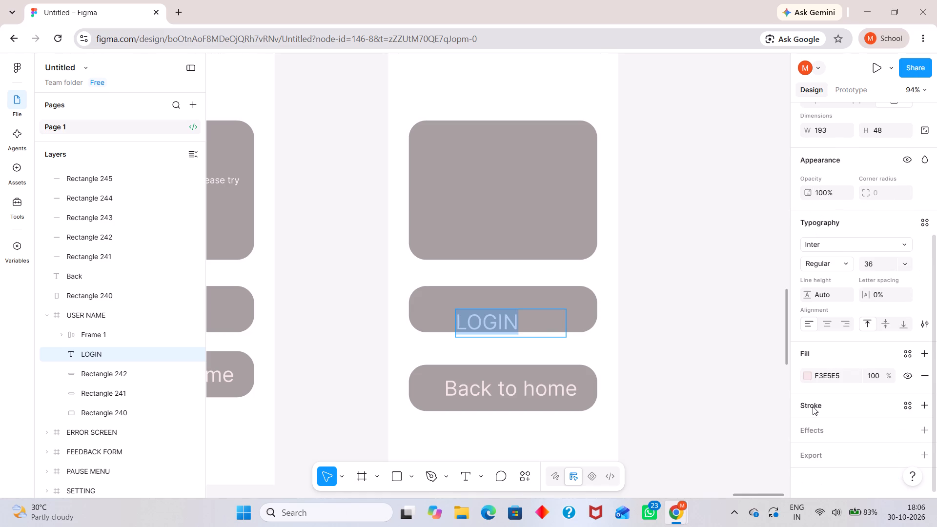
{"action": "left_click", "coordinate": [809, 379]}
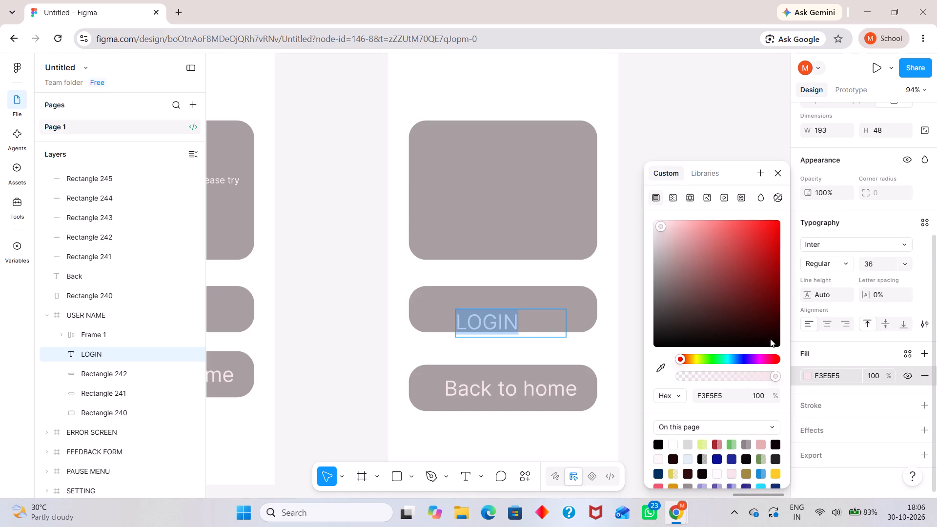
{"action": "left_click", "coordinate": [770, 339]}
{"action": "left_click", "coordinate": [727, 145]}
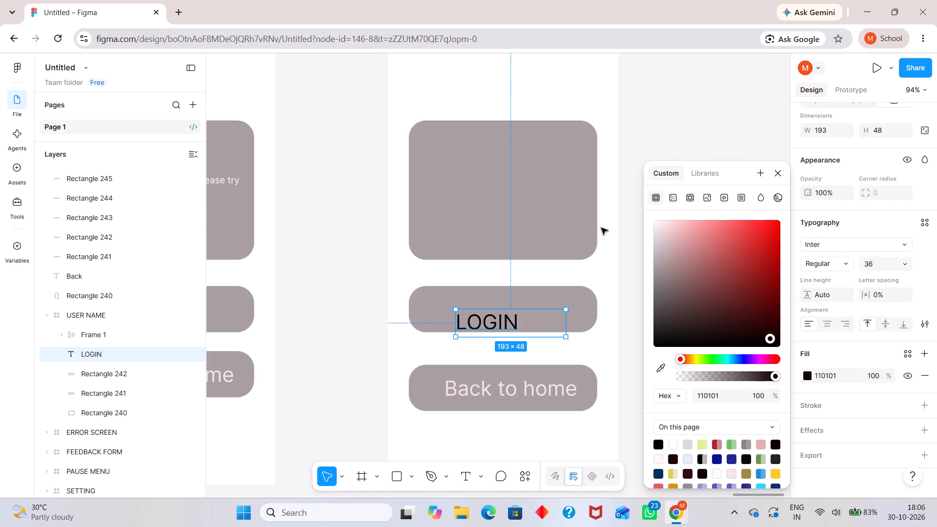
{"action": "left_click", "coordinate": [684, 118]}
Delete the large grey message rectangle from the USER NAME frame.
{"action": "left_click", "coordinate": [549, 213]}
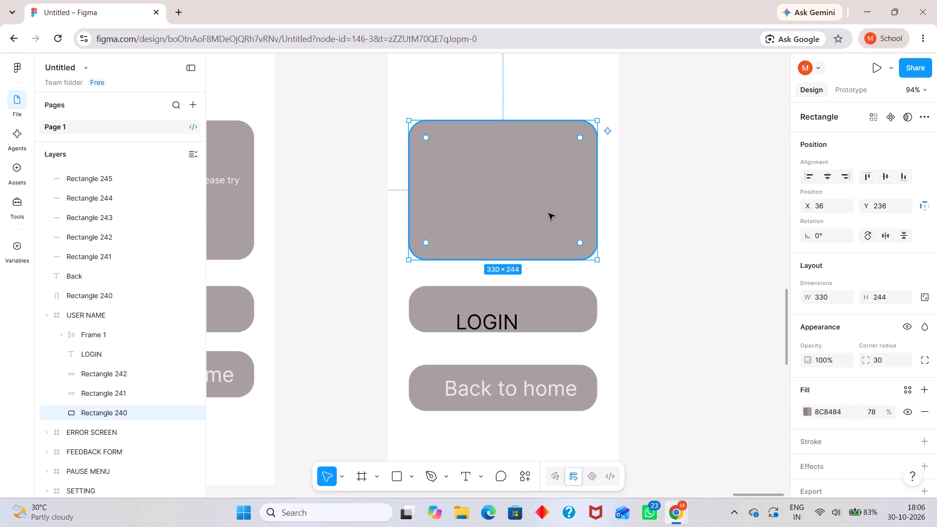
{"action": "key", "text": "BackSpace"}
Move the LOGIN text to the upper-left area of the USER NAME frame as a heading, at about X 22, Y 78.
{"action": "scroll", "coordinate": [586, 181], "scroll_direction": "up", "scroll_amount": 1}
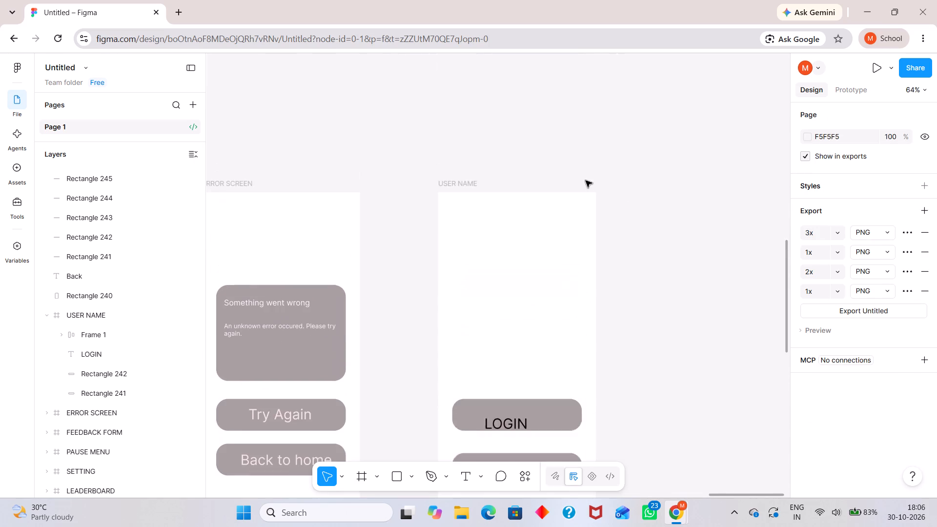
{"action": "scroll", "coordinate": [586, 181], "scroll_direction": "up", "scroll_amount": 1}
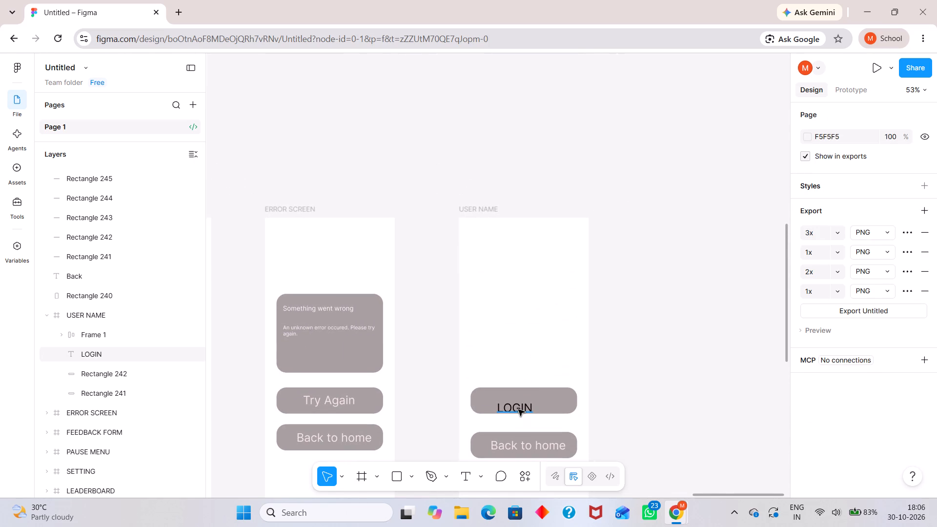
{"action": "left_click_drag", "start_coordinate": [518, 409], "coordinate": [489, 251]}
{"action": "double_click", "coordinate": [489, 251]}
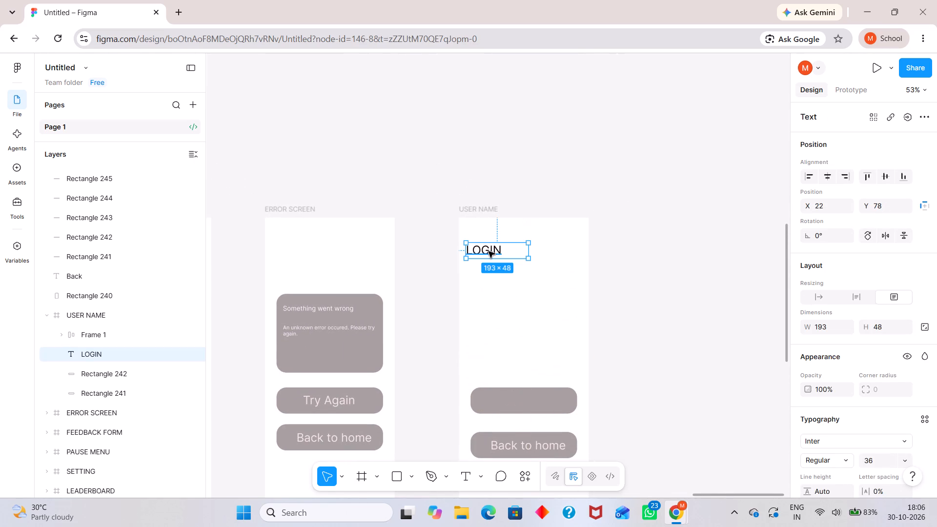
{"action": "left_click", "coordinate": [570, 186]}
{"action": "left_click", "coordinate": [662, 229]}
Move the empty rounded rectangle up beneath the LOGIN heading, to about X 36, Y 173.
{"action": "left_click", "coordinate": [519, 396]}
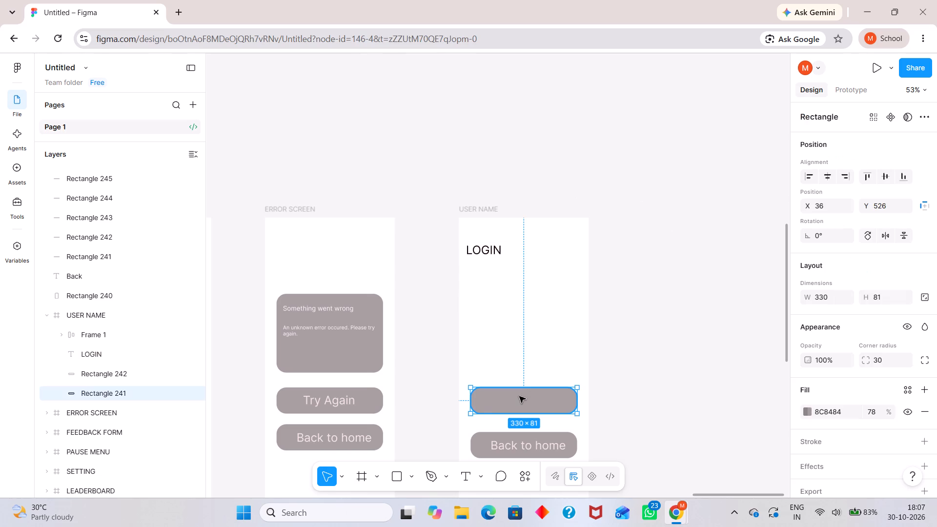
{"action": "left_click_drag", "start_coordinate": [513, 403], "coordinate": [508, 300]}
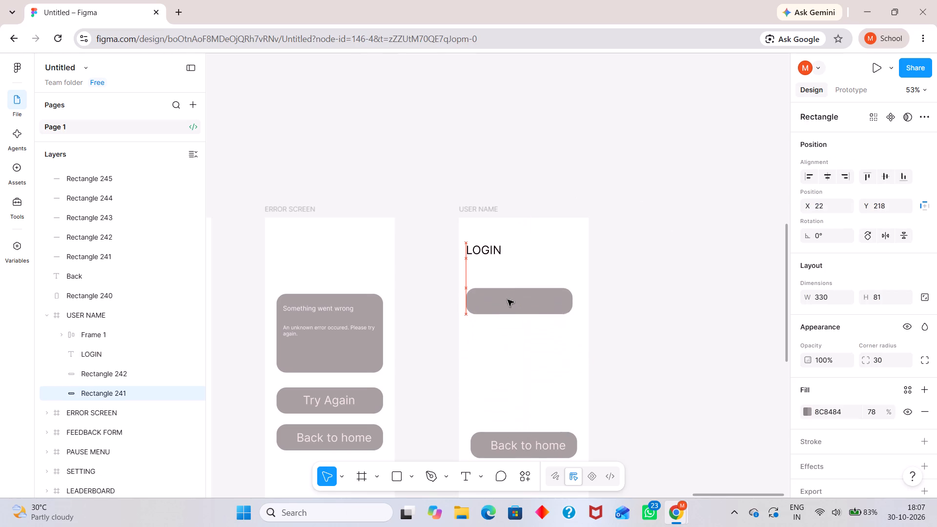
{"action": "left_click_drag", "start_coordinate": [508, 300], "coordinate": [507, 287]}
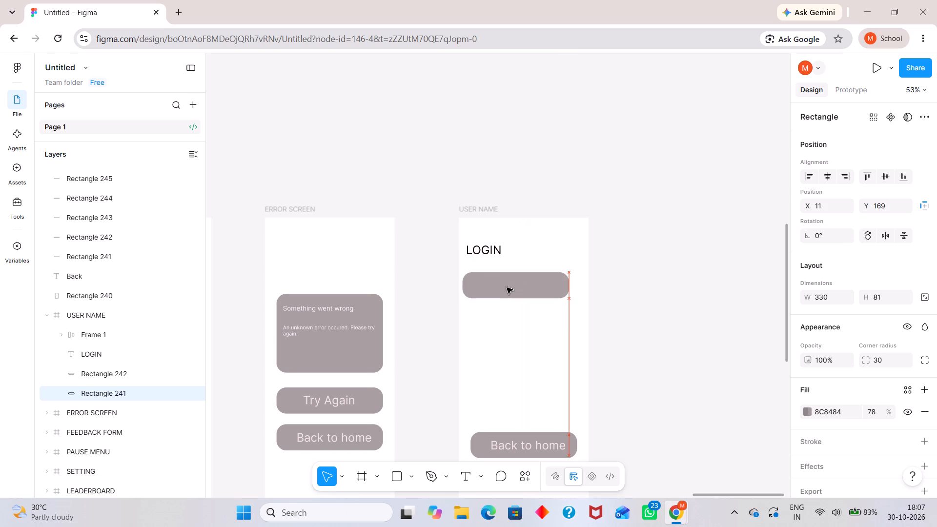
{"action": "left_click_drag", "start_coordinate": [507, 287], "coordinate": [514, 288]}
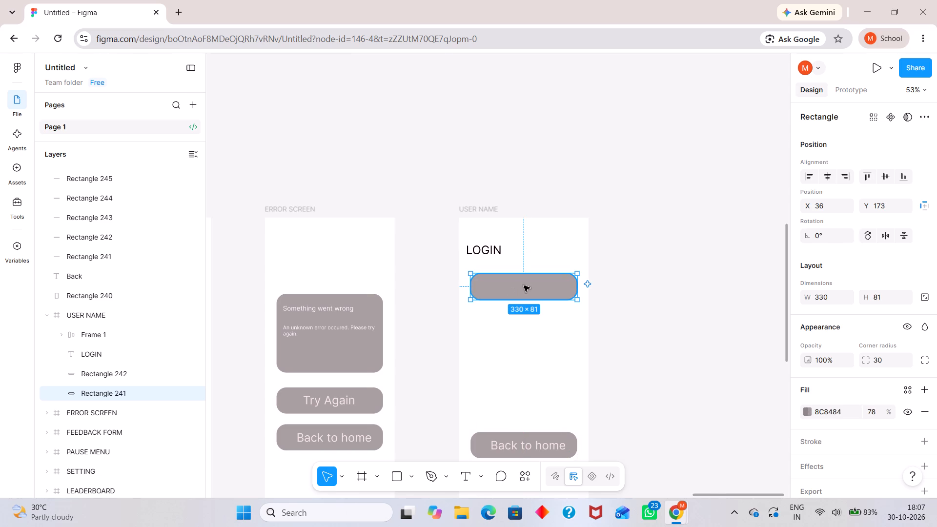
{"action": "left_click", "coordinate": [654, 243]}
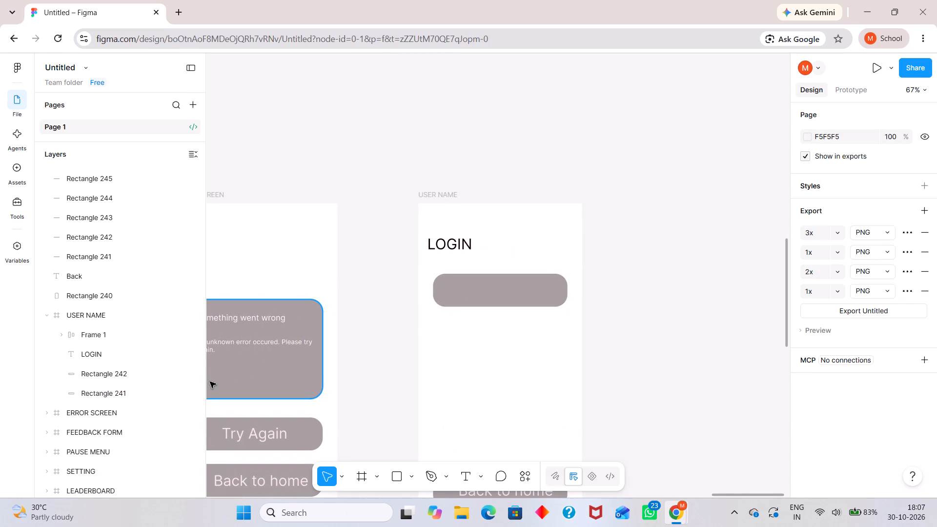
Copy the "Something went wrong" text from the ERROR SCREEN frame onto the rectangle under LOGIN, at about X 72, Y 205.
{"action": "left_click", "coordinate": [250, 319]}
{"action": "left_click_drag", "start_coordinate": [250, 319], "coordinate": [283, 312], "text": "alt"}
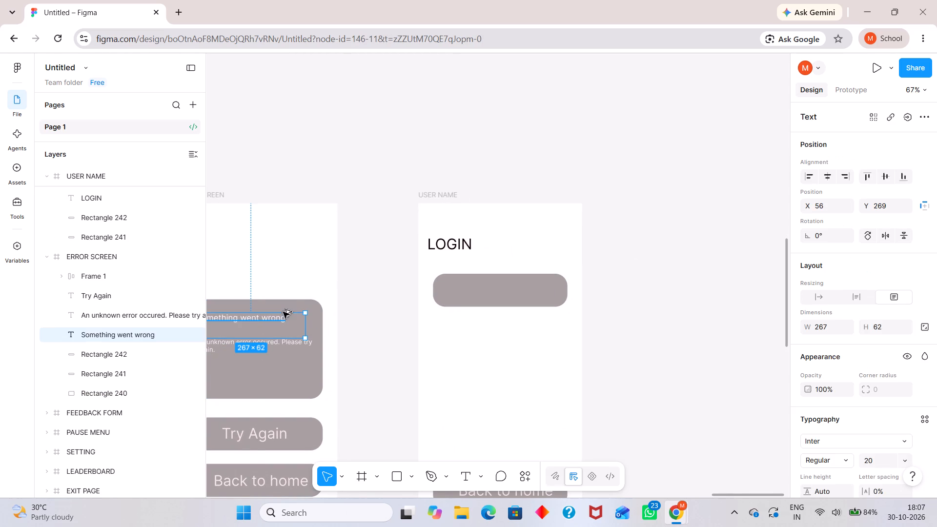
{"action": "left_click_drag", "start_coordinate": [283, 312], "coordinate": [501, 292], "text": "alt"}
Change the copied text on the rectangle to "Enter your user name".
{"action": "double_click", "coordinate": [501, 292]}
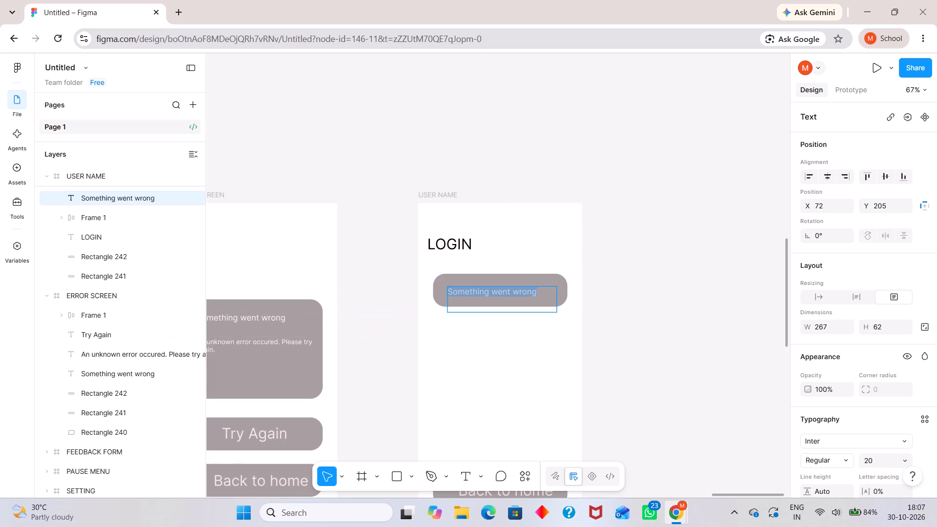
{"action": "key", "text": "e"}
{"action": "type", "text": "nter"}
{"action": "key", "text": "space"}
{"action": "type", "text": "your user name"}
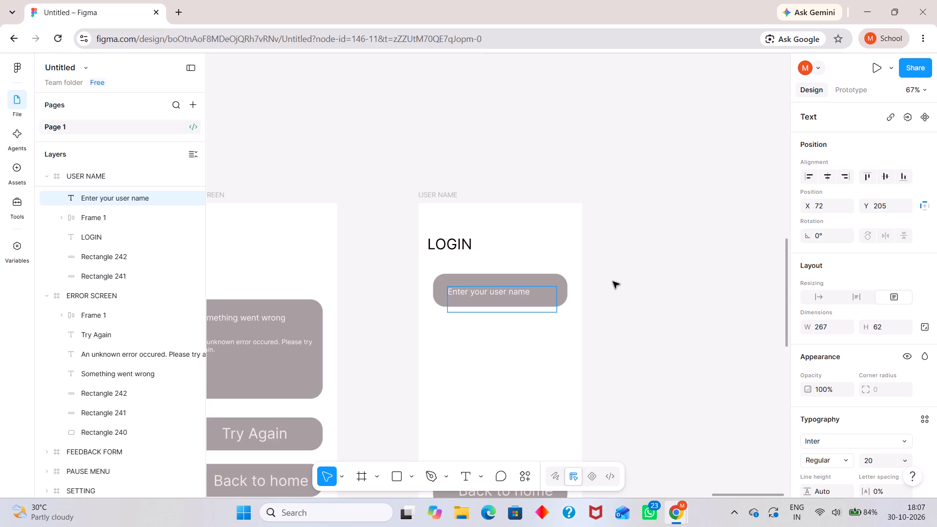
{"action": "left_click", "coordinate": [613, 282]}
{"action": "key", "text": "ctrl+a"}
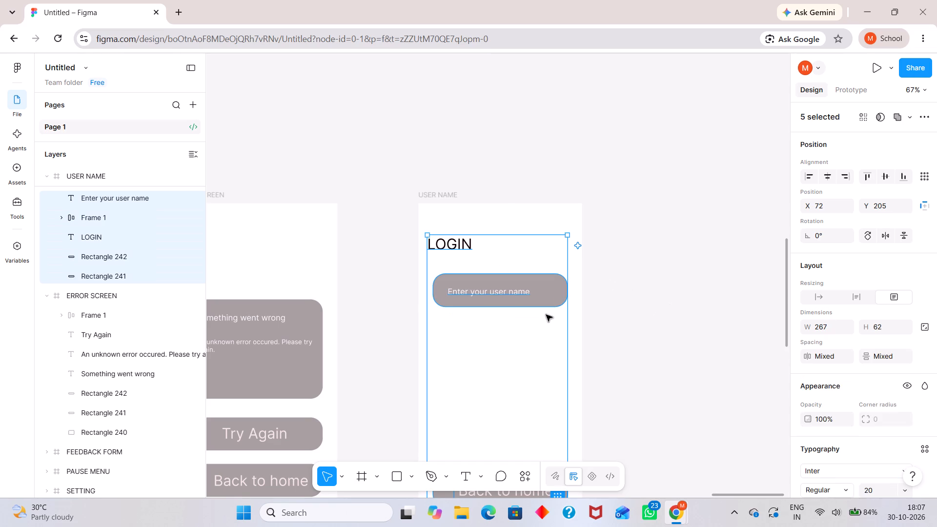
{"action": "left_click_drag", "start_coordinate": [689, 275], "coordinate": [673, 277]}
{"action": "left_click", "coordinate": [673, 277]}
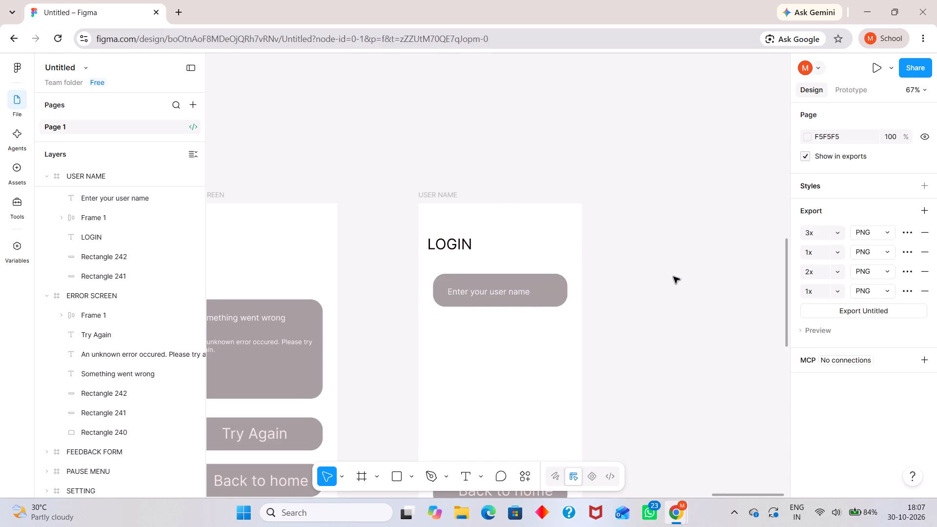
Set the font size of the "Enter your user name" text to 24.
{"action": "double_click", "coordinate": [514, 292]}
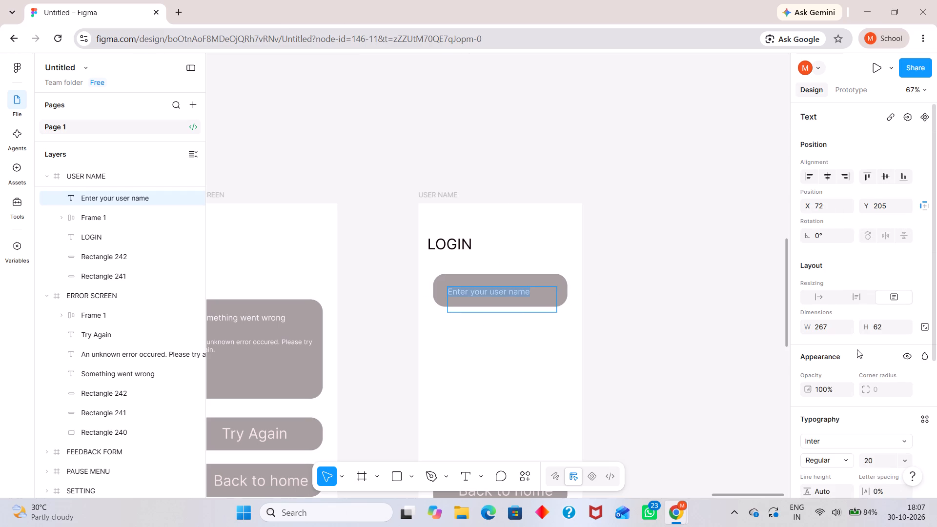
{"action": "scroll", "coordinate": [857, 359], "scroll_direction": "down", "scroll_amount": 3}
{"action": "left_click", "coordinate": [898, 266]}
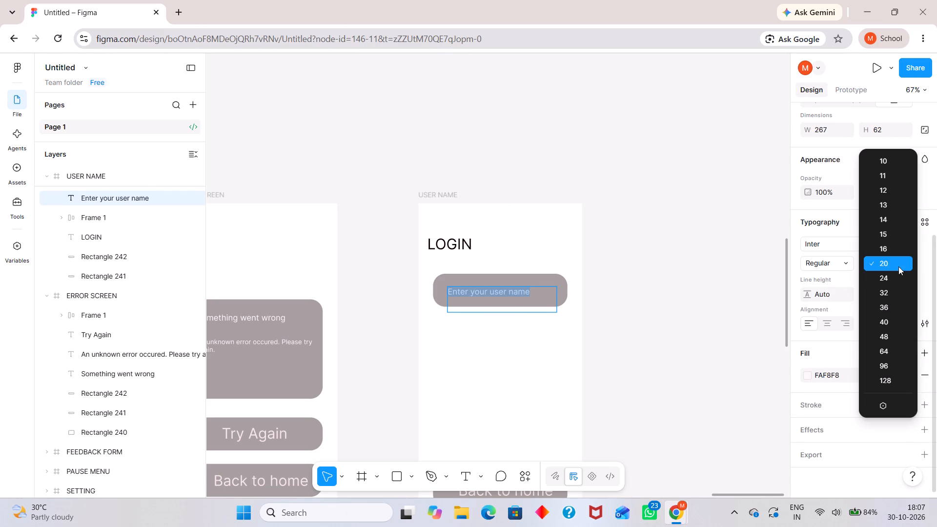
{"action": "left_click_drag", "start_coordinate": [897, 275], "coordinate": [837, 277]}
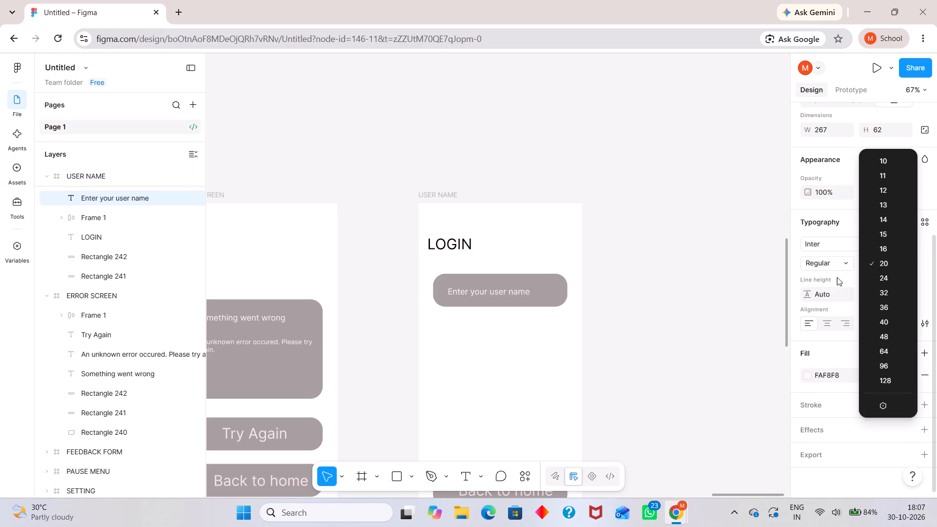
{"action": "left_click_drag", "start_coordinate": [837, 277], "coordinate": [881, 278]}
{"action": "left_click", "coordinate": [881, 278]}
{"action": "left_click", "coordinate": [693, 239]}
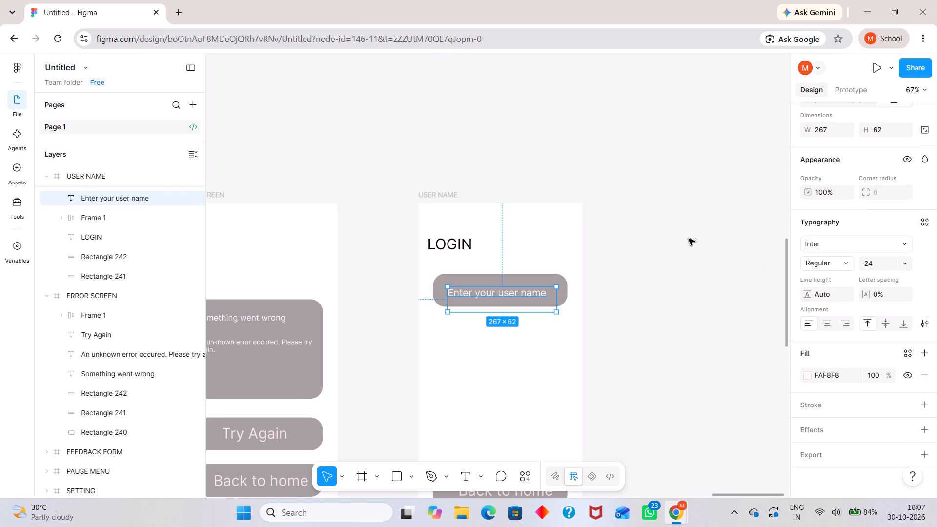
{"action": "left_click", "coordinate": [653, 258]}
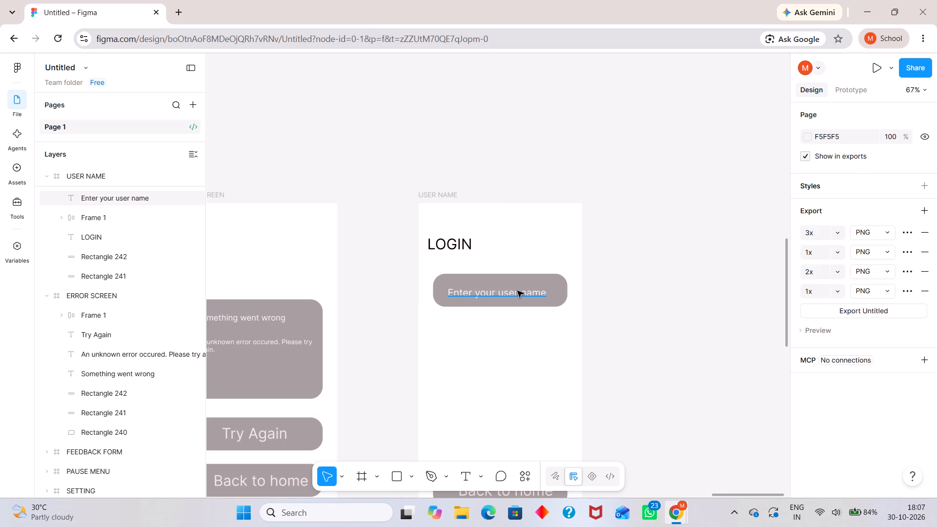
{"action": "left_click", "coordinate": [517, 291]}
{"action": "left_click_drag", "start_coordinate": [596, 283], "coordinate": [593, 307]}
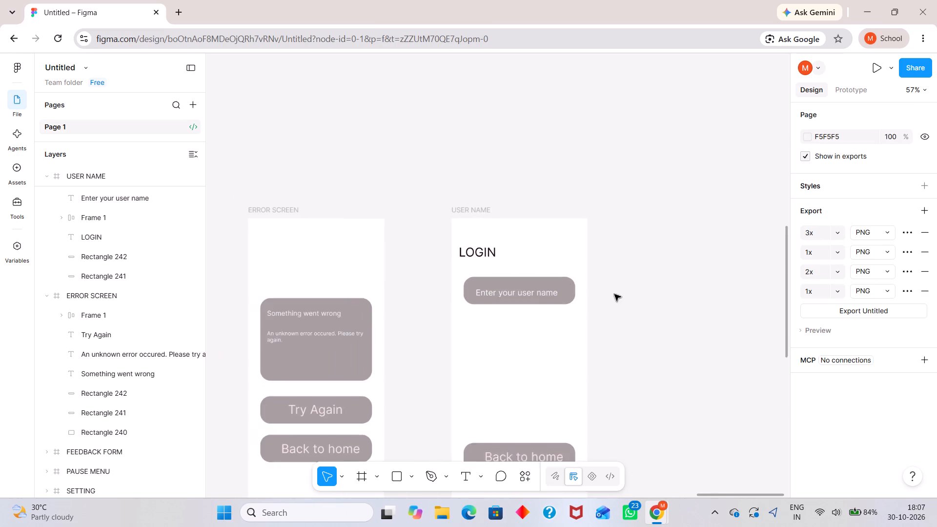
Move the "Back to home" text and its rounded rectangle up below the user-name field, the rectangle to about X 34, Y 393.
{"action": "left_click_drag", "start_coordinate": [527, 442], "coordinate": [538, 378]}
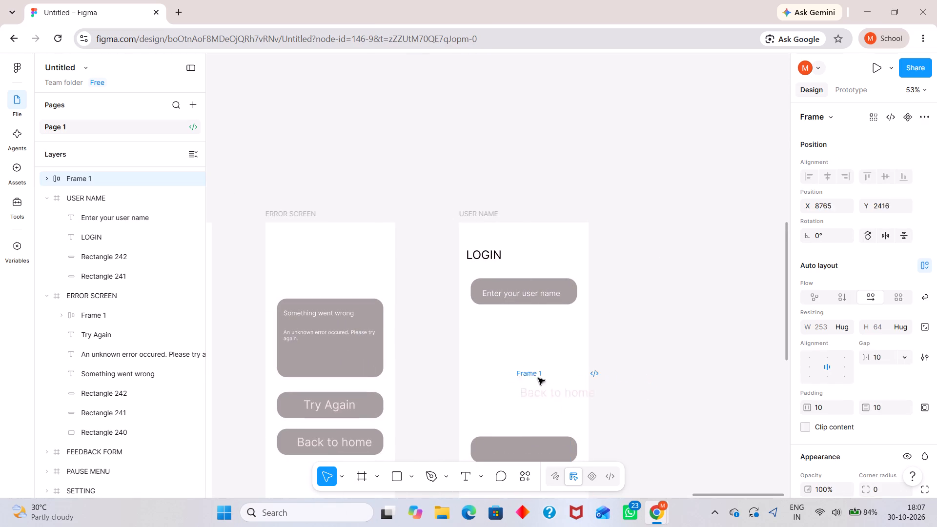
{"action": "left_click_drag", "start_coordinate": [538, 378], "coordinate": [520, 365]}
{"action": "left_click", "coordinate": [620, 365]}
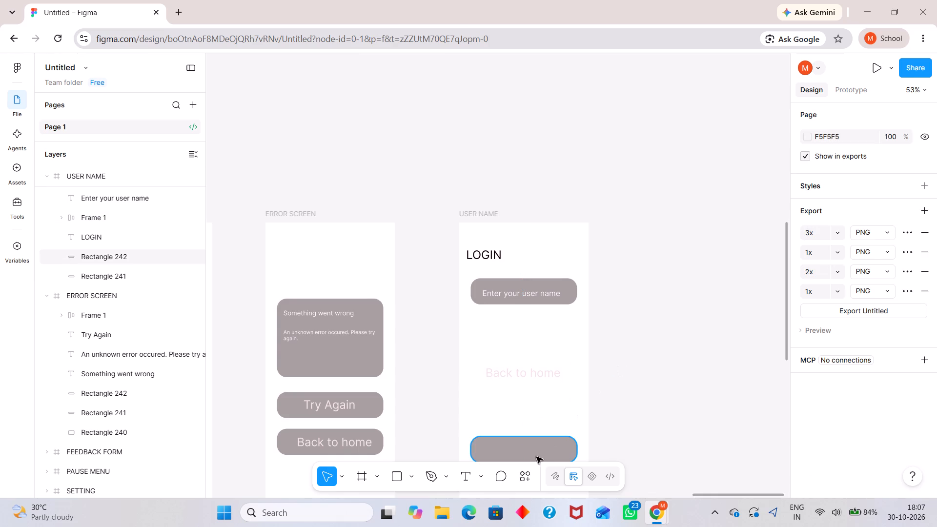
{"action": "left_click_drag", "start_coordinate": [536, 451], "coordinate": [535, 363]}
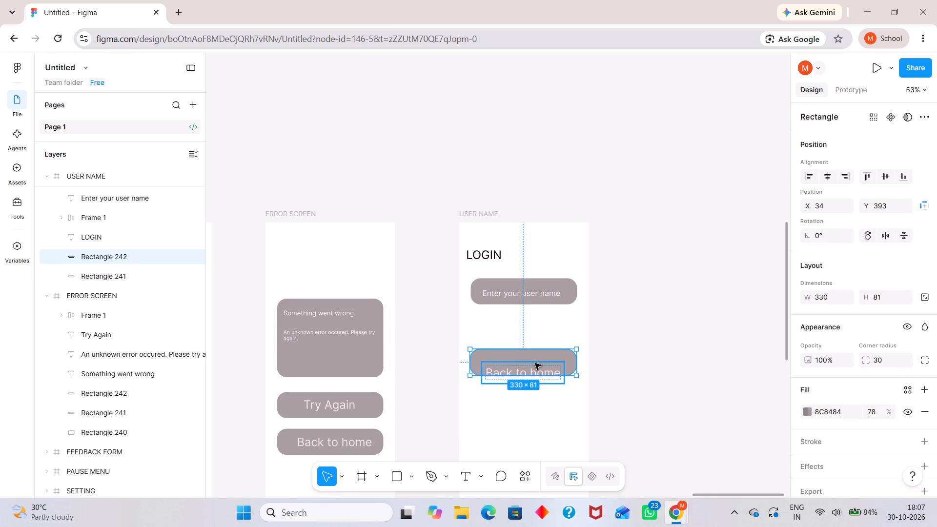
{"action": "left_click_drag", "start_coordinate": [606, 314], "coordinate": [612, 294]}
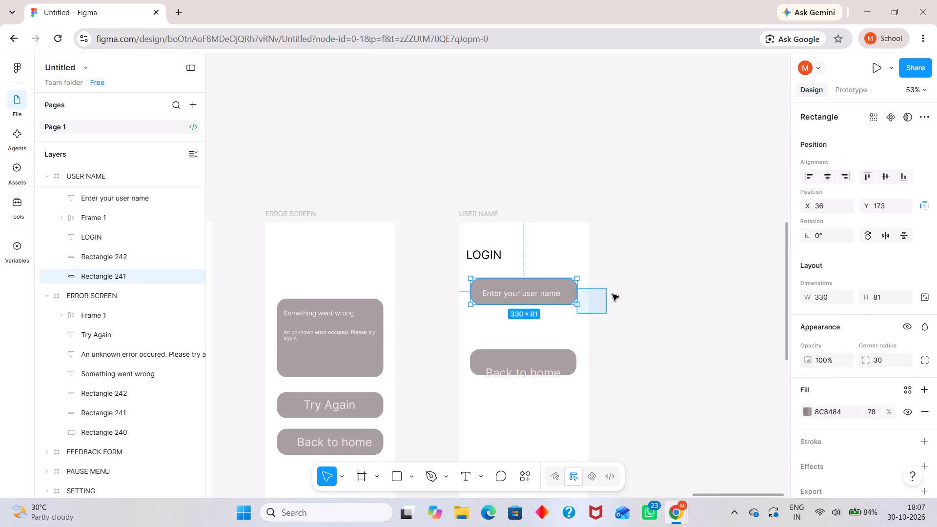
{"action": "left_click_drag", "start_coordinate": [612, 294], "coordinate": [626, 297]}
{"action": "left_click", "coordinate": [626, 297]}
Move the user-name rectangle down to about Y 236 and its "Enter your user name" text to about X 72, Y 267.
{"action": "left_click_drag", "start_coordinate": [560, 284], "coordinate": [559, 304]}
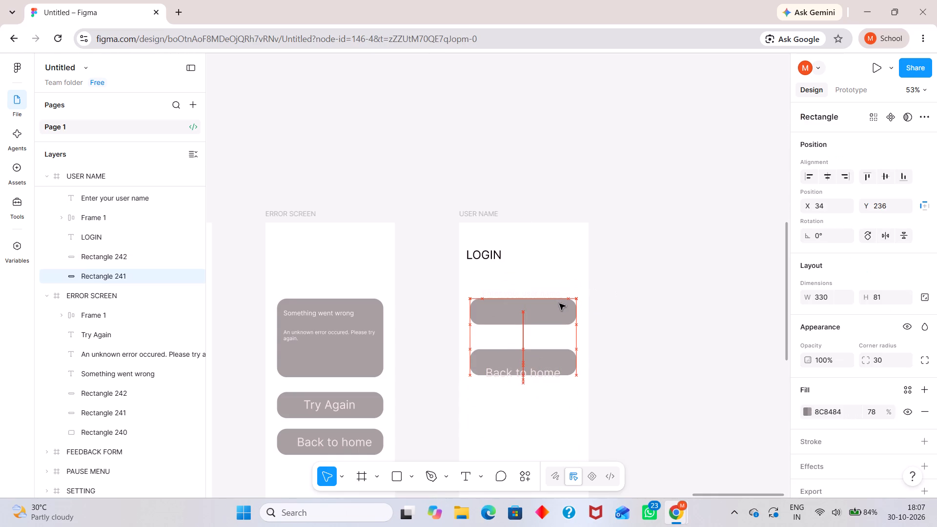
{"action": "left_click_drag", "start_coordinate": [559, 304], "coordinate": [560, 304]}
{"action": "left_click", "coordinate": [651, 293]}
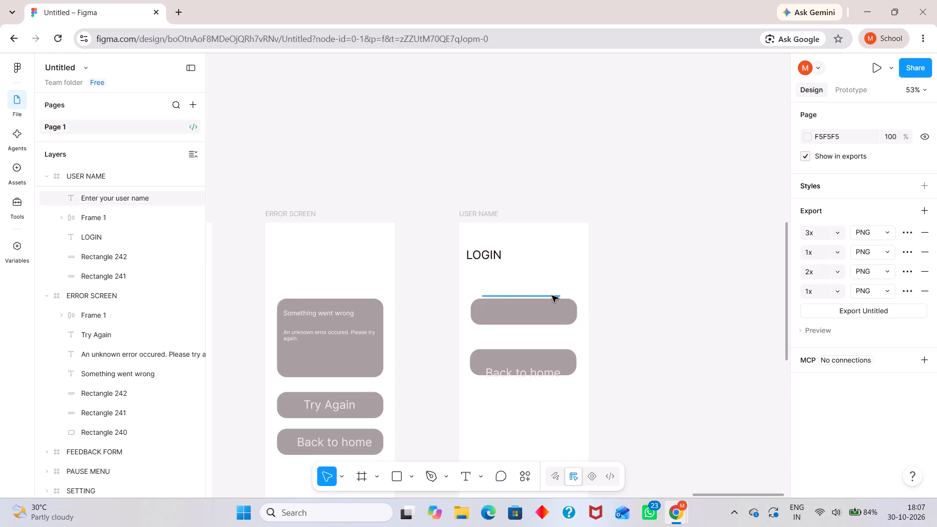
{"action": "left_click_drag", "start_coordinate": [551, 295], "coordinate": [551, 318]}
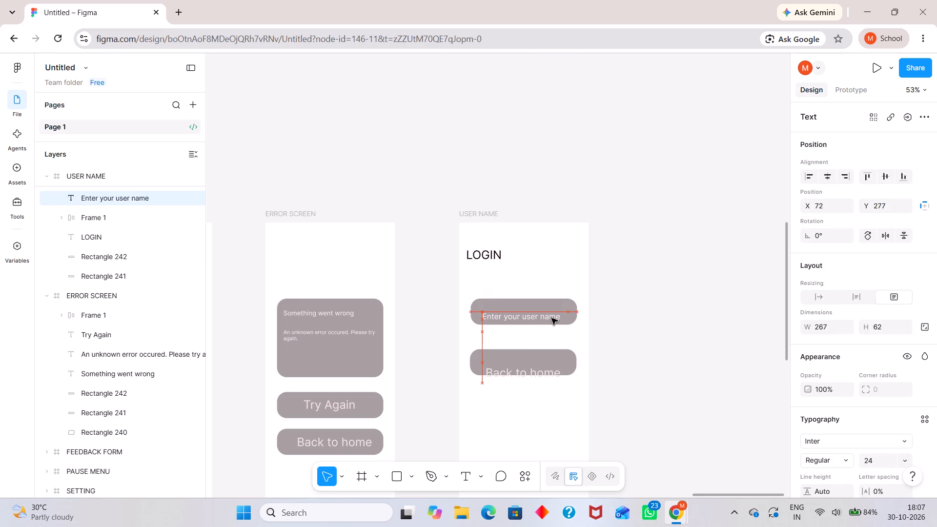
{"action": "left_click_drag", "start_coordinate": [551, 318], "coordinate": [551, 315]}
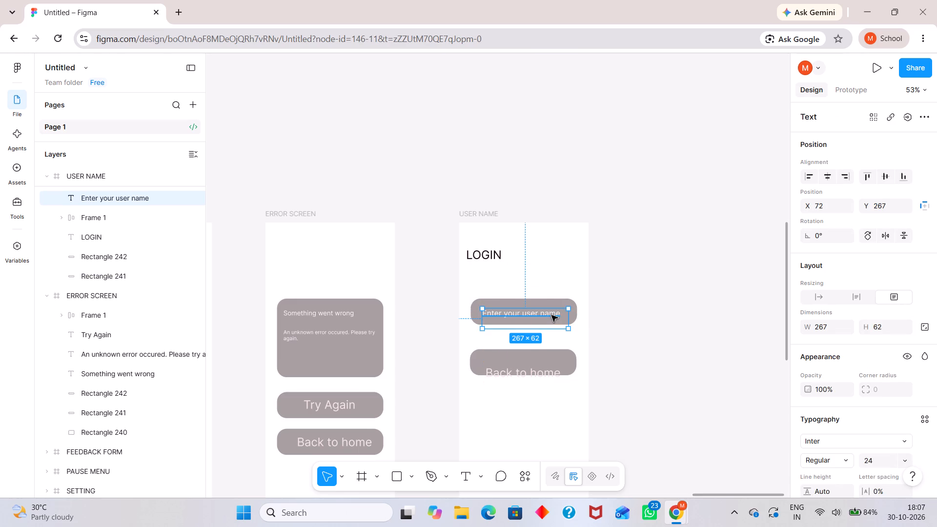
{"action": "left_click", "coordinate": [625, 297]}
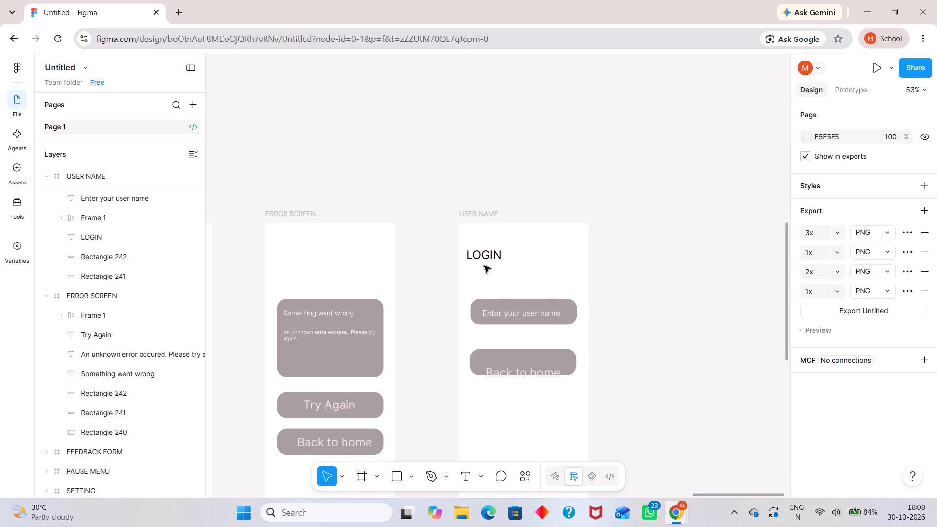
Duplicate the LOGIN heading just above the user-name field, at about X 22, Y 173.
{"action": "left_click", "coordinate": [487, 259]}
{"action": "left_click_drag", "start_coordinate": [487, 259], "coordinate": [488, 284], "text": "alt"}
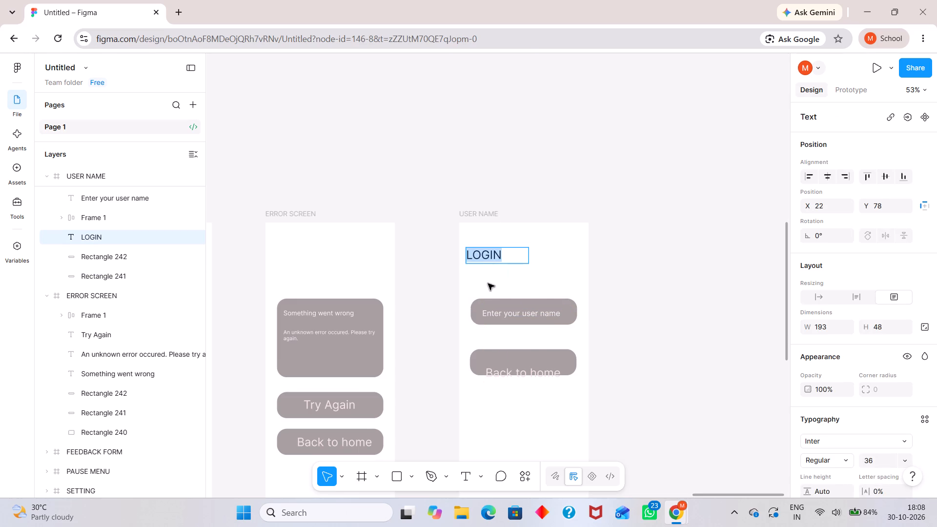
{"action": "left_click", "coordinate": [488, 284]}
{"action": "key", "text": "Escape"}
{"action": "left_click", "coordinate": [489, 259]}
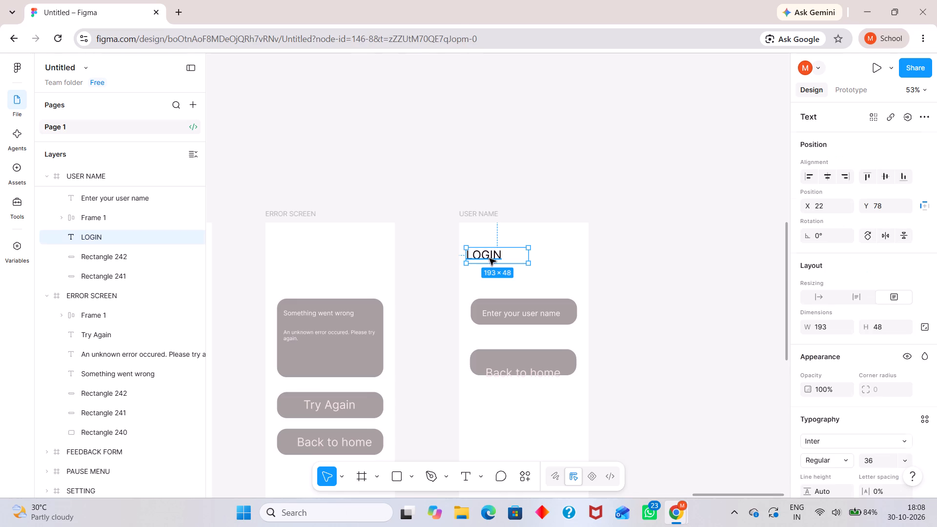
{"action": "left_click_drag", "start_coordinate": [489, 259], "coordinate": [489, 285], "text": "alt"}
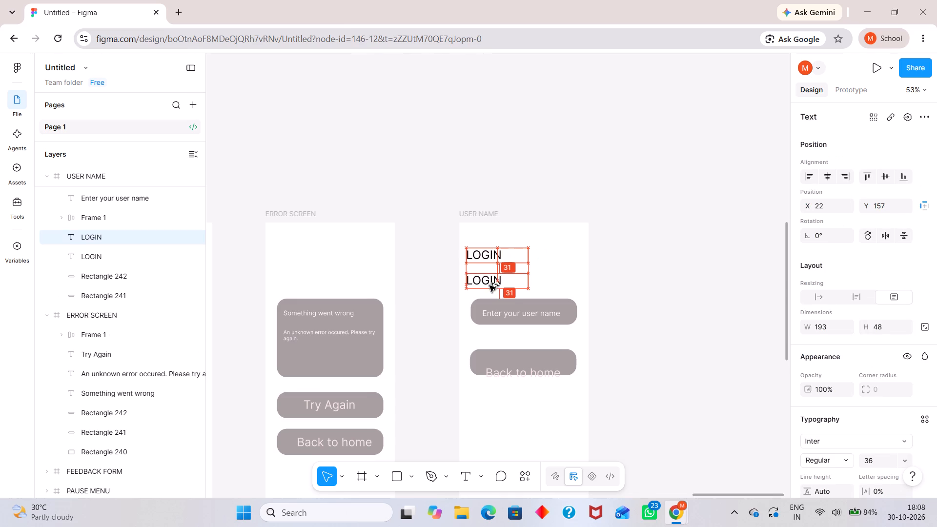
{"action": "left_click_drag", "start_coordinate": [489, 285], "coordinate": [489, 289], "text": "alt"}
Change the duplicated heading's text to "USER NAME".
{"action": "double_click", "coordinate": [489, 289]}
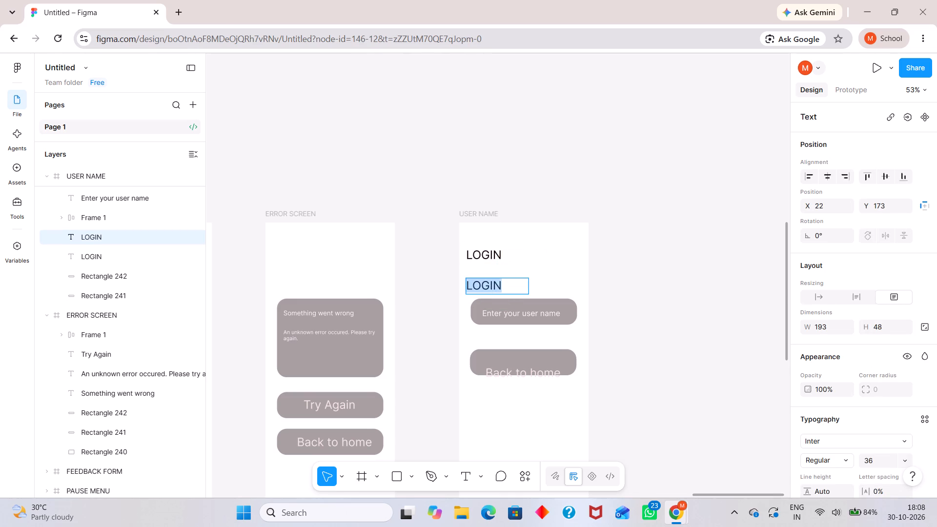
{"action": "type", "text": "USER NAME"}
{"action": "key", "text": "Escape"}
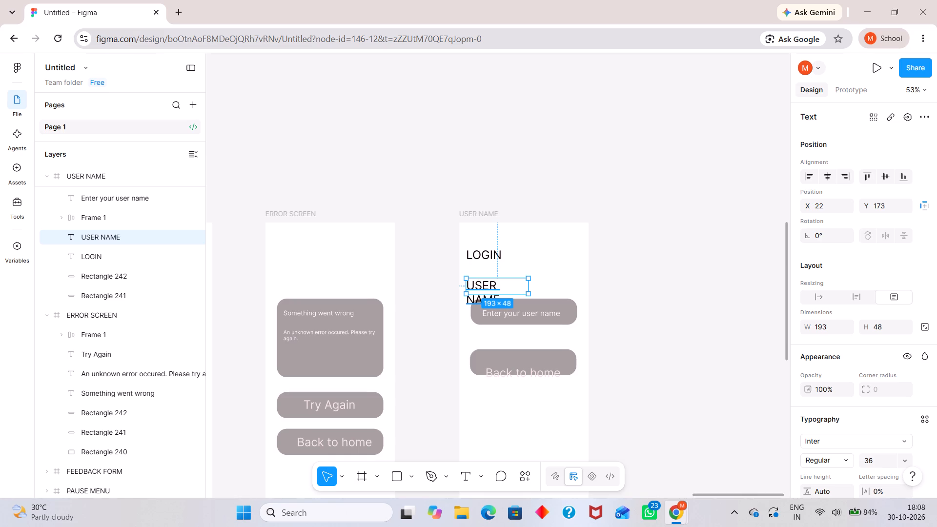
Change the label above the user-name field to "User Name".
{"action": "double_click", "coordinate": [497, 288]}
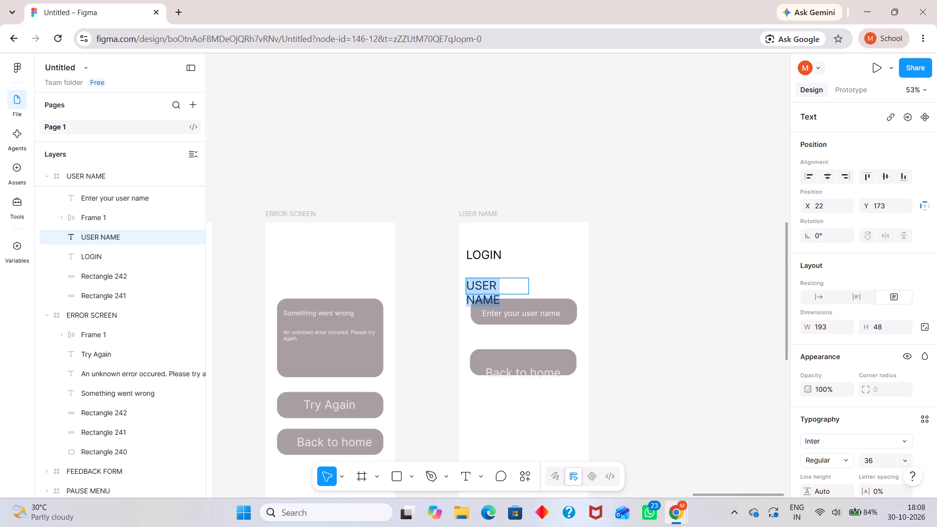
{"action": "key", "text": "u"}
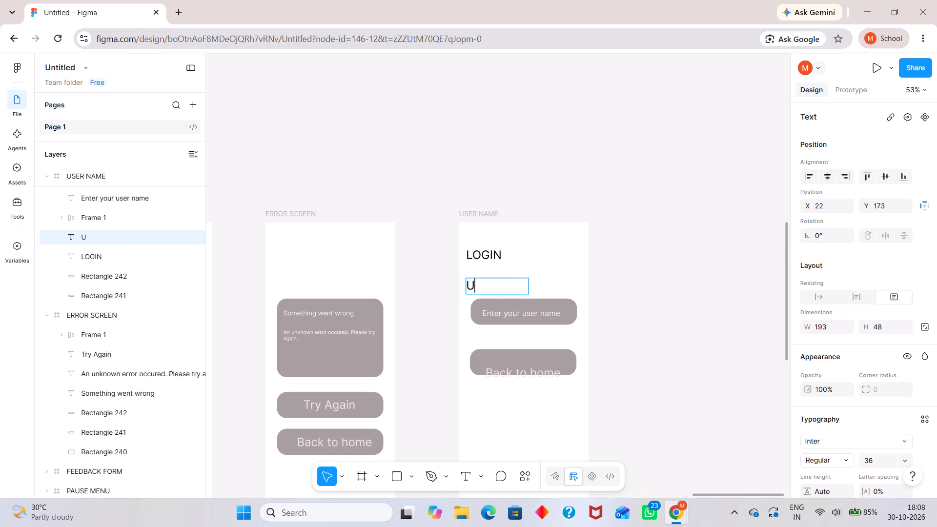
{"action": "type", "text": "ser"}
{"action": "key", "text": "space"}
{"action": "type", "text": "Name"}
{"action": "key", "text": "Escape"}
{"action": "key", "text": "Escape"}
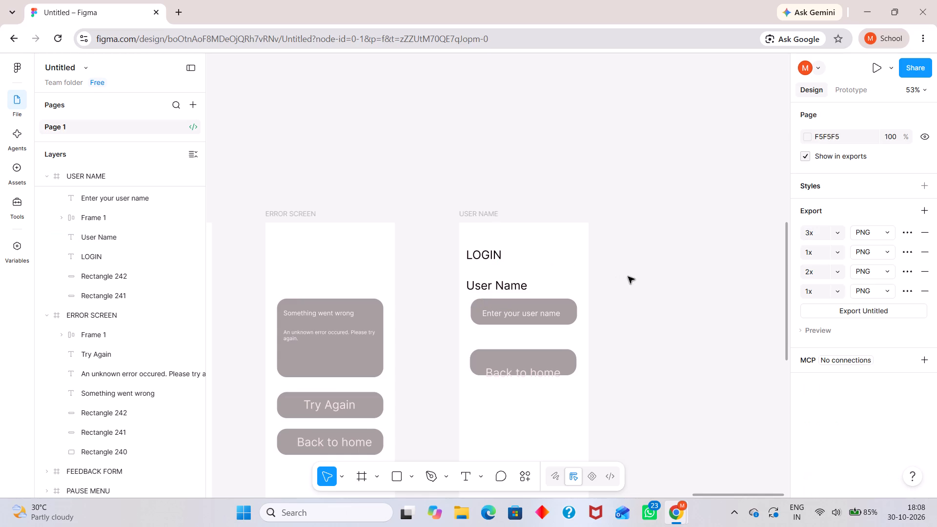
Shift the "Enter your user name" text right and slightly down within its rounded rectangle.
{"action": "left_click_drag", "start_coordinate": [549, 314], "coordinate": [556, 317]}
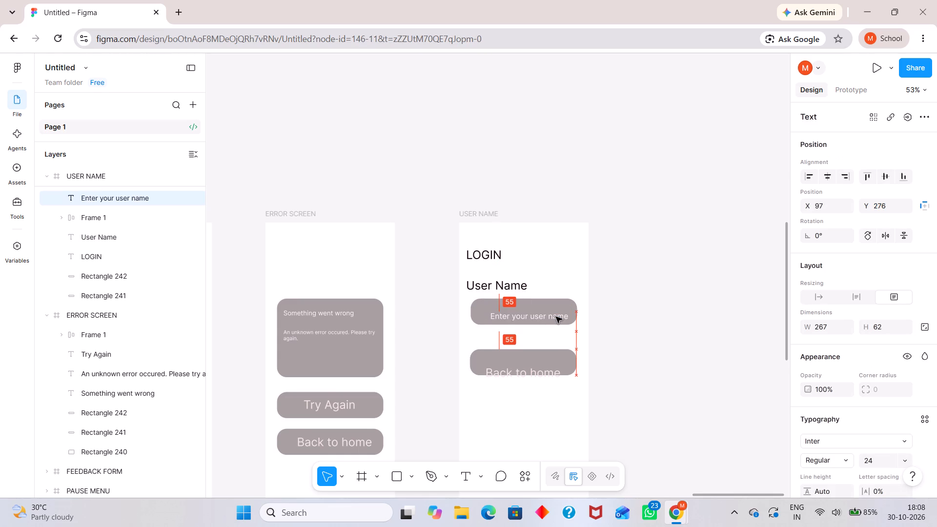
{"action": "left_click_drag", "start_coordinate": [556, 317], "coordinate": [553, 318]}
{"action": "left_click", "coordinate": [621, 314]}
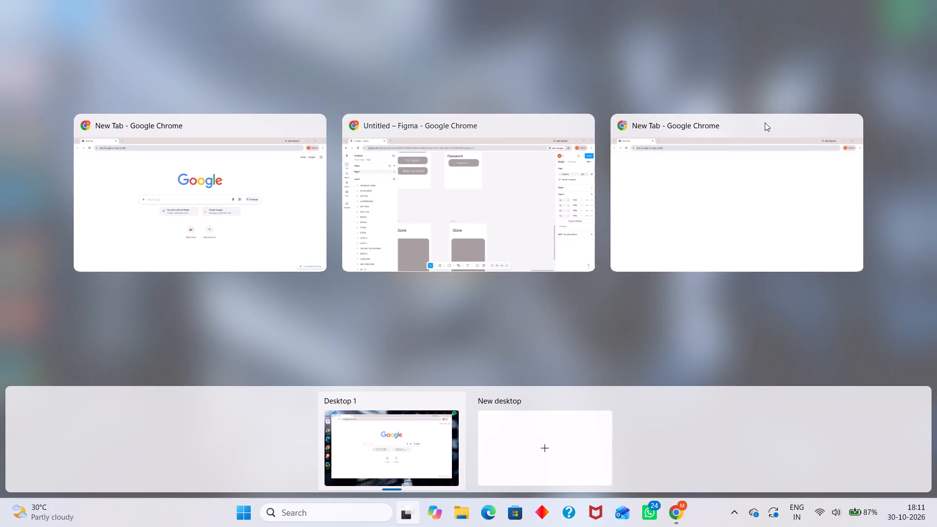
Close the two blank New Tab browser windows and return to the Untitled Figma design window.
{"action": "left_click", "coordinate": [851, 120]}
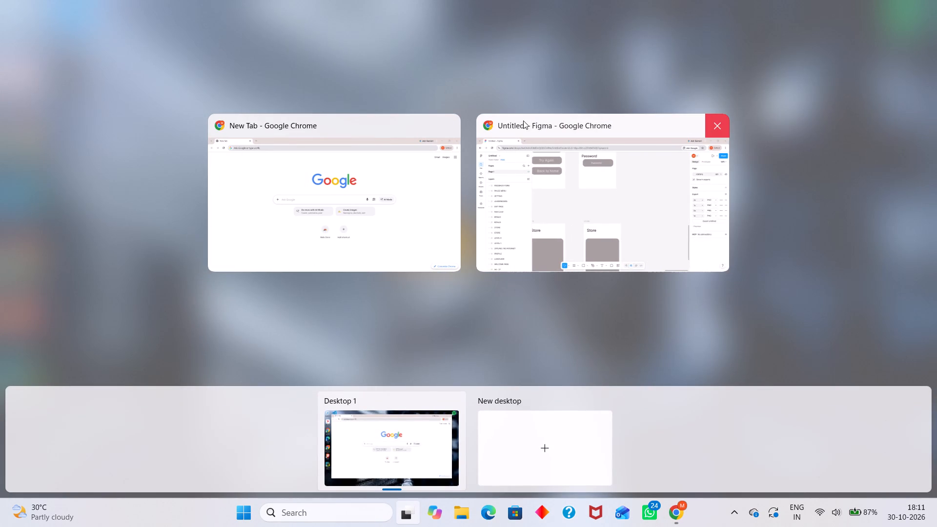
{"action": "left_click", "coordinate": [449, 122]}
{"action": "right_click", "coordinate": [492, 172]}
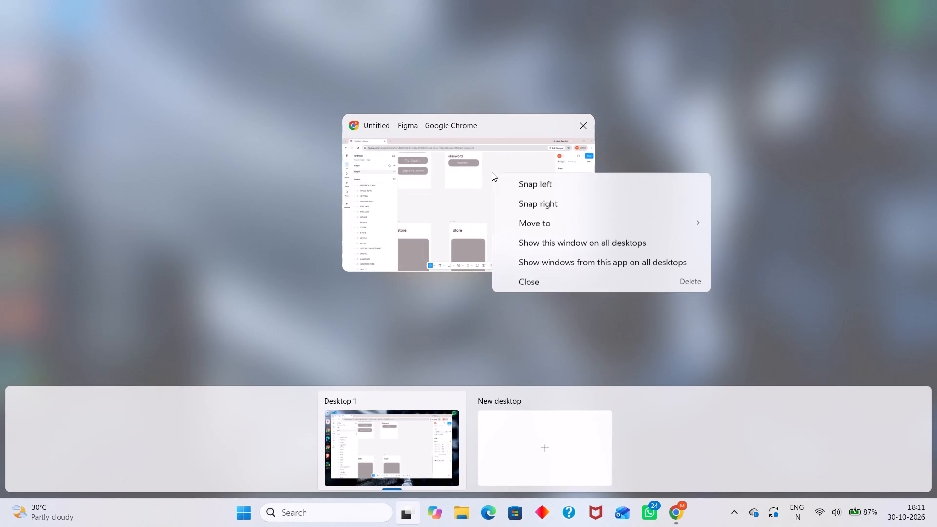
{"action": "left_click", "coordinate": [467, 190]}
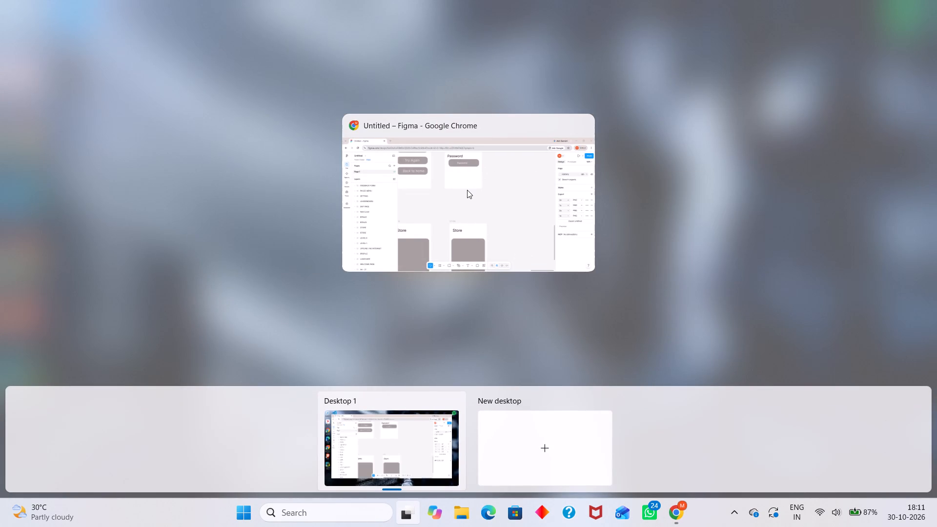
{"action": "left_click", "coordinate": [467, 190]}
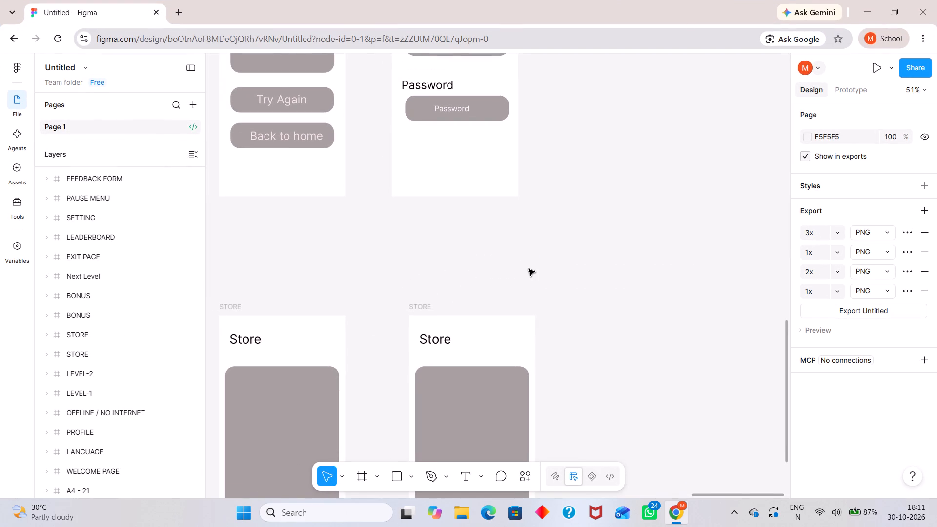
Move the last STORE frame directly beneath the USER NAME frame, in line with the other STORE frame, at X 8537, Y 3175.
{"action": "left_click_drag", "start_coordinate": [468, 283], "coordinate": [468, 276]}
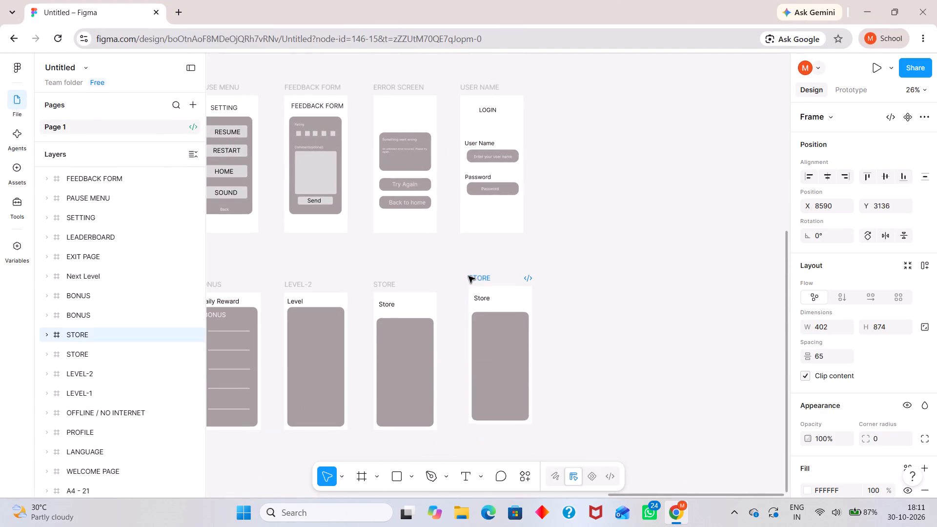
{"action": "left_click_drag", "start_coordinate": [468, 276], "coordinate": [465, 257]}
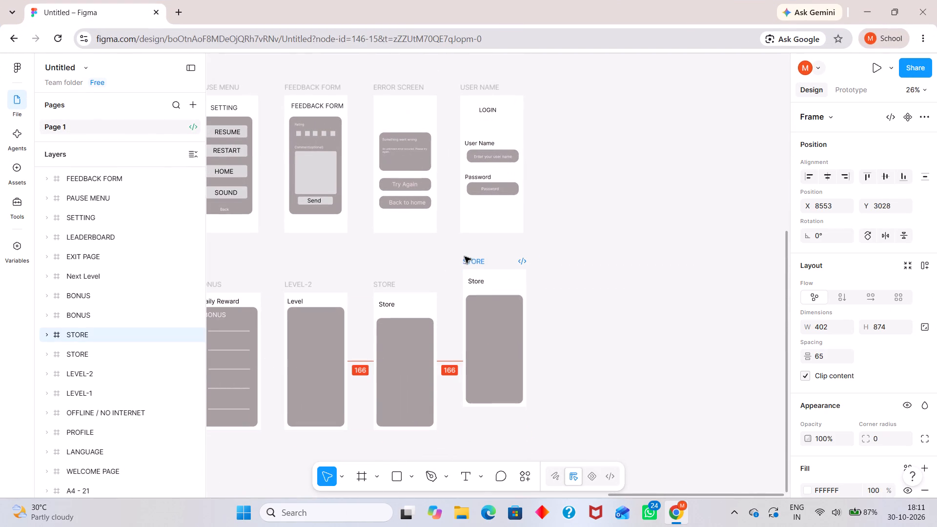
{"action": "left_click_drag", "start_coordinate": [465, 257], "coordinate": [454, 282]}
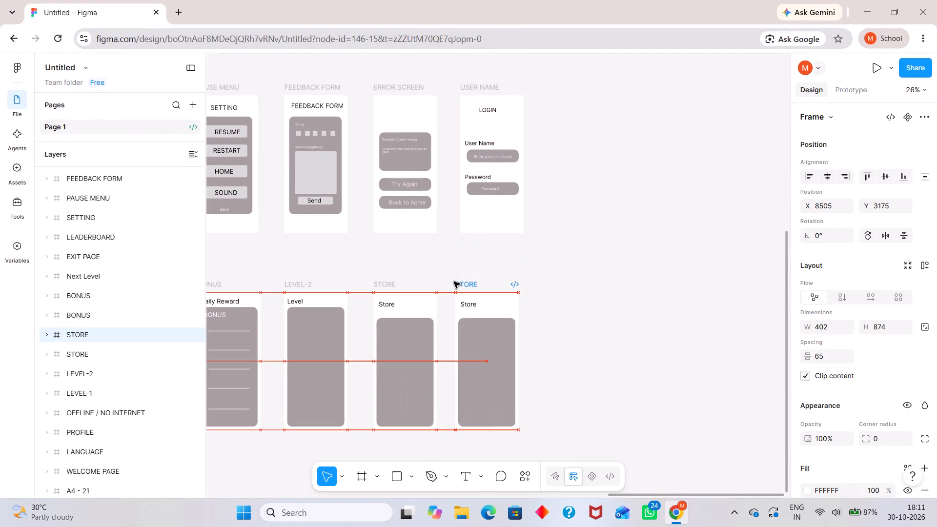
{"action": "left_click_drag", "start_coordinate": [454, 282], "coordinate": [461, 283]}
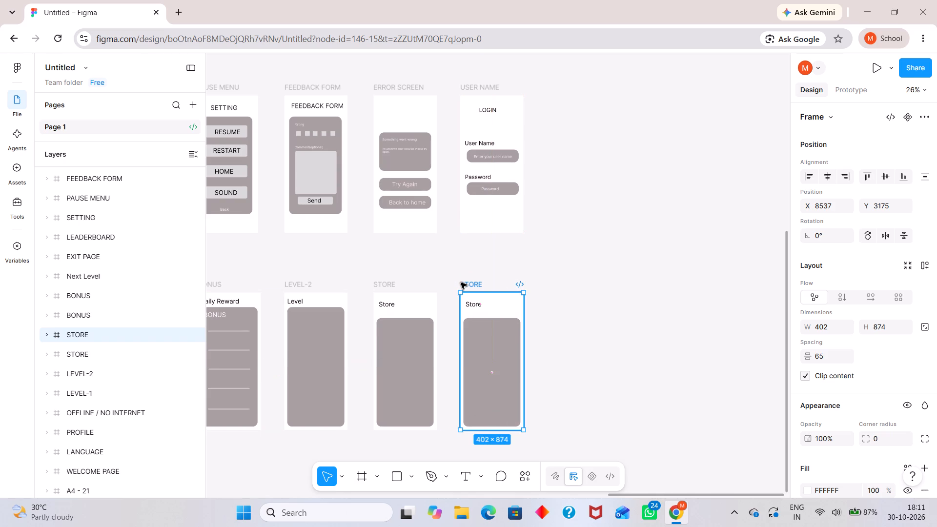
{"action": "left_click", "coordinate": [528, 249]}
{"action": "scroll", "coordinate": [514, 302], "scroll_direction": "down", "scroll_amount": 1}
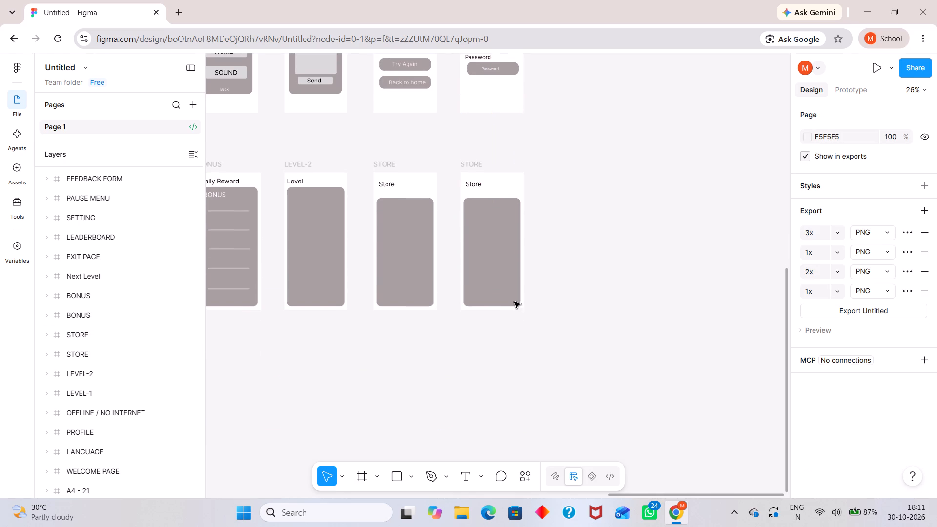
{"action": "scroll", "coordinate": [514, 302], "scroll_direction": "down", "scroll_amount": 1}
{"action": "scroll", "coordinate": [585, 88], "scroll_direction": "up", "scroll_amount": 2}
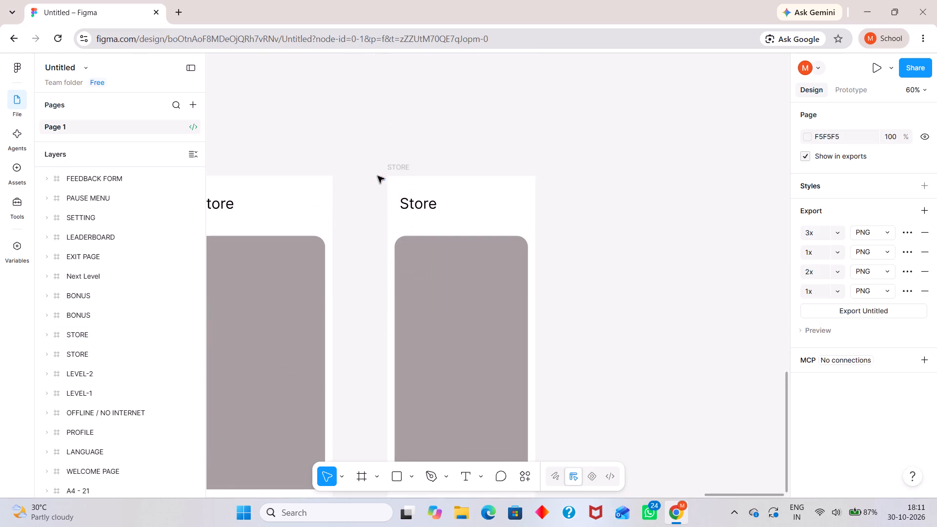
Rename the STORE frame copy at X 8537, Y 3175 as "STREEK".
{"action": "double_click", "coordinate": [401, 171]}
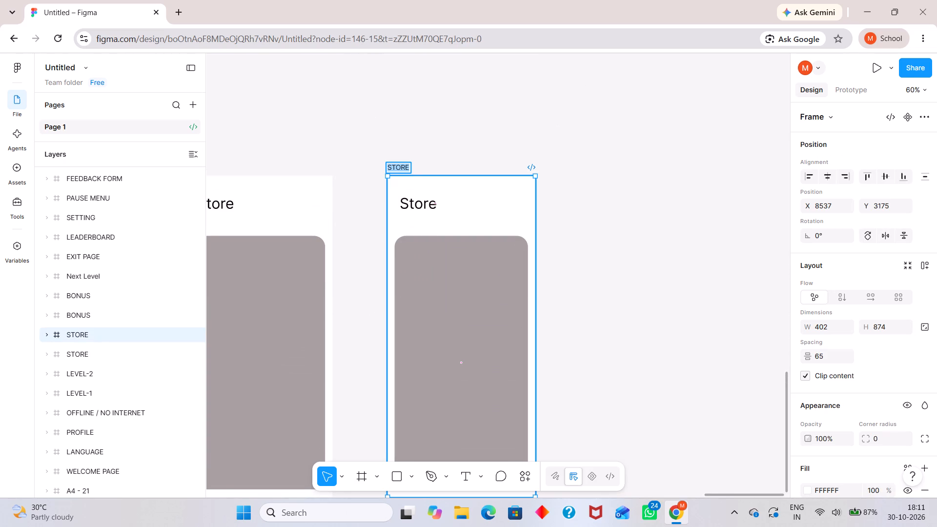
{"action": "type", "text": "stree"}
{"action": "key", "text": "ctrl+a"}
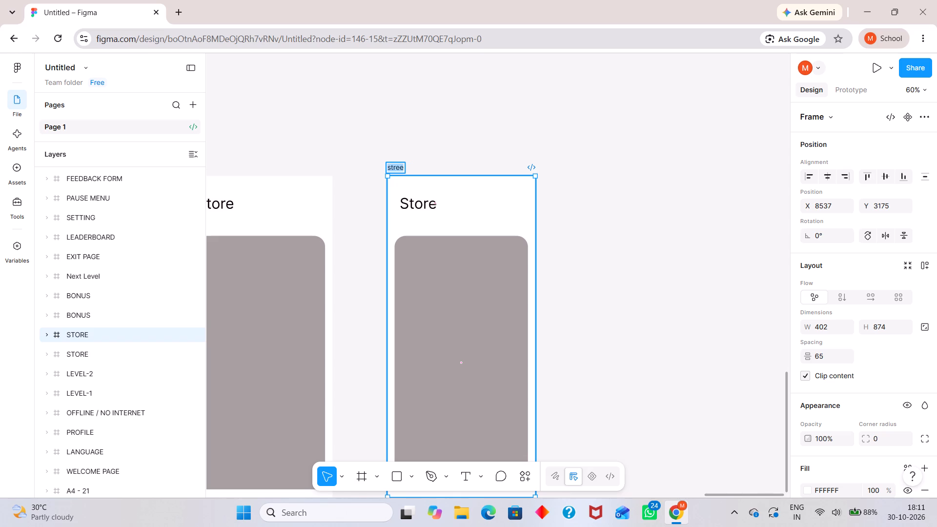
{"action": "type", "text": "STREE"}
{"action": "key", "text": "k"}
{"action": "key", "text": "Return"}
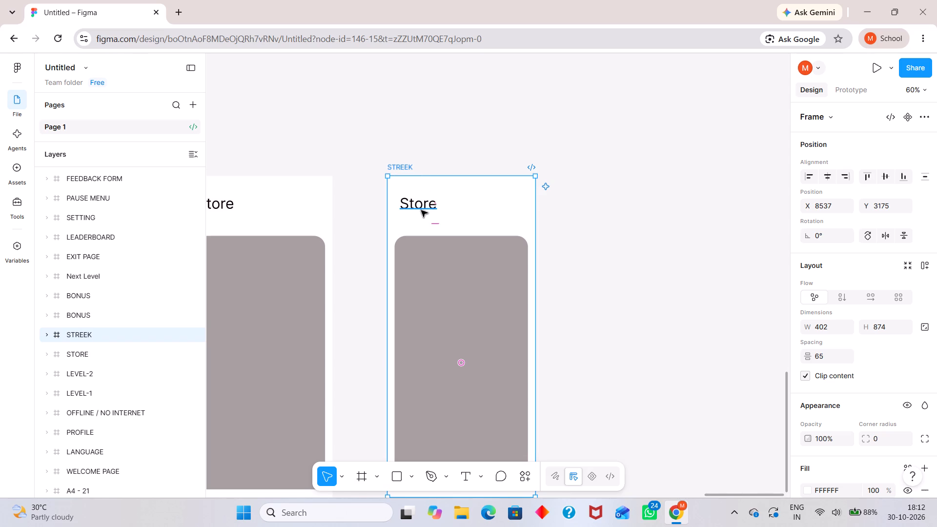
Open the "Store" heading inside the STREEK frame for text editing.
{"action": "double_click", "coordinate": [421, 210]}
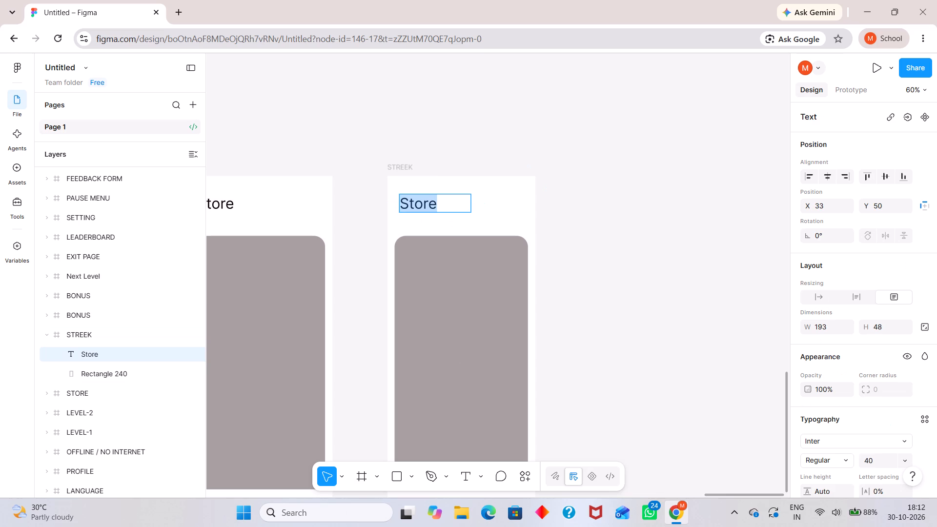
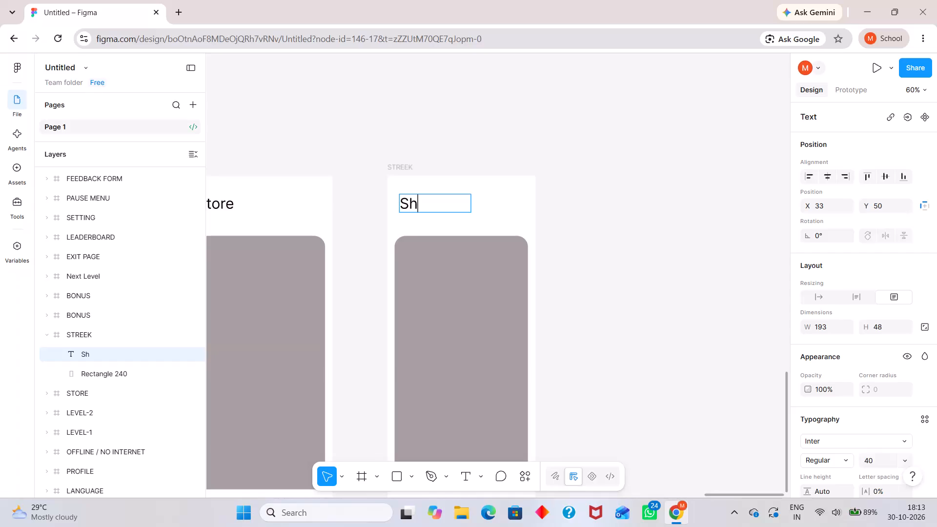
Change the heading text inside the STREEK frame to "Share/Store".
{"action": "key", "text": "BackSpace"}
{"action": "key", "text": "BackSpace"}
{"action": "type", "text": "are"}
{"action": "key", "text": "slash"}
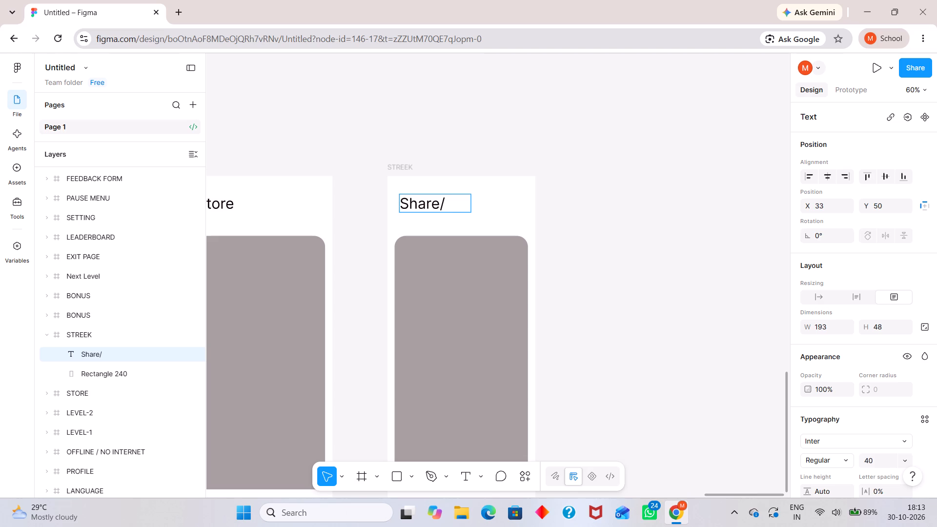
{"action": "type", "text": "Store"}
{"action": "key", "text": "Escape"}
{"action": "key", "text": "Escape"}
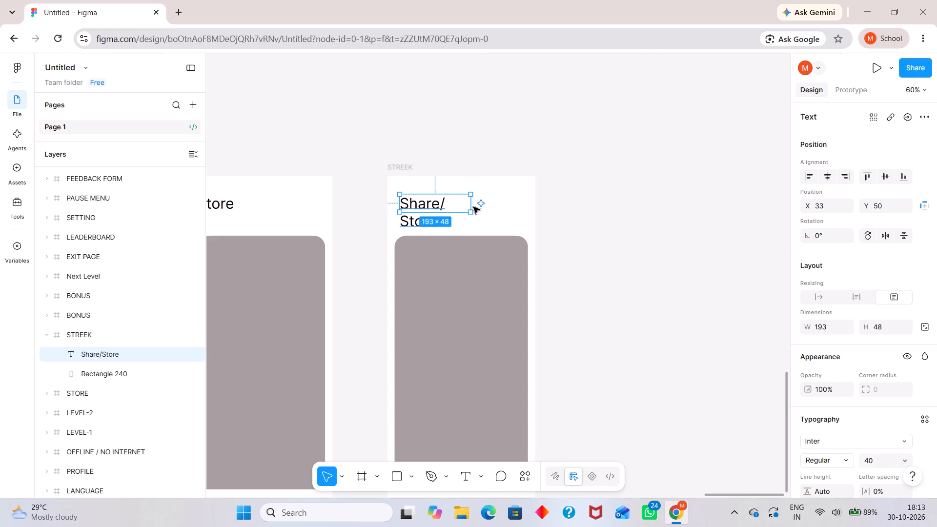
Enlarge the "Share/Store" text box to about 268 × 57 so the heading fits on one line.
{"action": "left_click", "coordinate": [424, 203]}
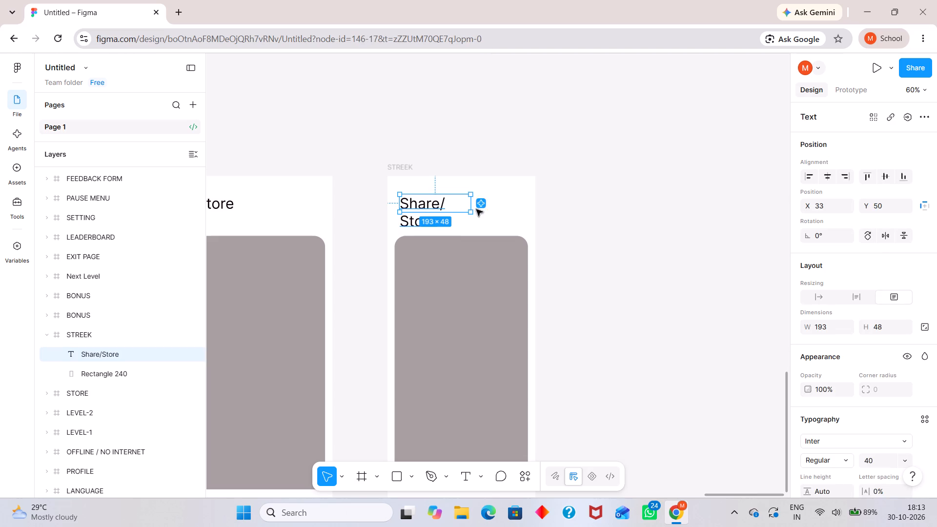
{"action": "left_click_drag", "start_coordinate": [470, 211], "coordinate": [498, 215]}
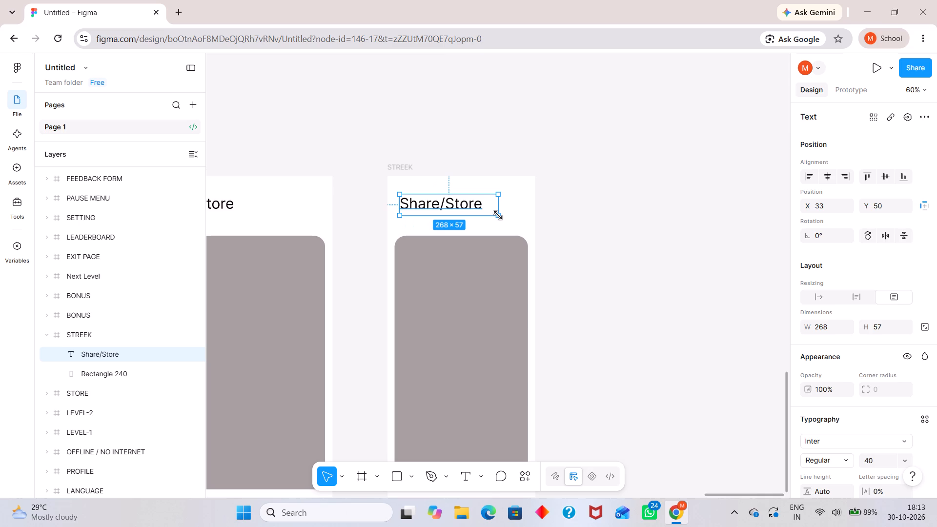
{"action": "key", "text": "Escape"}
Rename the STREEK frame as "SOCIAL".
{"action": "double_click", "coordinate": [398, 164]}
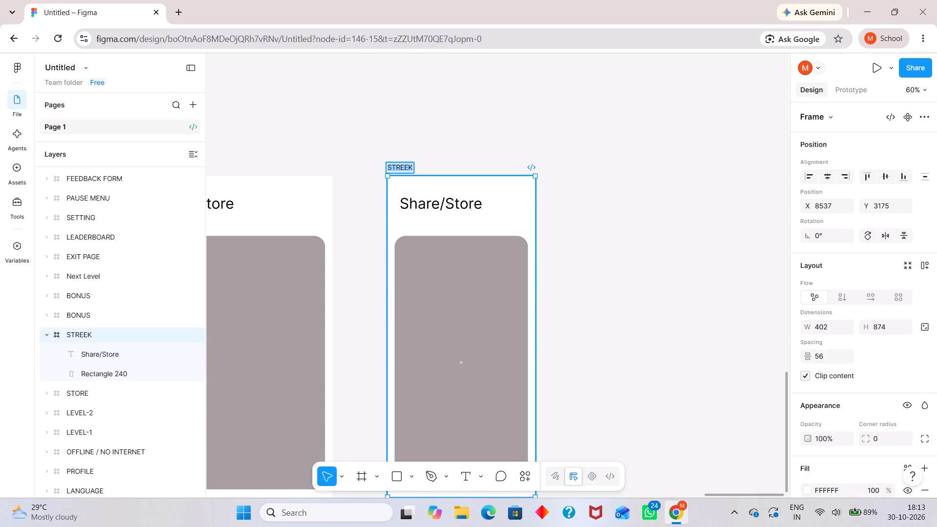
{"action": "type", "text": "SOCIAL"}
{"action": "key", "text": "Escape"}
{"action": "left_click", "coordinate": [586, 203]}
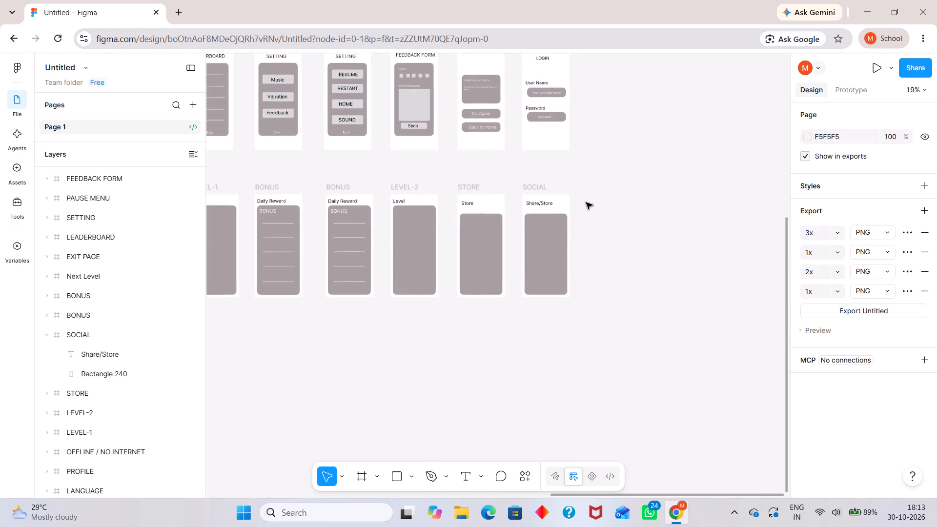
Shorten the grey rounded rectangle in the SOCIAL frame to about 353 × 504, keeping its upper edge in place.
{"action": "left_click", "coordinate": [534, 224]}
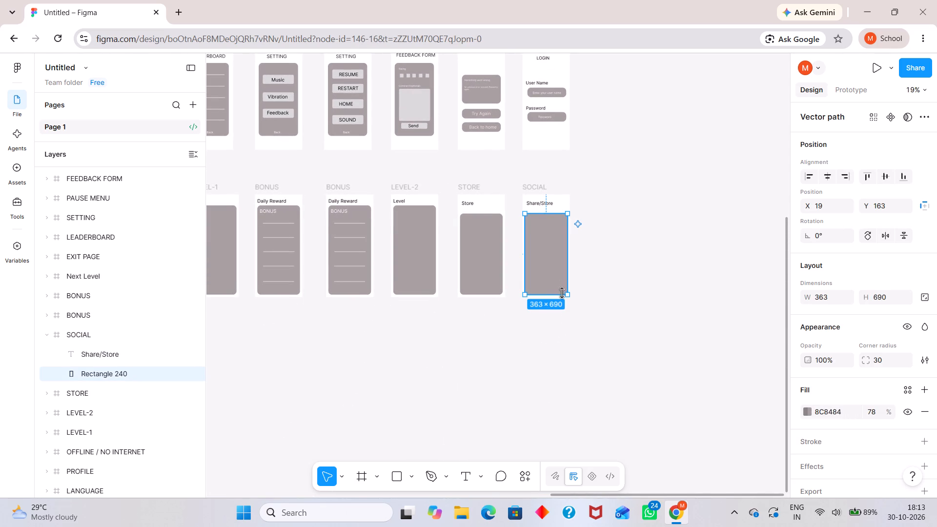
{"action": "left_click_drag", "start_coordinate": [566, 293], "coordinate": [566, 273]}
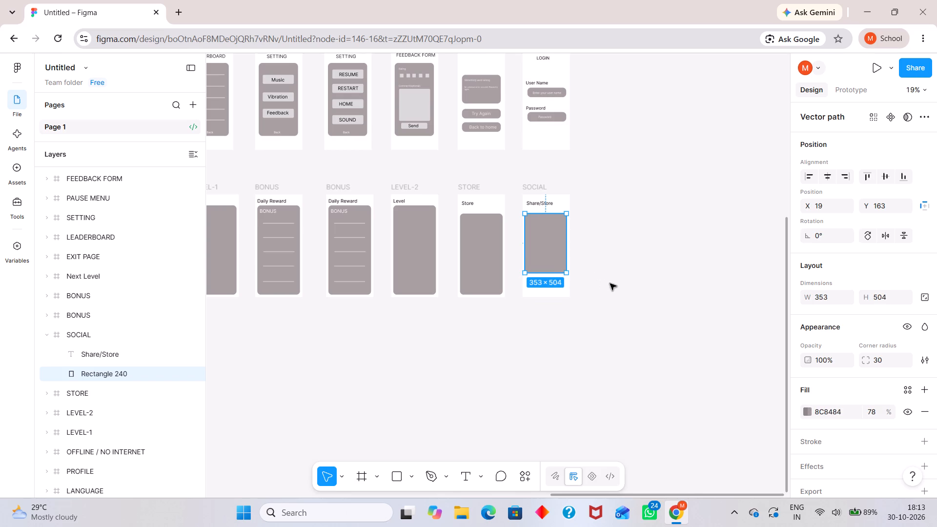
{"action": "left_click", "coordinate": [610, 284]}
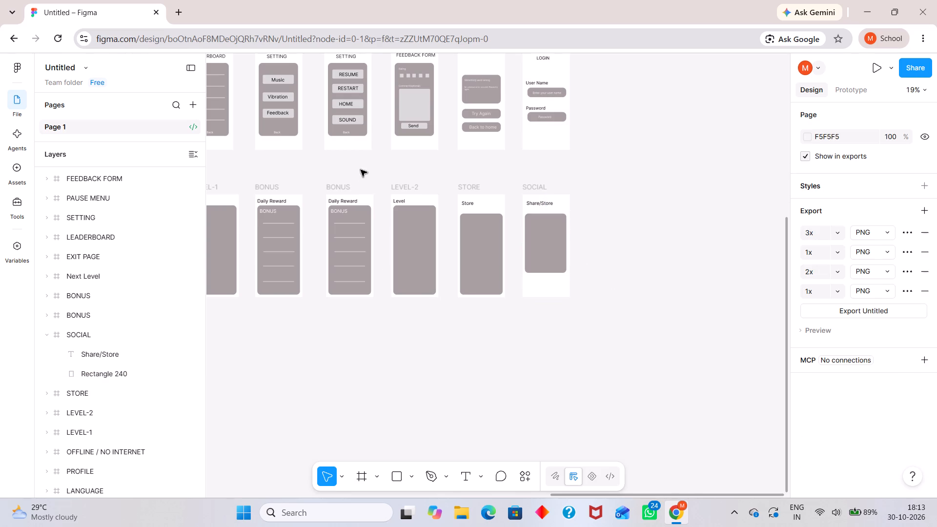
Copy the "Back" text from the PAUSE MENU frame to the bottom centre of the SOCIAL frame's rectangle, at about X 164, Y 632.
{"action": "scroll", "coordinate": [360, 161], "scroll_direction": "up", "scroll_amount": 1}
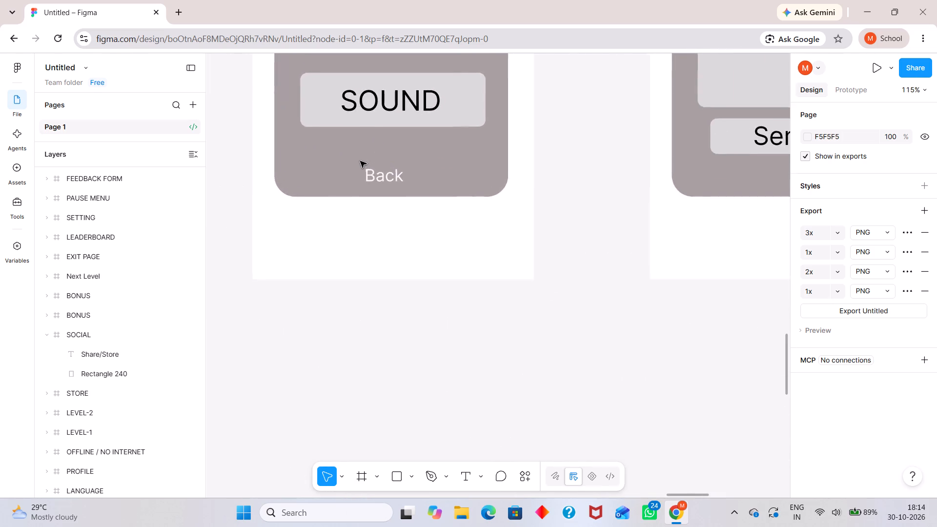
{"action": "left_click", "coordinate": [393, 180]}
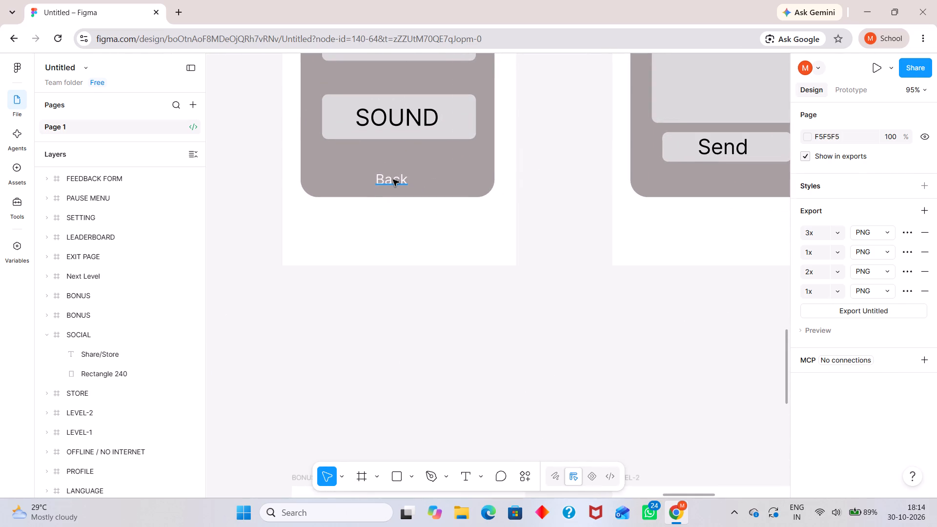
{"action": "left_click_drag", "start_coordinate": [393, 180], "coordinate": [407, 190], "text": "alt"}
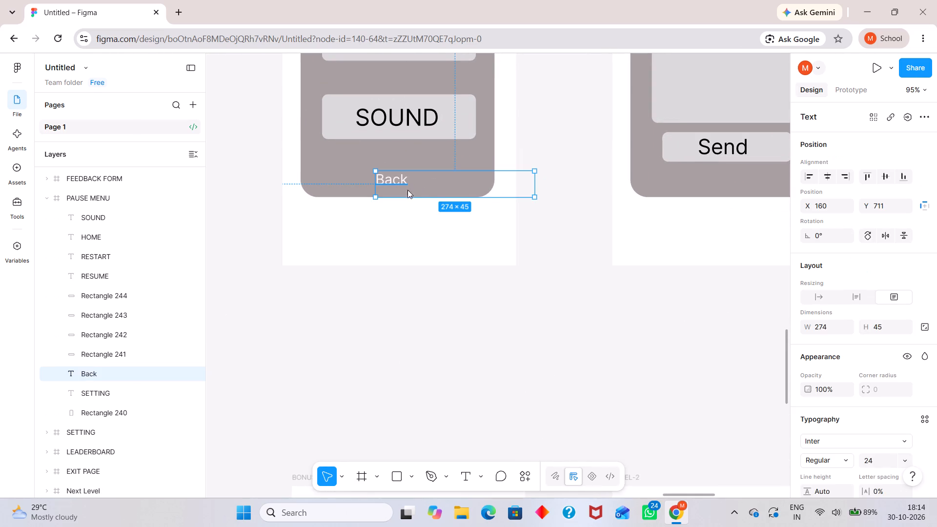
{"action": "left_click_drag", "start_coordinate": [407, 190], "coordinate": [533, 294], "text": "alt"}
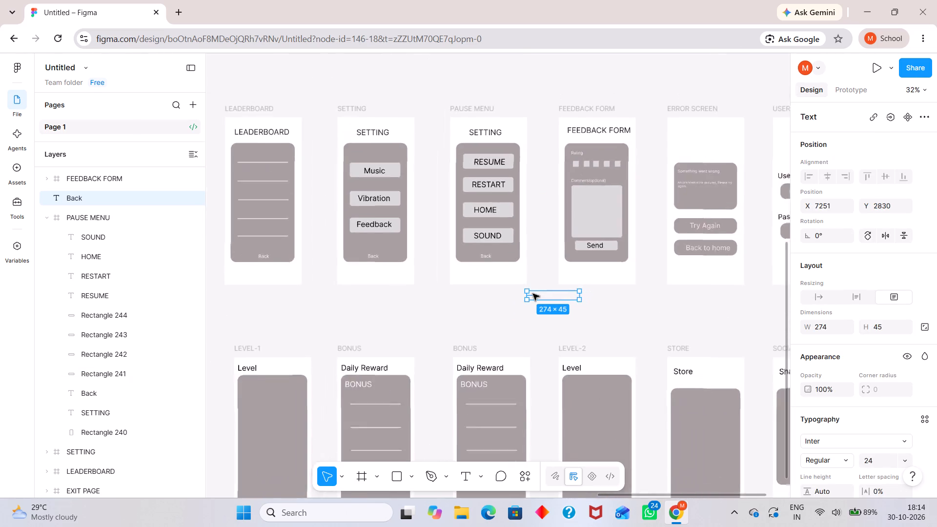
{"action": "left_click_drag", "start_coordinate": [535, 298], "coordinate": [611, 337]}
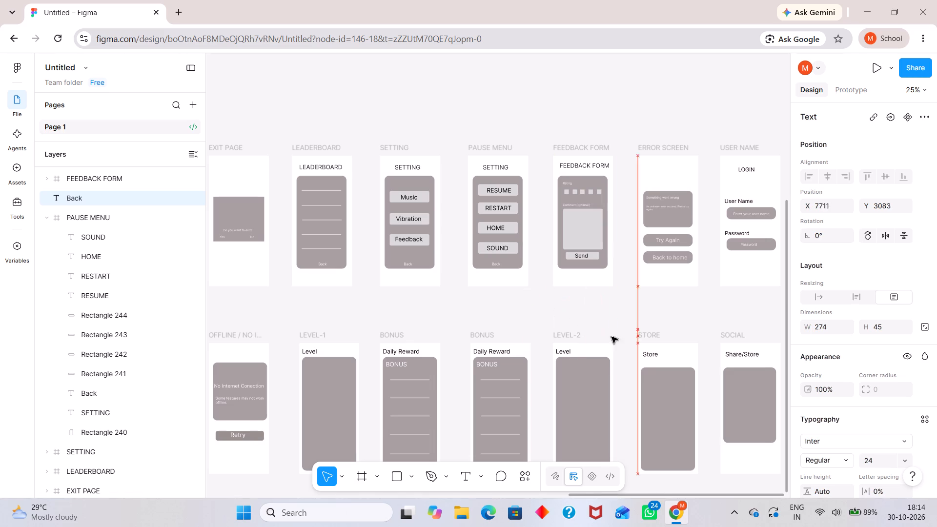
{"action": "left_click_drag", "start_coordinate": [611, 337], "coordinate": [738, 405]}
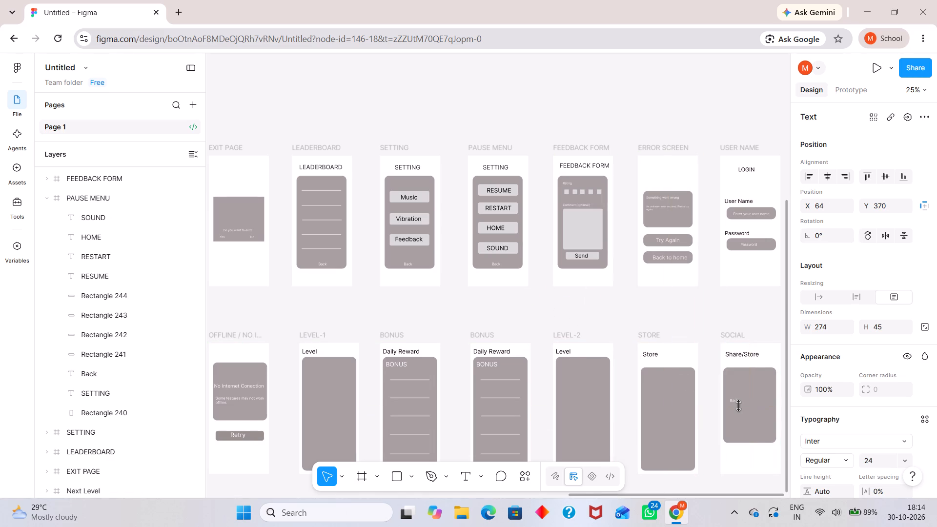
{"action": "scroll", "coordinate": [714, 392], "scroll_direction": "left", "scroll_amount": 3}
{"action": "scroll", "coordinate": [712, 389], "scroll_direction": "down", "scroll_amount": 1}
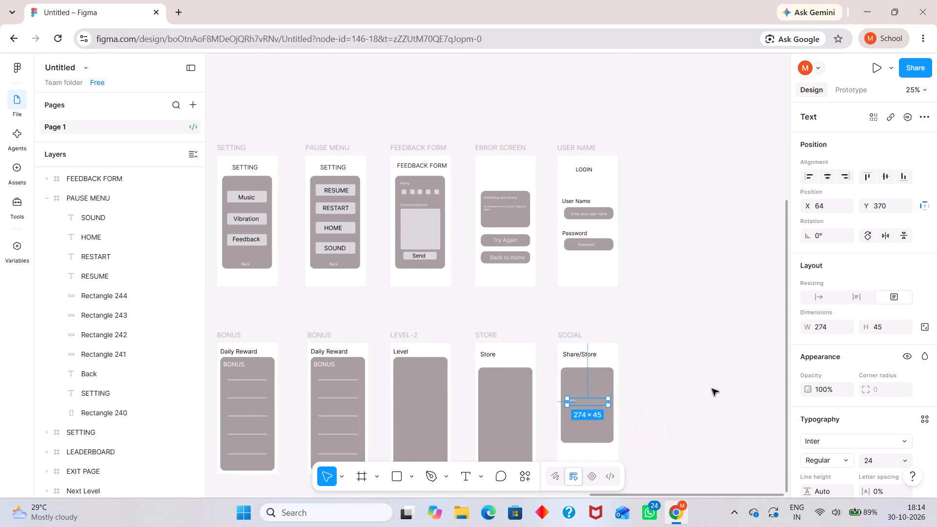
{"action": "scroll", "coordinate": [712, 389], "scroll_direction": "down", "scroll_amount": 1}
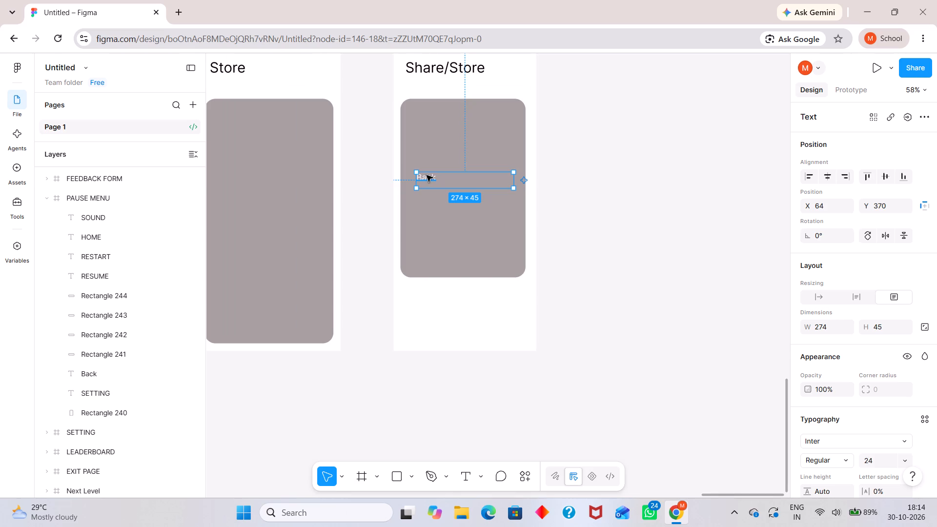
{"action": "left_click_drag", "start_coordinate": [427, 175], "coordinate": [459, 266]}
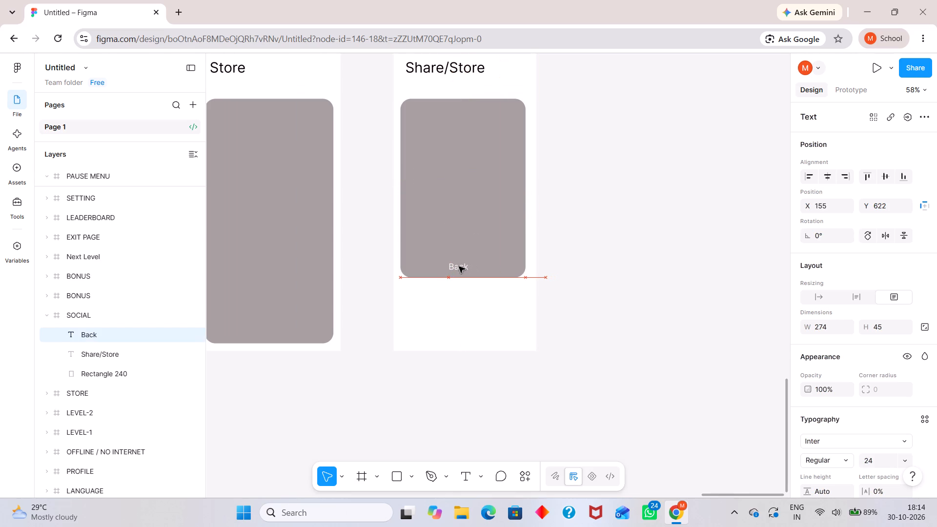
{"action": "left_click_drag", "start_coordinate": [459, 266], "coordinate": [461, 268]}
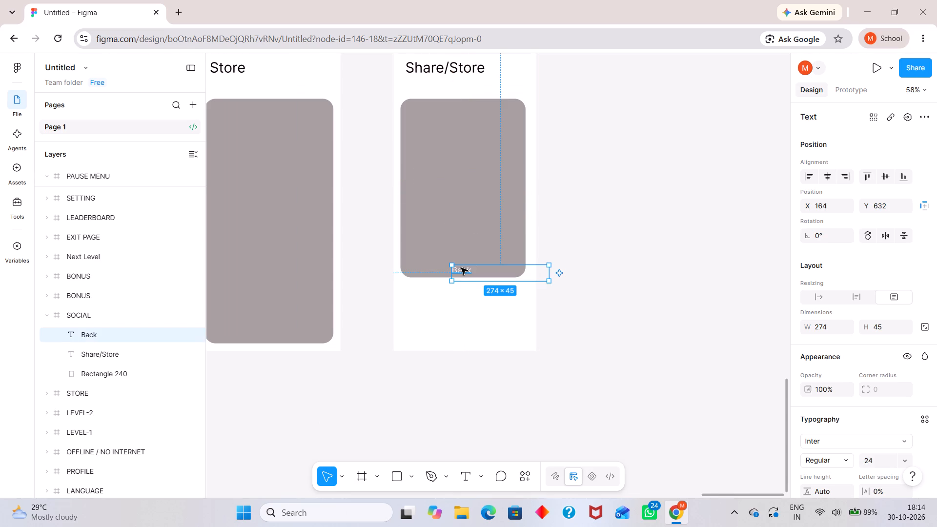
{"action": "key", "text": "Escape"}
{"action": "scroll", "coordinate": [461, 268], "scroll_direction": "right", "scroll_amount": 2}
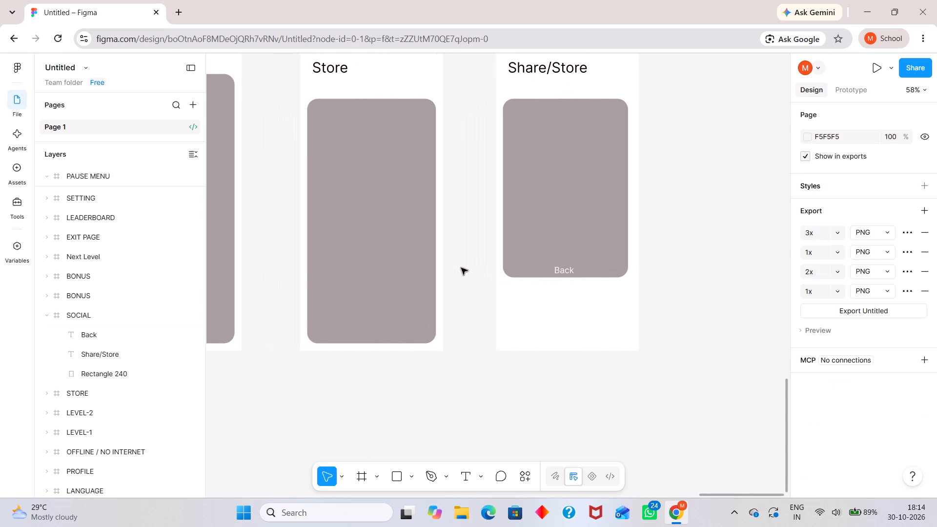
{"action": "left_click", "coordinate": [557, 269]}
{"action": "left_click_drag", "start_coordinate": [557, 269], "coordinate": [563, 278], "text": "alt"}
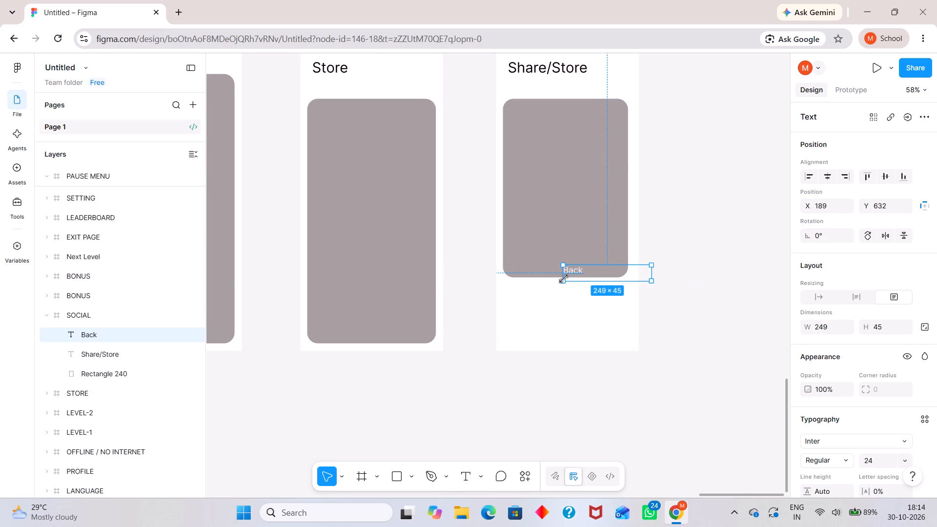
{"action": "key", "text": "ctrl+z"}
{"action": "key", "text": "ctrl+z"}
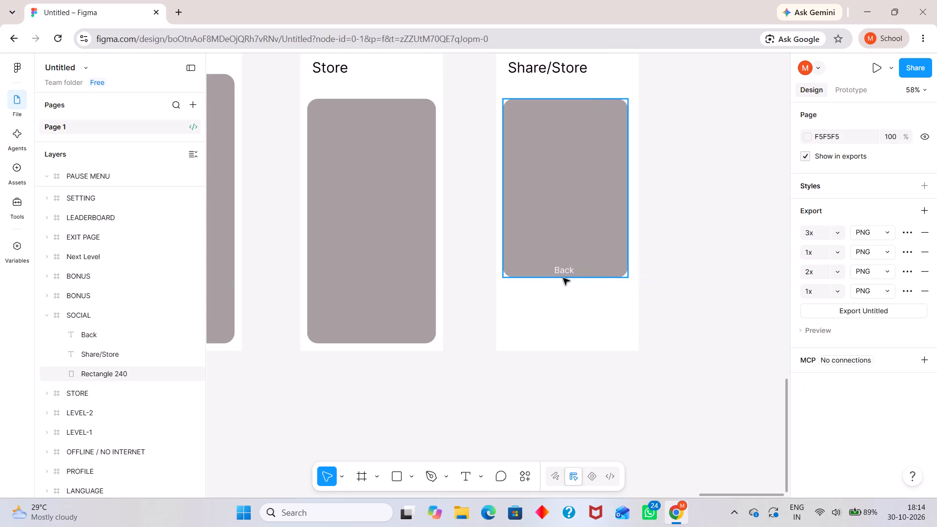
Extend the SOCIAL frame's "Back" text box upward to about 274 × 49, at Y 628.
{"action": "left_click", "coordinate": [561, 265]}
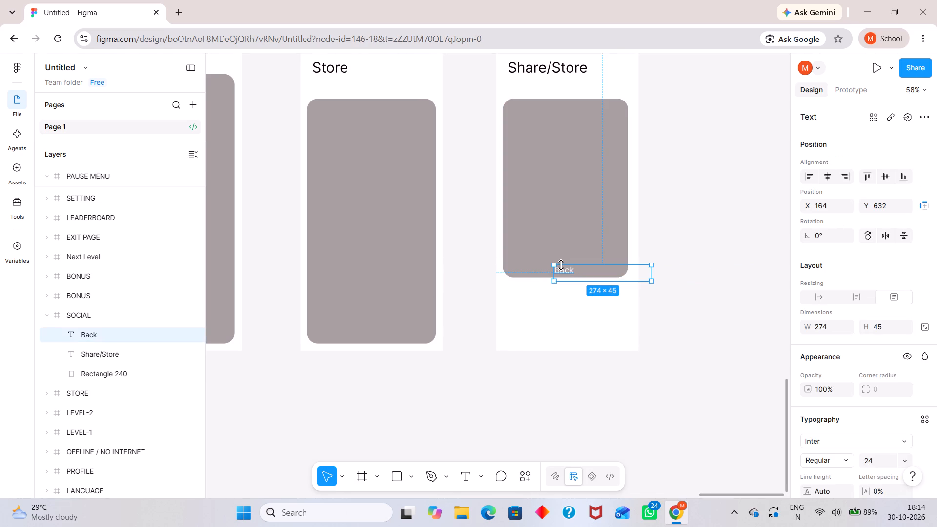
{"action": "left_click_drag", "start_coordinate": [561, 265], "coordinate": [550, 263], "text": "alt"}
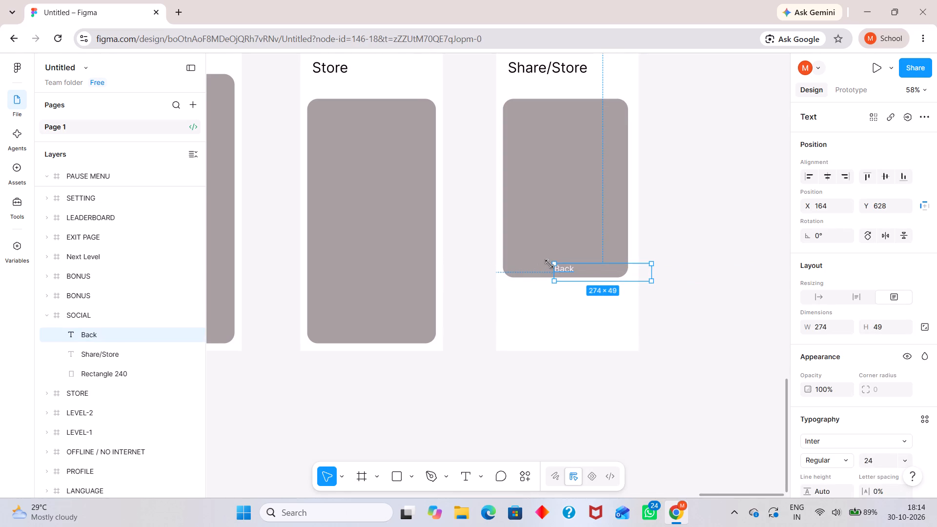
{"action": "key", "text": "Escape"}
Copy the SOCIAL frame's "Back" text to the bottom centre of the STORE frame's rectangle, at about X 155, Y 804.
{"action": "left_click", "coordinate": [570, 268]}
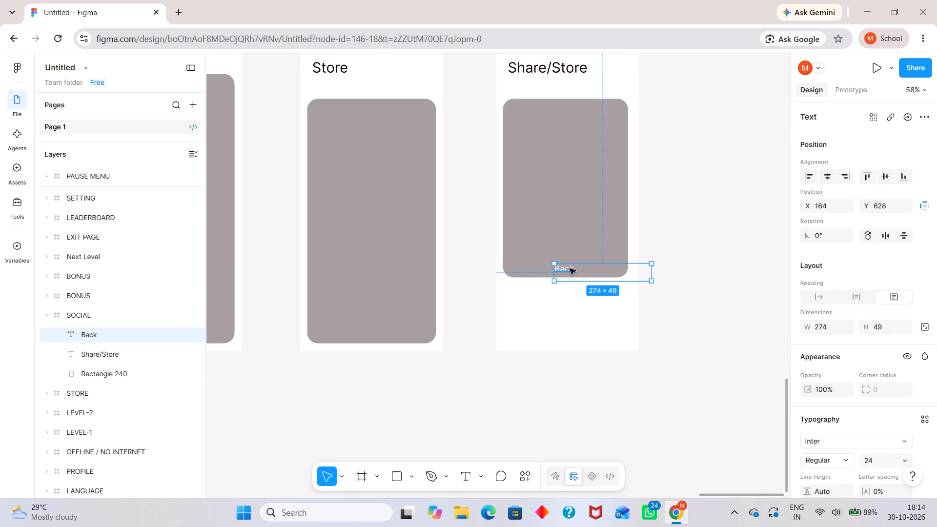
{"action": "left_click_drag", "start_coordinate": [570, 268], "coordinate": [417, 313], "text": "alt"}
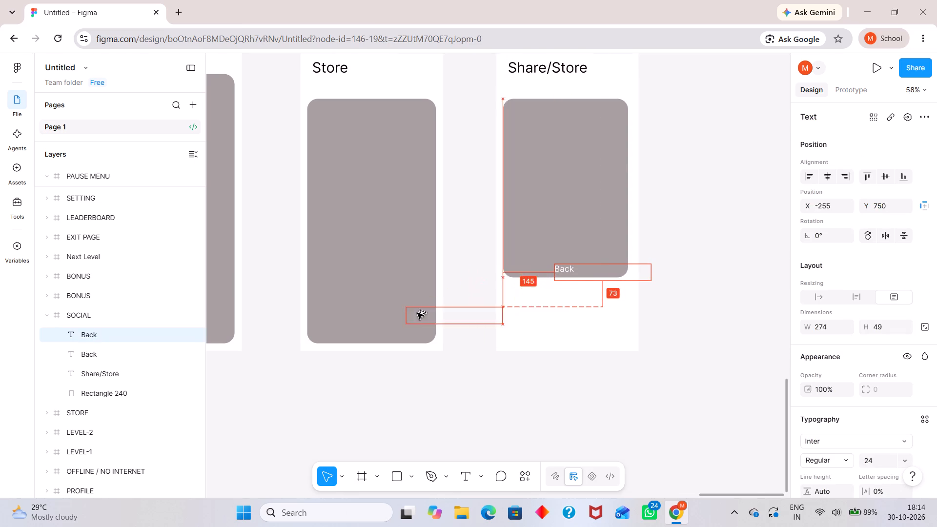
{"action": "left_click_drag", "start_coordinate": [417, 313], "coordinate": [371, 334], "text": "alt"}
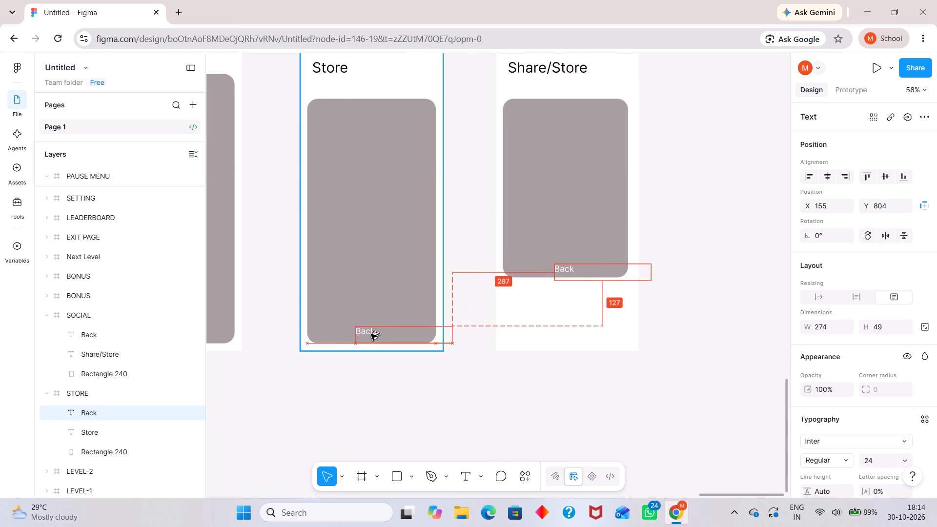
{"action": "left_click_drag", "start_coordinate": [371, 334], "coordinate": [371, 334], "text": "alt"}
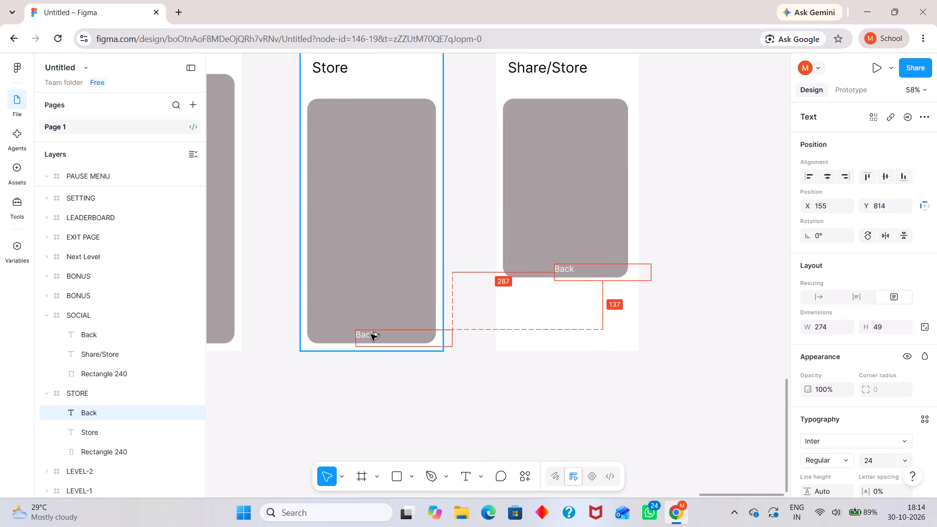
{"action": "left_click_drag", "start_coordinate": [371, 334], "coordinate": [371, 334], "text": "alt"}
{"action": "left_click", "coordinate": [371, 334]}
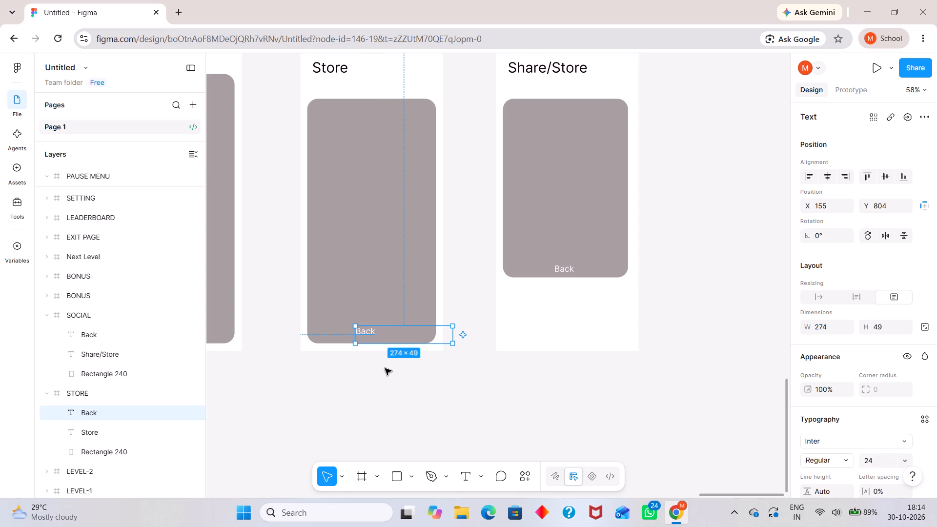
{"action": "left_click", "coordinate": [385, 368]}
{"action": "scroll", "coordinate": [385, 368], "scroll_direction": "right", "scroll_amount": 2}
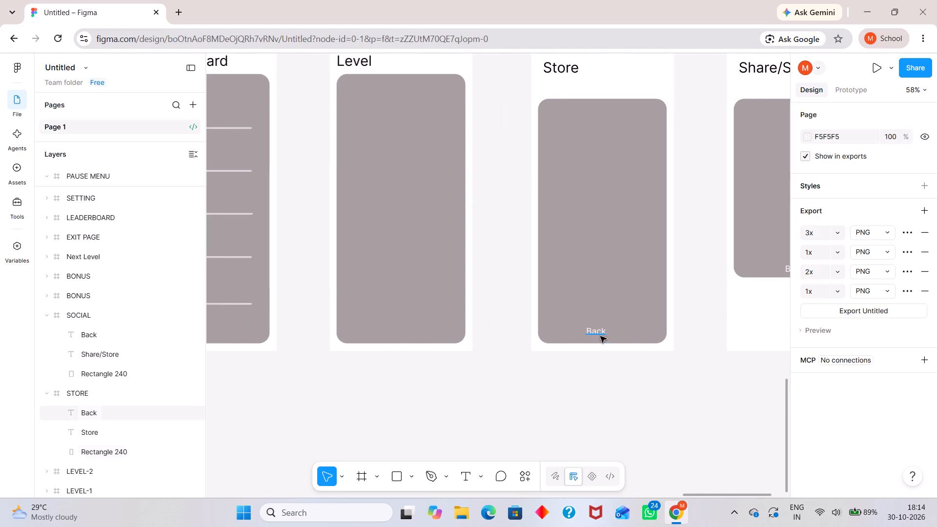
Copy the STORE frame's "Back" text to the bottom centre of the LEVEL-2 frame's rectangle, at about X 165, Y 814.
{"action": "left_click", "coordinate": [601, 334]}
{"action": "left_click_drag", "start_coordinate": [601, 334], "coordinate": [487, 332], "text": "alt"}
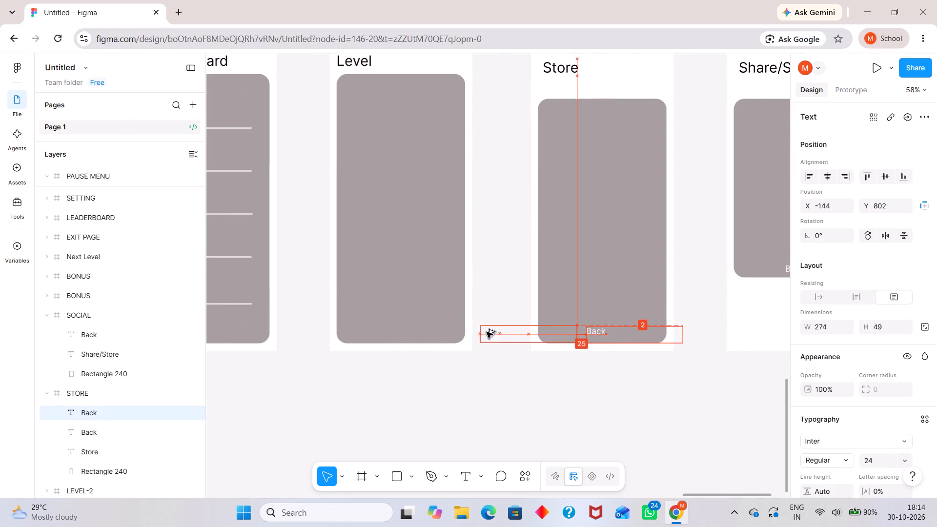
{"action": "left_click_drag", "start_coordinate": [487, 332], "coordinate": [398, 335], "text": "alt"}
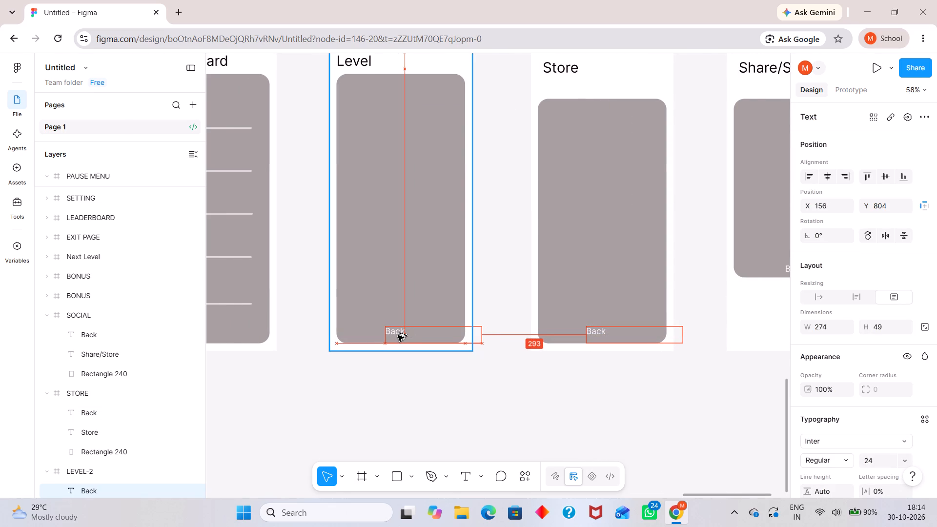
{"action": "left_click_drag", "start_coordinate": [398, 335], "coordinate": [403, 337], "text": "alt"}
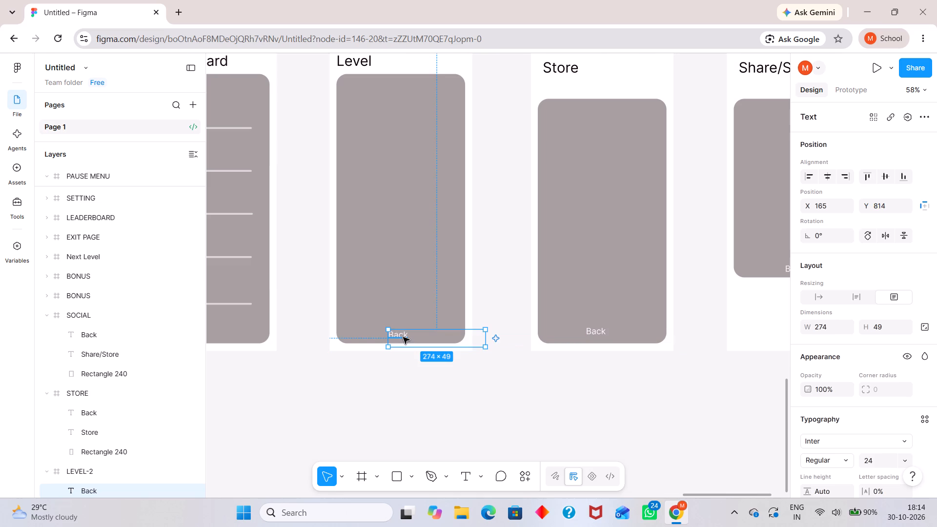
{"action": "left_click", "coordinate": [403, 337]}
{"action": "left_click", "coordinate": [414, 371]}
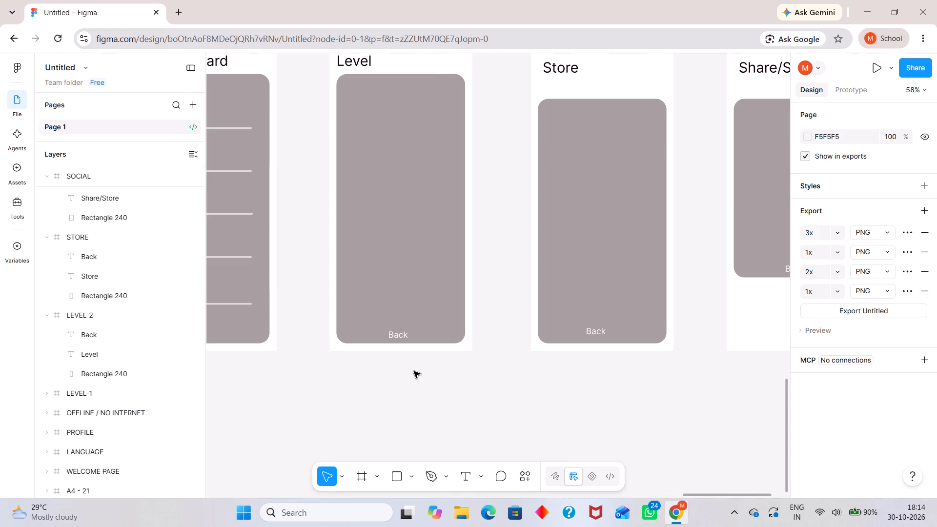
Copy the LEVEL-2 frame's "Back" text to the bottom centre of the adjacent BONUS frame's rectangle, at about X 177, Y 814.
{"action": "scroll", "coordinate": [414, 371], "scroll_direction": "right", "scroll_amount": 3}
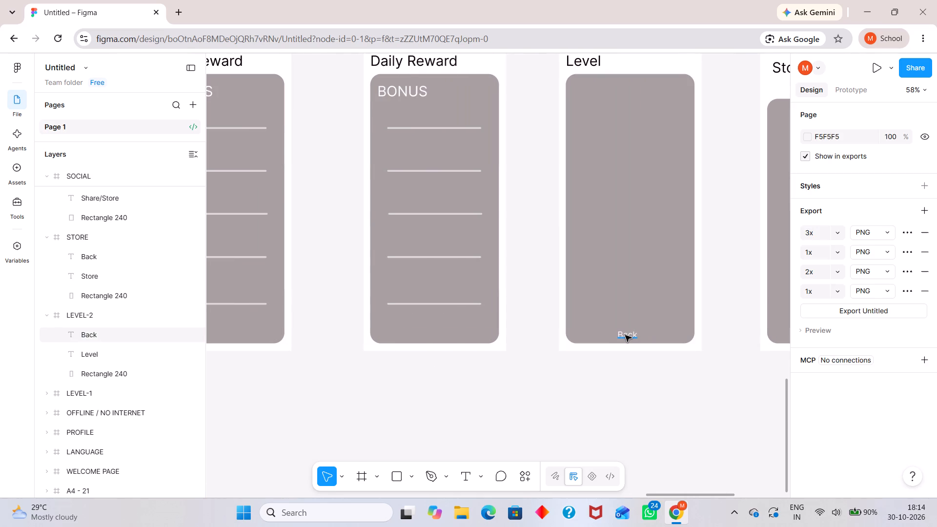
{"action": "left_click", "coordinate": [625, 335]}
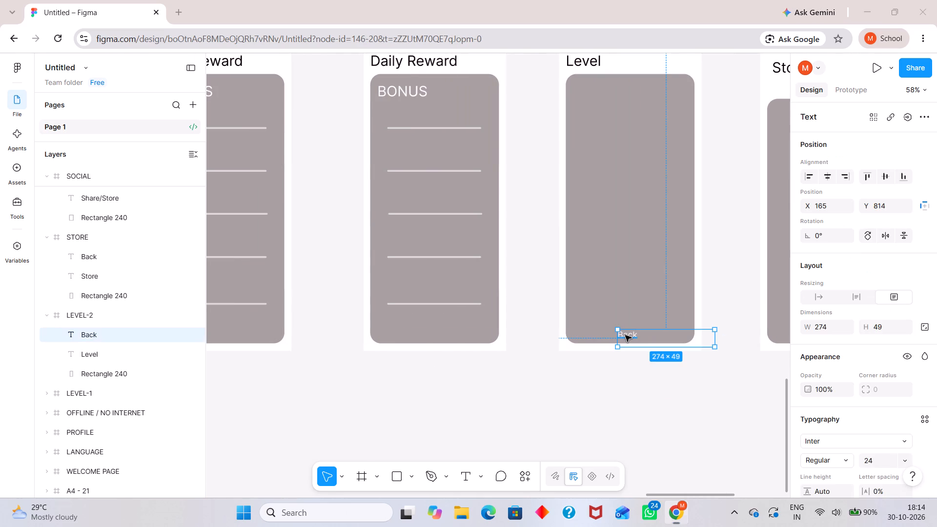
{"action": "left_click_drag", "start_coordinate": [625, 335], "coordinate": [552, 338], "text": "alt"}
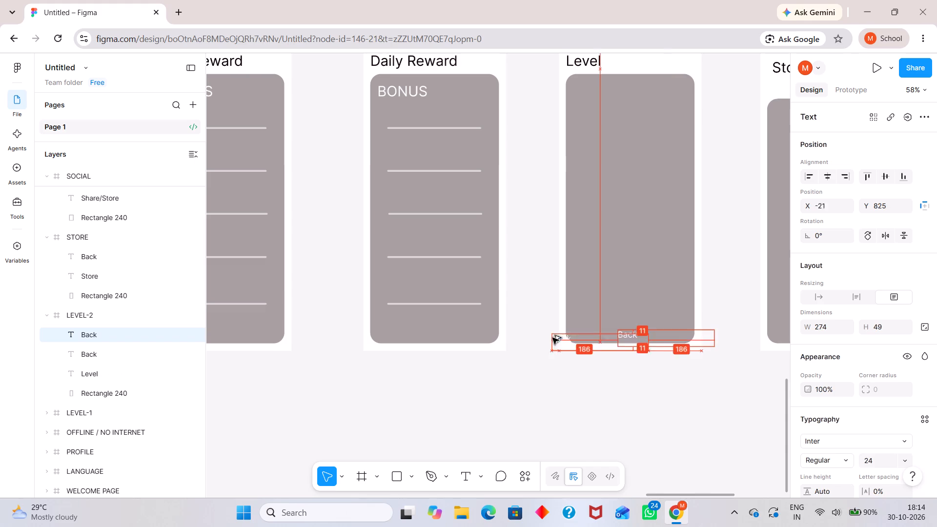
{"action": "left_click_drag", "start_coordinate": [552, 338], "coordinate": [435, 337], "text": "alt"}
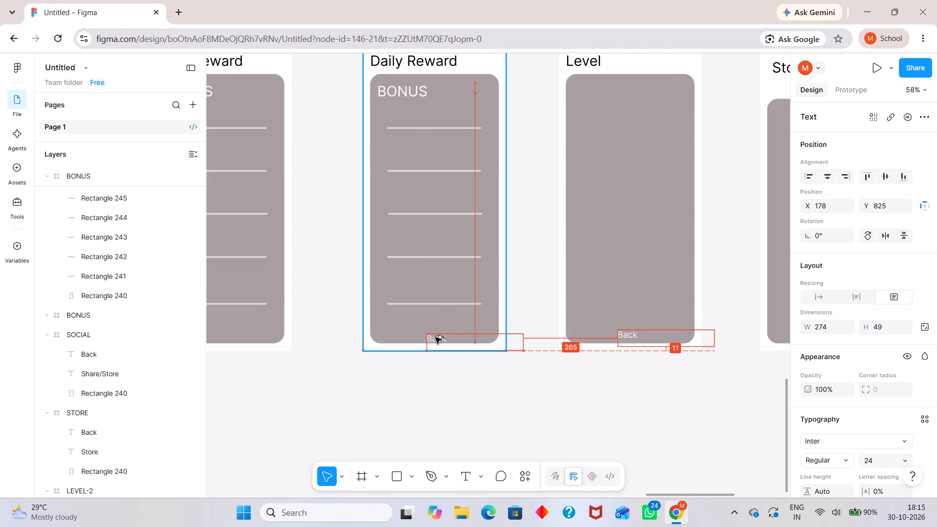
{"action": "left_click_drag", "start_coordinate": [435, 337], "coordinate": [432, 336], "text": "alt"}
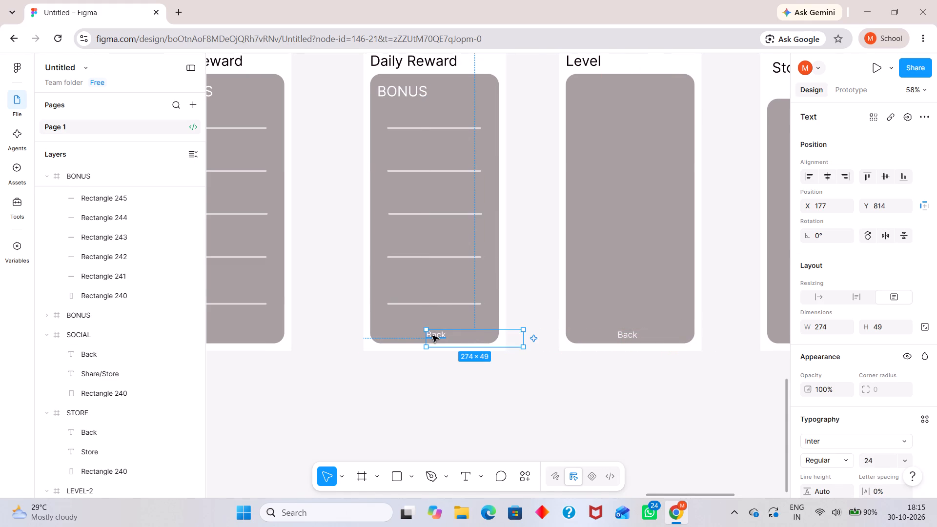
{"action": "left_click", "coordinate": [432, 336]}
{"action": "key", "text": "Escape"}
Copy that "Back" text to the bottom centre of the other BONUS frame, beside LEVEL-1, at about X 173, Y 816.
{"action": "scroll", "coordinate": [432, 336], "scroll_direction": "right", "scroll_amount": 1}
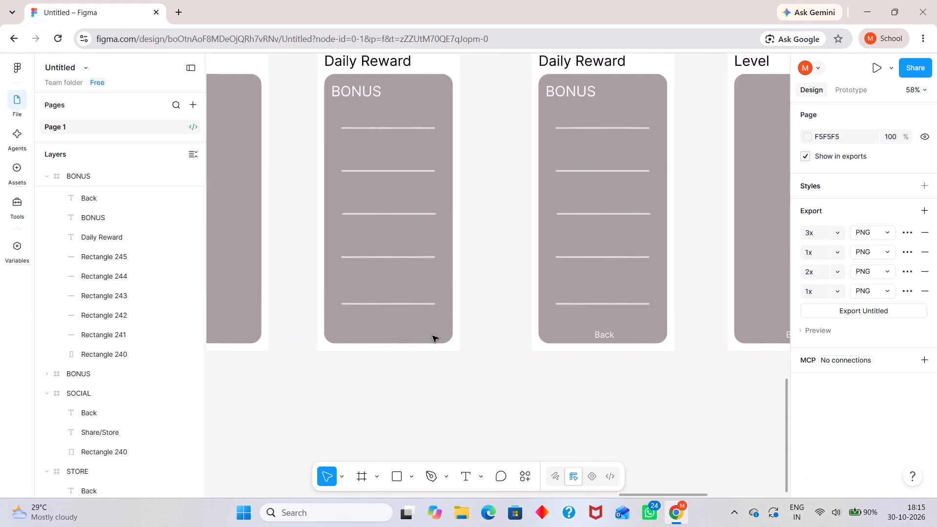
{"action": "scroll", "coordinate": [432, 336], "scroll_direction": "right", "scroll_amount": 2}
{"action": "left_click", "coordinate": [657, 335]}
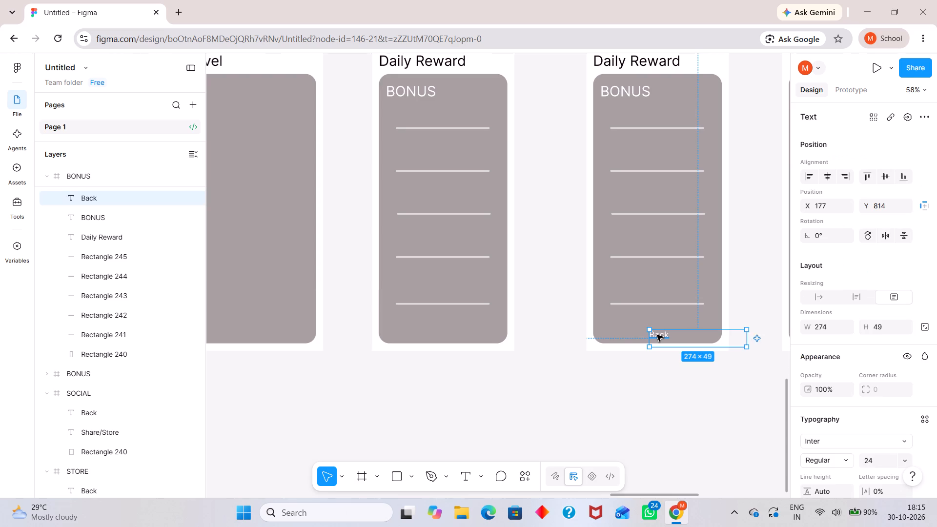
{"action": "left_click_drag", "start_coordinate": [657, 335], "coordinate": [428, 336], "text": "alt"}
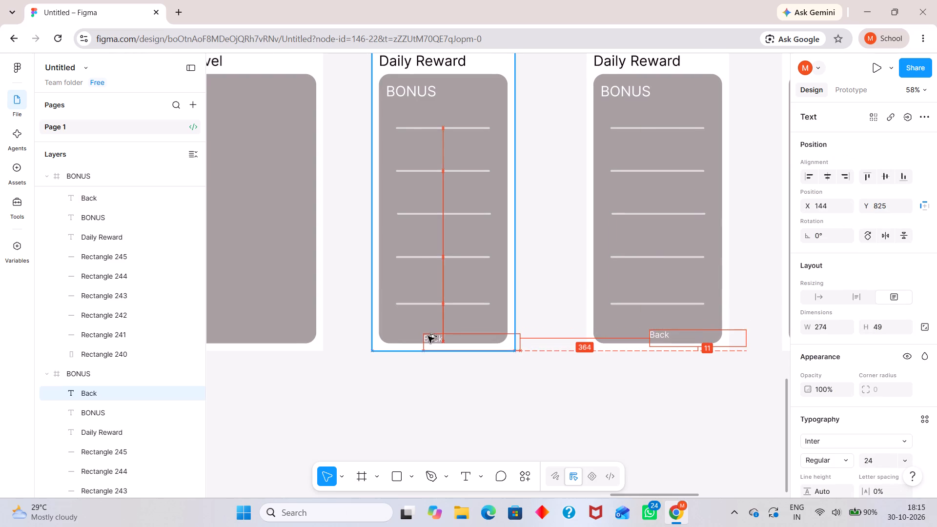
{"action": "left_click_drag", "start_coordinate": [428, 336], "coordinate": [441, 335], "text": "alt"}
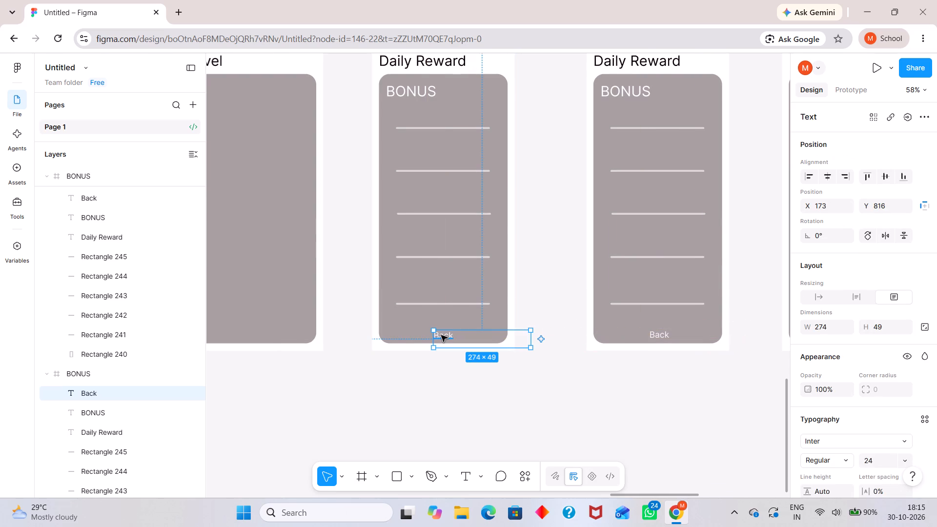
{"action": "left_click", "coordinate": [441, 335]}
{"action": "left_click", "coordinate": [451, 370]}
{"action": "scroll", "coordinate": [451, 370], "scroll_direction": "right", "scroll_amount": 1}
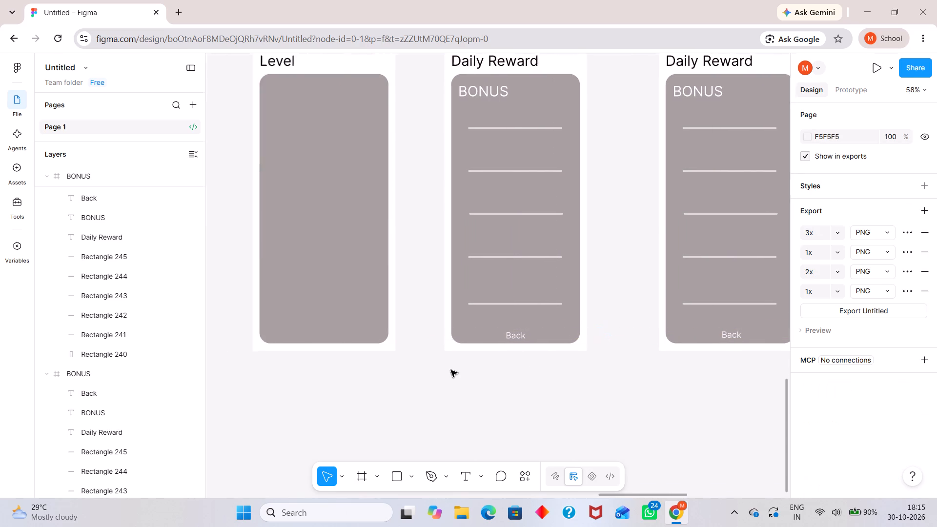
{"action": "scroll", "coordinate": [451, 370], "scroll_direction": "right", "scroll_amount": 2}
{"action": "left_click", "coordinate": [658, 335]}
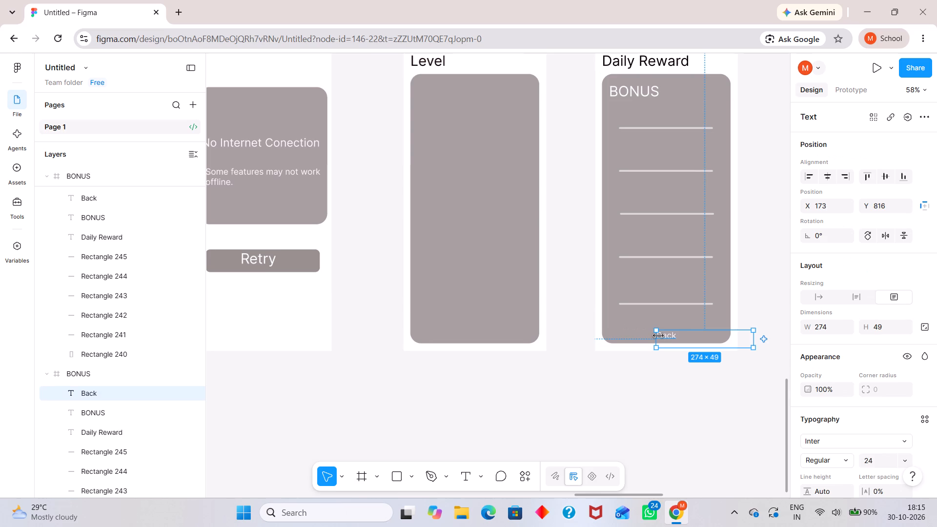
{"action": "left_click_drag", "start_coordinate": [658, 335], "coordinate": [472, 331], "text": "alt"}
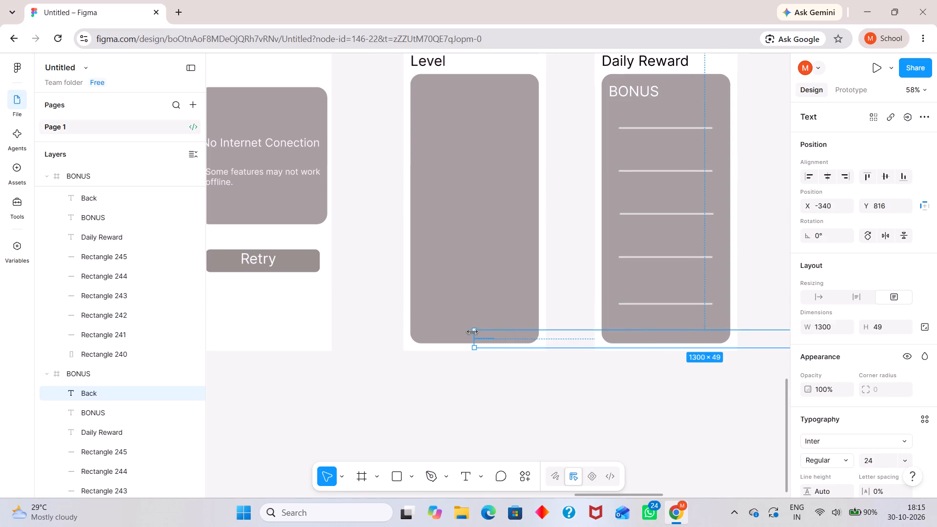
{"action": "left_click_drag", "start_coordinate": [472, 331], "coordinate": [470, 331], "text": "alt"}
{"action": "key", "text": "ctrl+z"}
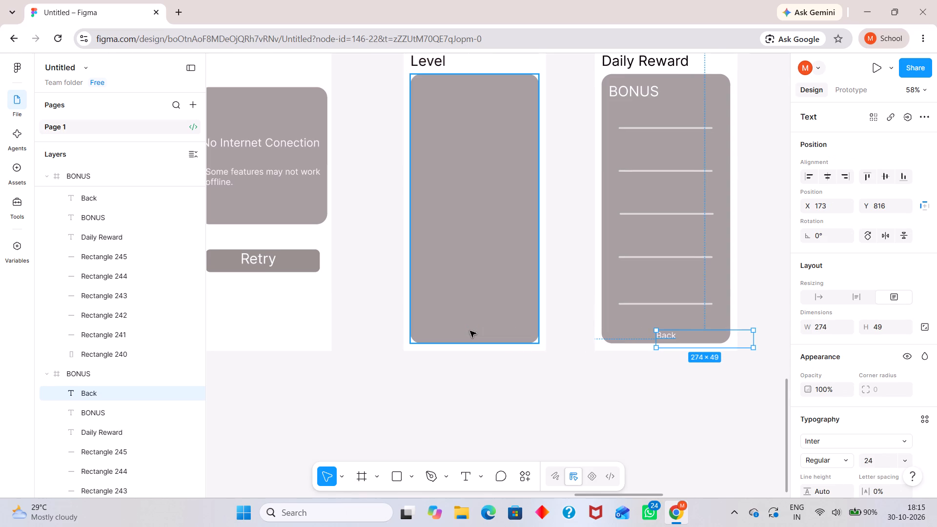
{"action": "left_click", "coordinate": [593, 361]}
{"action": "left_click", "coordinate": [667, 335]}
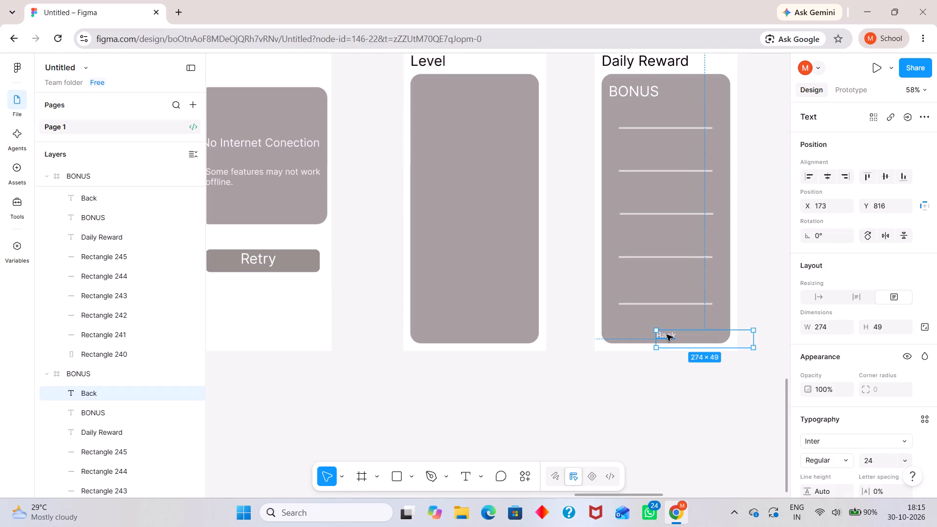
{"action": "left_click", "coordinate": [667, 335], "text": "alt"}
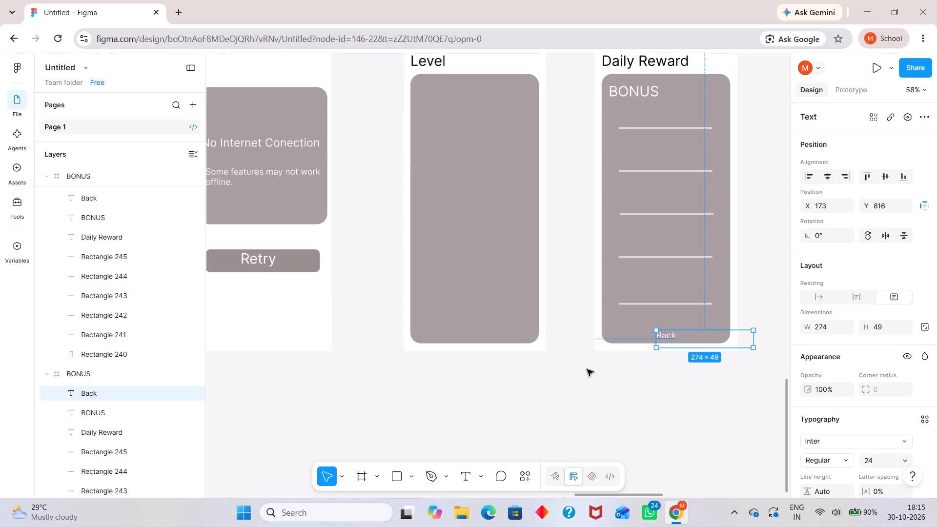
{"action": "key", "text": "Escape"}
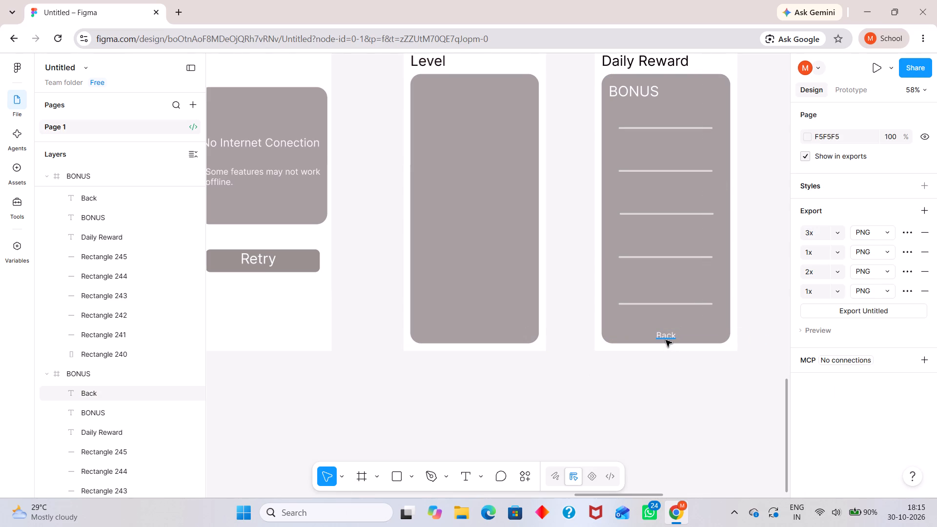
Copy the adjacent BONUS frame's "Back" text to the LEVEL-1 rectangle's bottom centre, about X 179, Y 814, shortening its box to about 274 × 29.
{"action": "left_click", "coordinate": [666, 338]}
{"action": "left_click_drag", "start_coordinate": [666, 338], "coordinate": [629, 336], "text": "alt"}
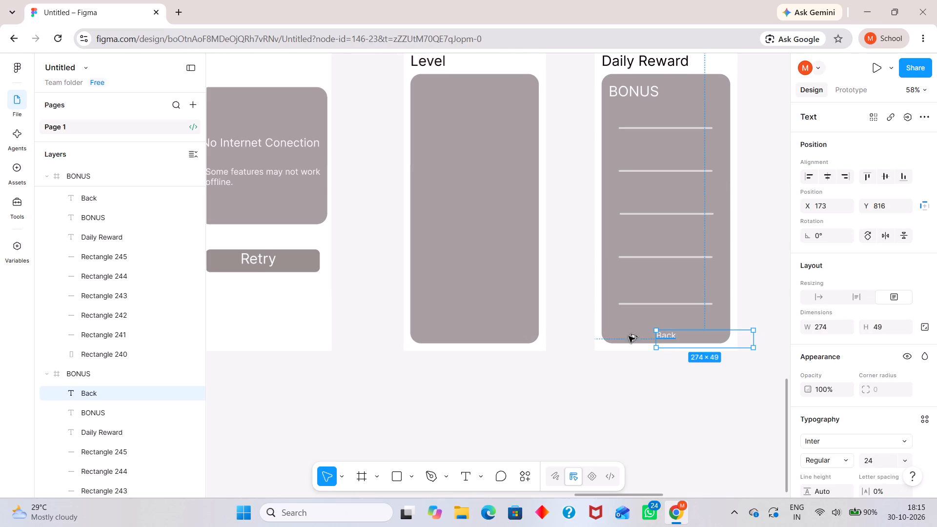
{"action": "left_click_drag", "start_coordinate": [629, 336], "coordinate": [464, 335], "text": "alt"}
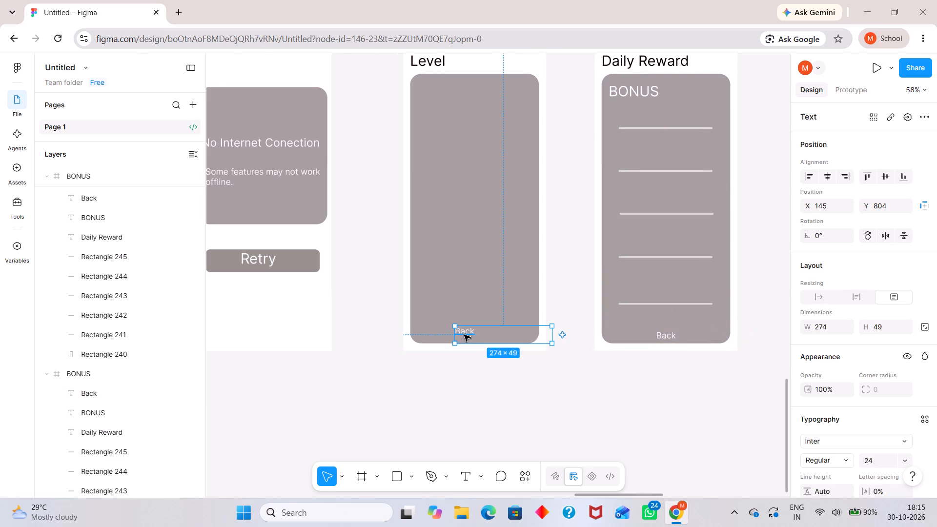
{"action": "left_click_drag", "start_coordinate": [461, 326], "coordinate": [470, 329]}
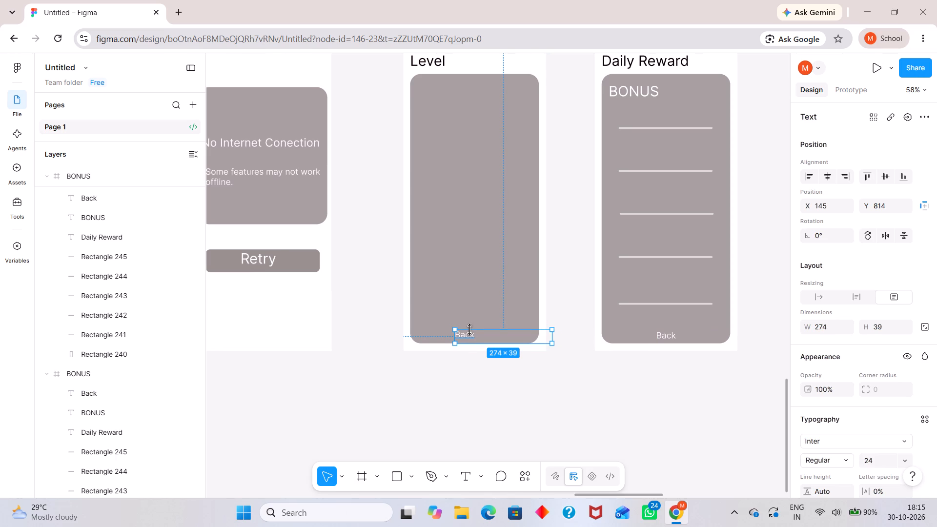
{"action": "left_click_drag", "start_coordinate": [470, 329], "coordinate": [470, 331]}
{"action": "key", "text": "Escape"}
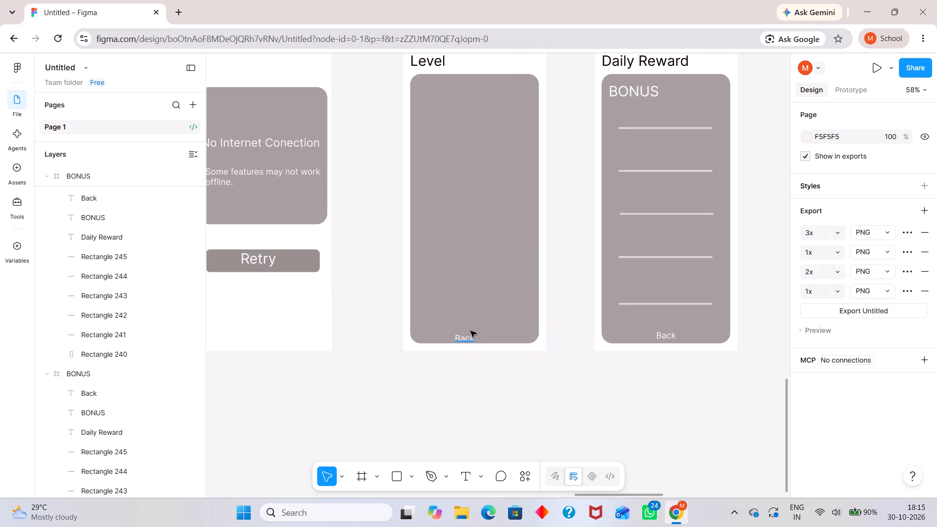
{"action": "left_click_drag", "start_coordinate": [465, 337], "coordinate": [473, 336]}
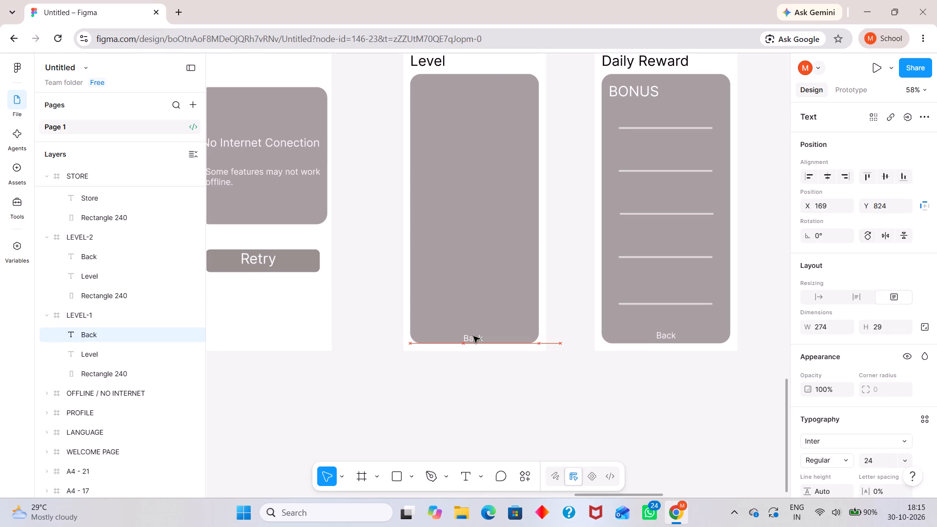
{"action": "left_click_drag", "start_coordinate": [473, 336], "coordinate": [477, 333]}
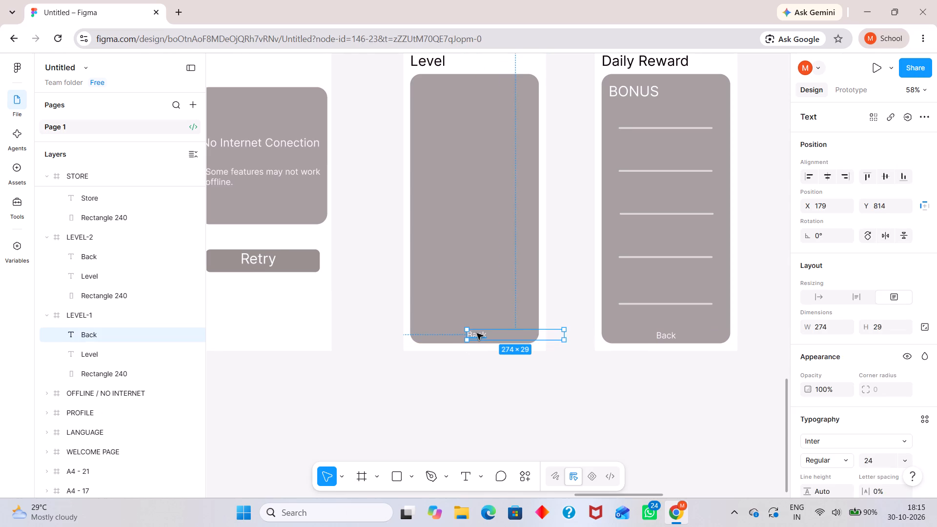
{"action": "key", "text": "Escape"}
Move the LEVEL-1 frame's "Back" text to the bottom centre of the OFFLINE / NO INTERNET frame's upper rectangle, at about X 171, Y 473.
{"action": "scroll", "coordinate": [344, 379], "scroll_direction": "right", "scroll_amount": 2}
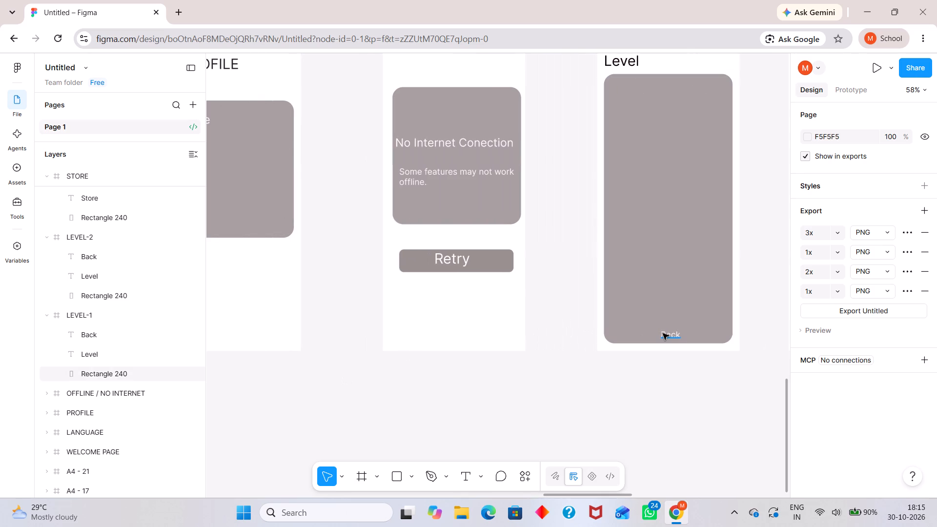
{"action": "left_click", "coordinate": [677, 334]}
{"action": "left_click_drag", "start_coordinate": [677, 334], "coordinate": [603, 299], "text": "alt"}
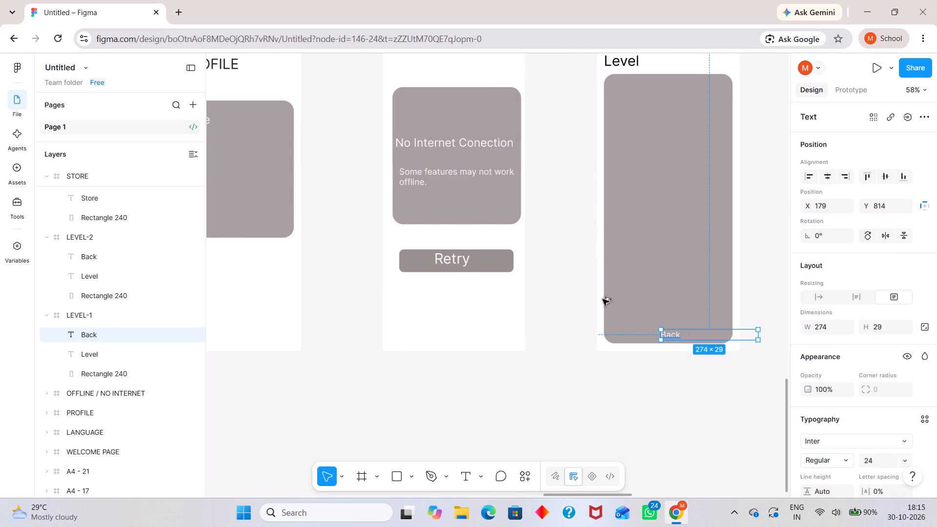
{"action": "left_click_drag", "start_coordinate": [603, 299], "coordinate": [451, 218], "text": "alt"}
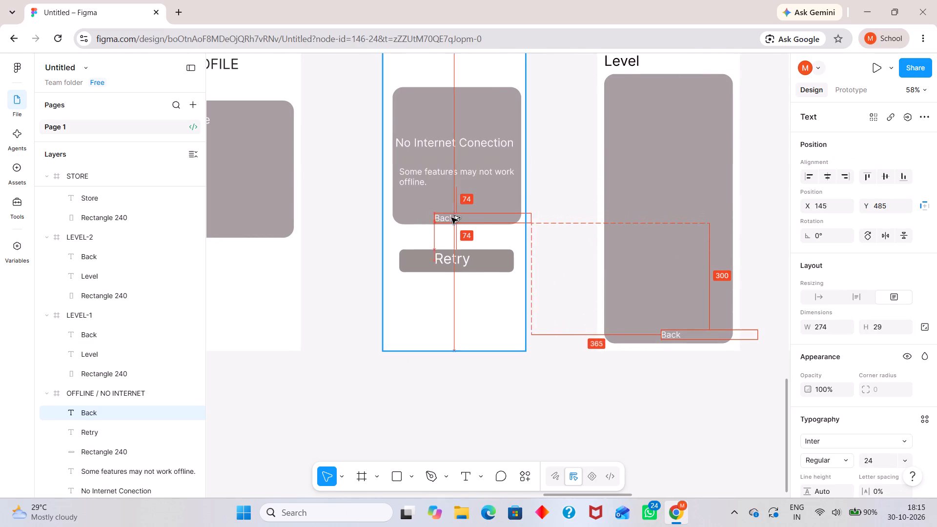
{"action": "left_click_drag", "start_coordinate": [451, 218], "coordinate": [460, 215], "text": "alt"}
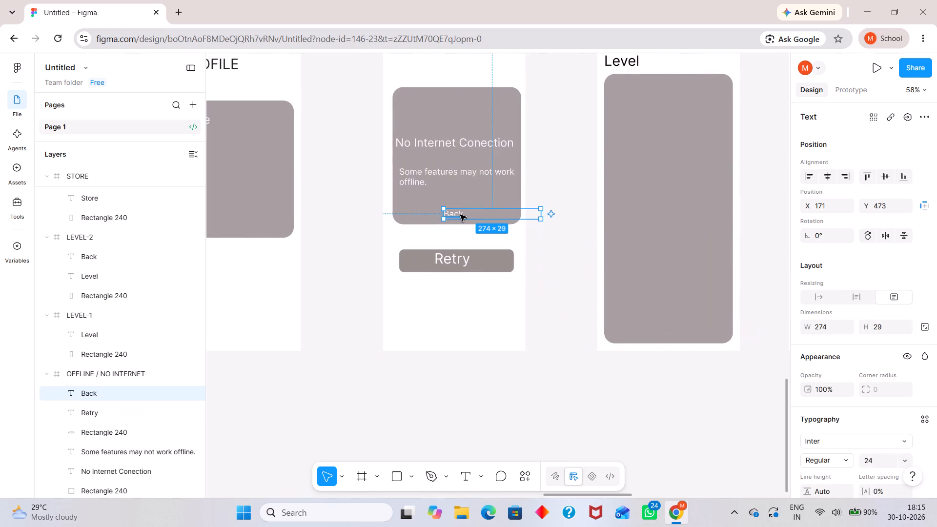
{"action": "left_click", "coordinate": [562, 230]}
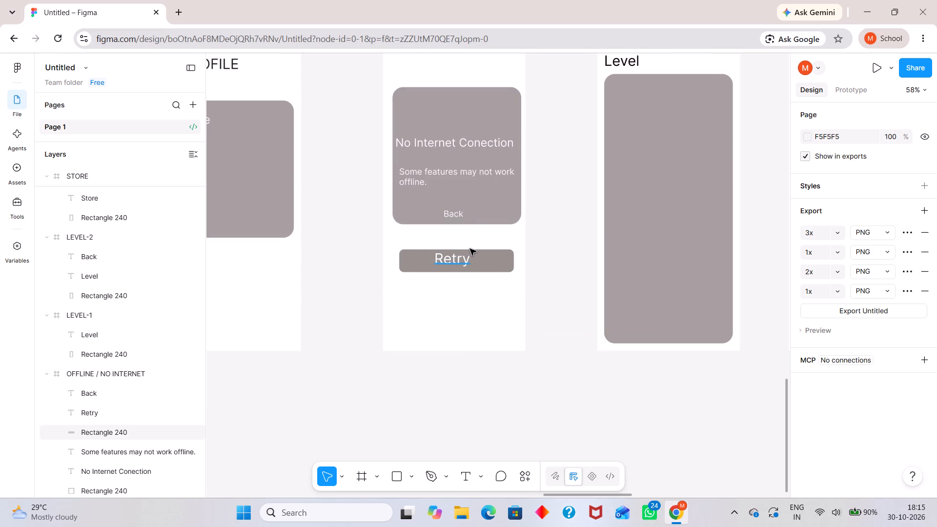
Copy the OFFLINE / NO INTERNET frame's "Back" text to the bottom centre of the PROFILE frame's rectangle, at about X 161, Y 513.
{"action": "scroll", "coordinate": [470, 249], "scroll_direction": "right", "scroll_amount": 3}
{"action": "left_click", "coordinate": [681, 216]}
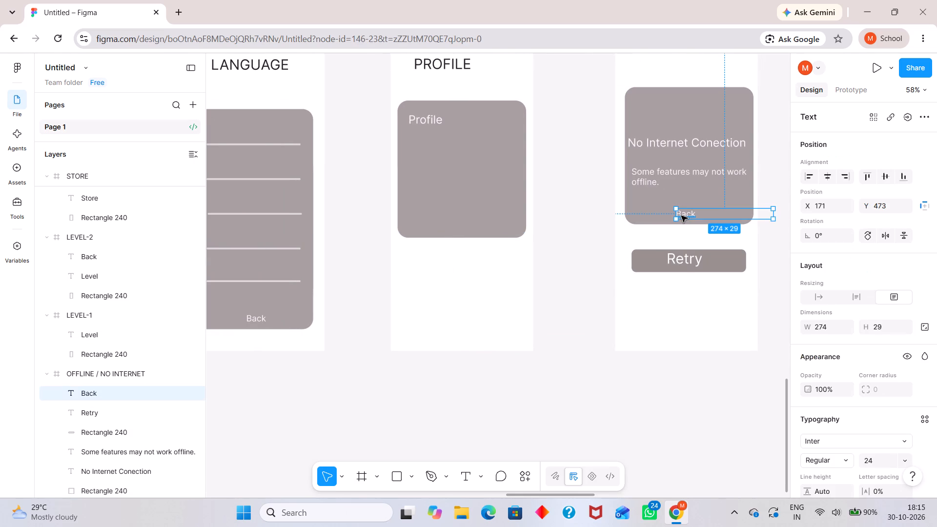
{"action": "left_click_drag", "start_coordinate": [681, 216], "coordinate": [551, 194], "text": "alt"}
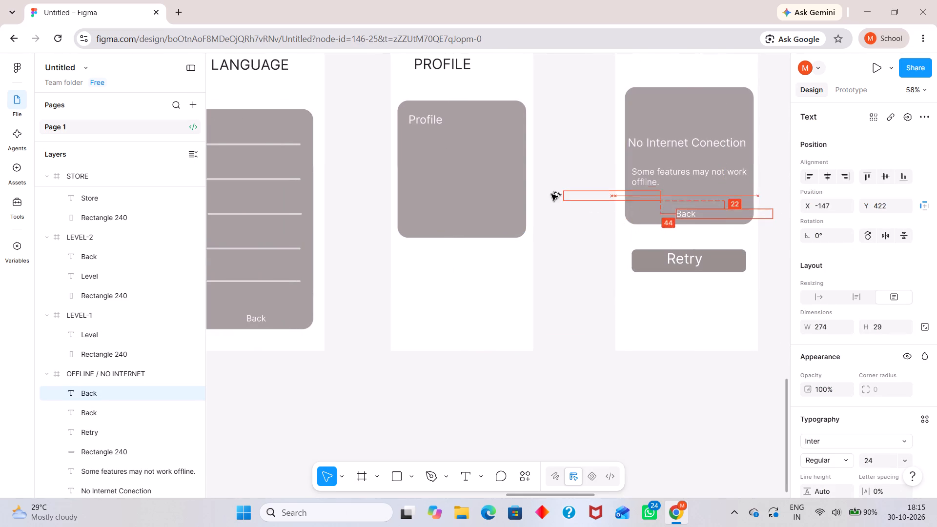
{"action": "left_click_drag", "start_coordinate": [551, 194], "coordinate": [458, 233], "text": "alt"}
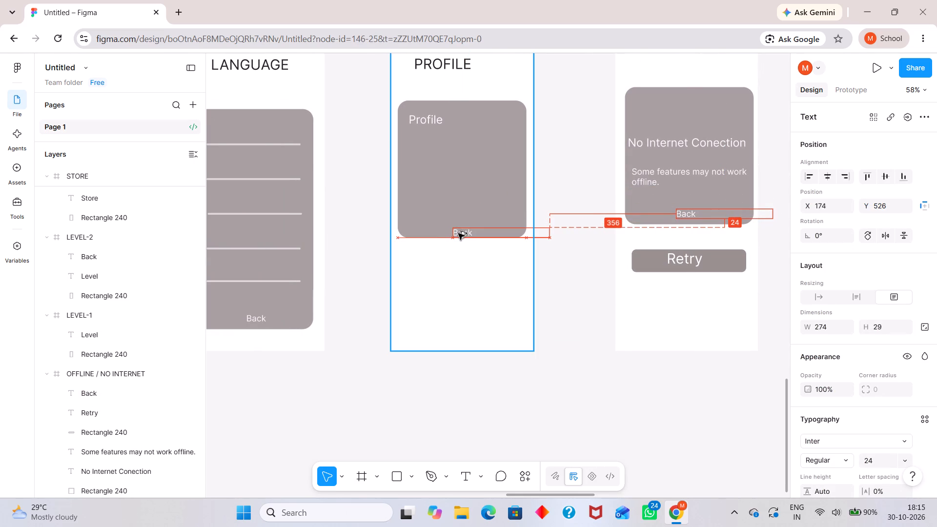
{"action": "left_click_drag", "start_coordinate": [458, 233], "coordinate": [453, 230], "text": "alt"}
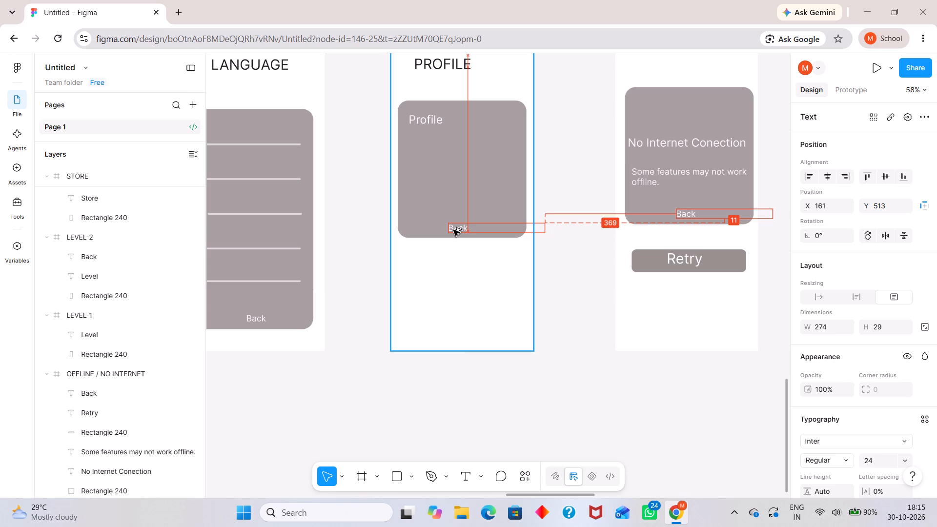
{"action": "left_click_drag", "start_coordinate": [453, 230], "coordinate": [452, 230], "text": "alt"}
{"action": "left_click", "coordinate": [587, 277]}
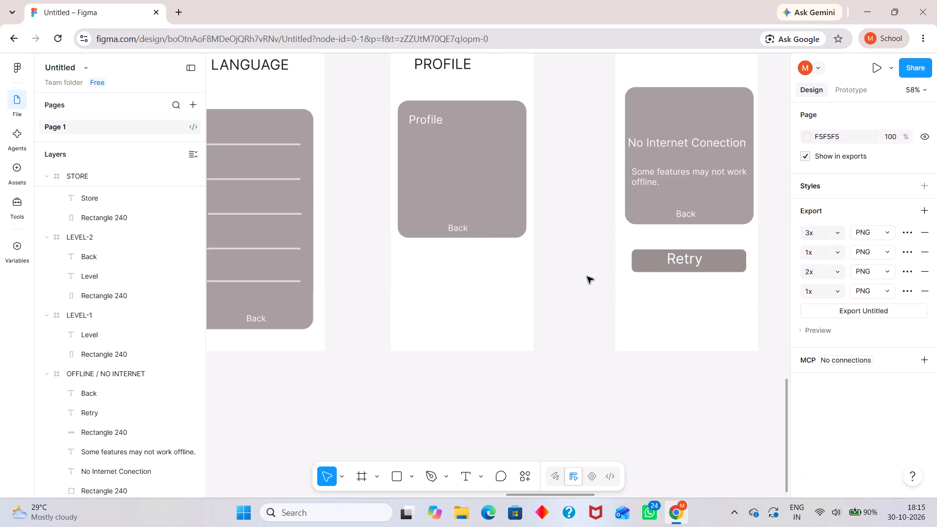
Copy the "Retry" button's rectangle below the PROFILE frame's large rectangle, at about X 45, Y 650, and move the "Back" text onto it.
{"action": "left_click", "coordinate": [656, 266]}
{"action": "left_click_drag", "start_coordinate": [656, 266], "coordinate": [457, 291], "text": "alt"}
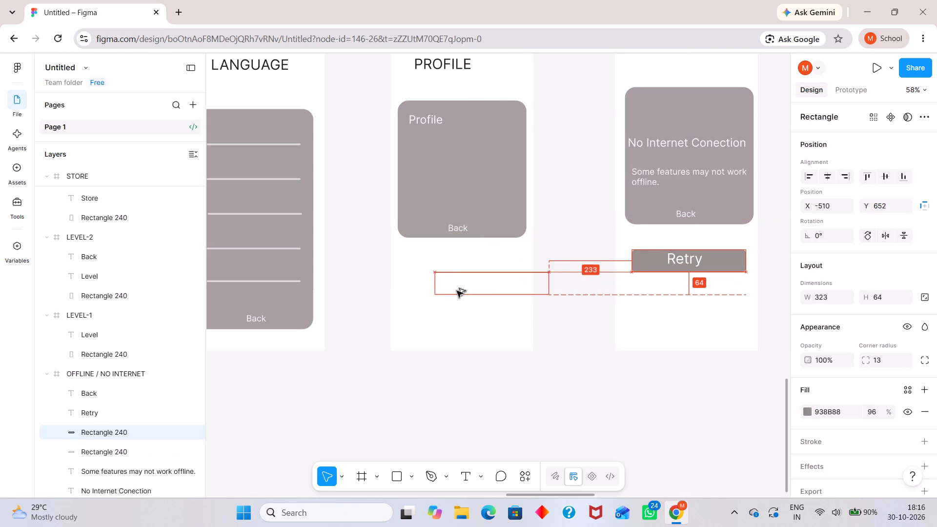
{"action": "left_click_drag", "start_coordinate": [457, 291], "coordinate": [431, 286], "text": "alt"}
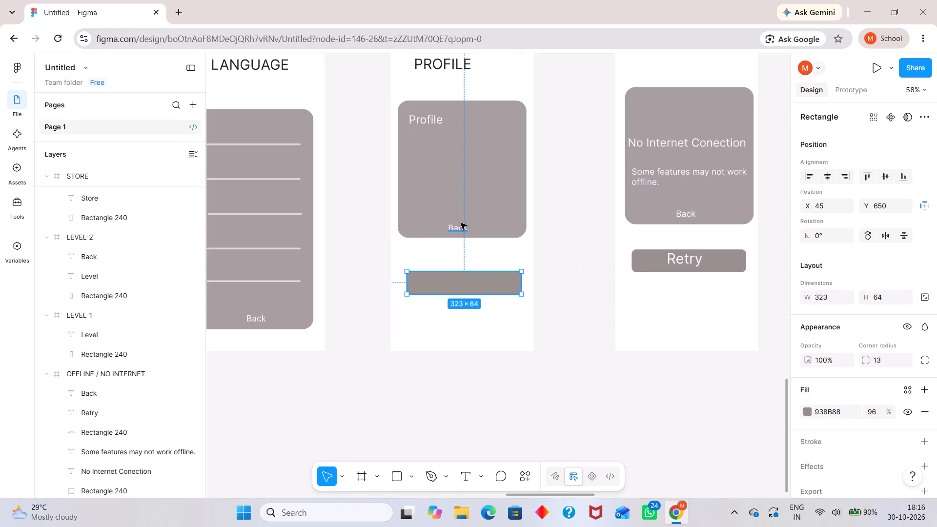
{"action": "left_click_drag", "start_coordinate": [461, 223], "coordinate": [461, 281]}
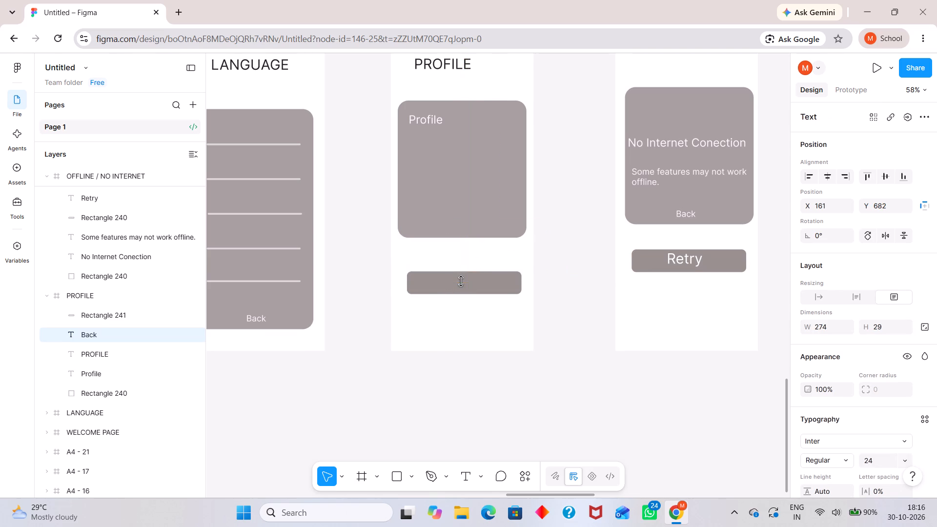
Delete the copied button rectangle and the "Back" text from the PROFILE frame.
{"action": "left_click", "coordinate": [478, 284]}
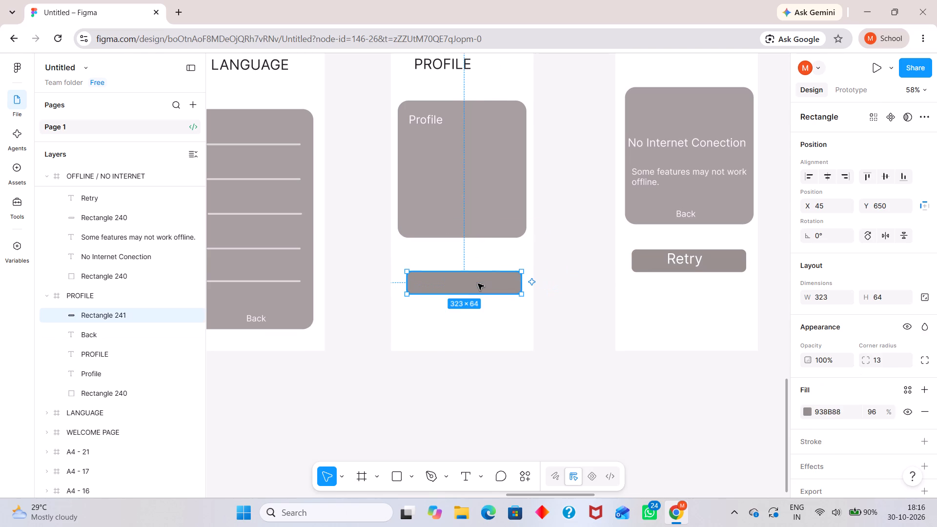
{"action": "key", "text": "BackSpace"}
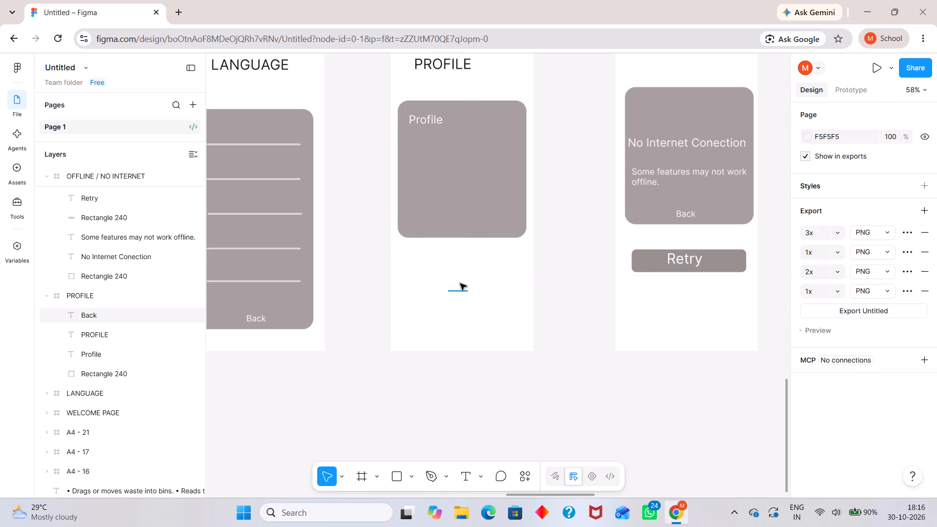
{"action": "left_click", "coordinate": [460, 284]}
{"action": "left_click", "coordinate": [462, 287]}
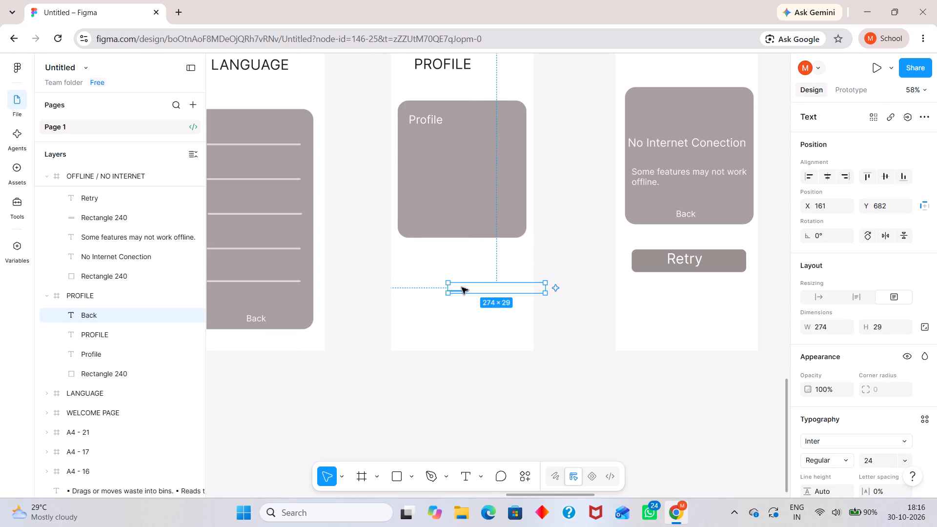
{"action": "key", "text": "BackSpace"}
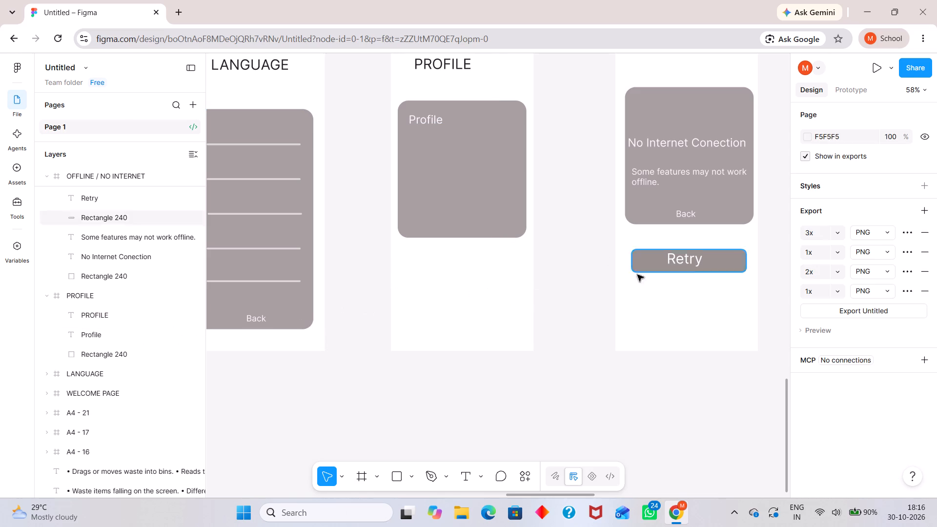
Copy the "Retry" button's rectangle together with the "Back" text from the OFFLINE / NO INTERNET frame into the lower part of the PROFILE frame.
{"action": "left_click", "coordinate": [647, 261]}
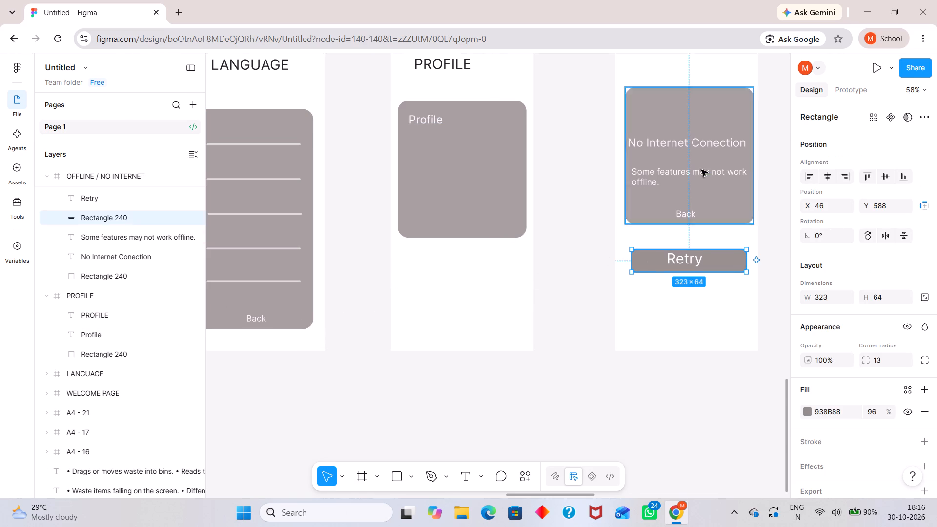
{"action": "left_click", "coordinate": [681, 215], "text": "shift"}
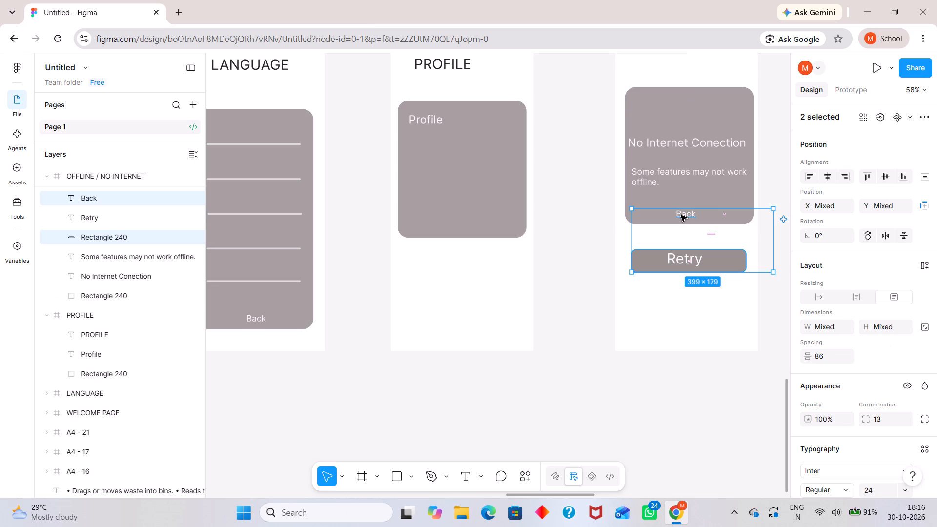
{"action": "left_click_drag", "start_coordinate": [681, 215], "coordinate": [447, 270], "text": "alt"}
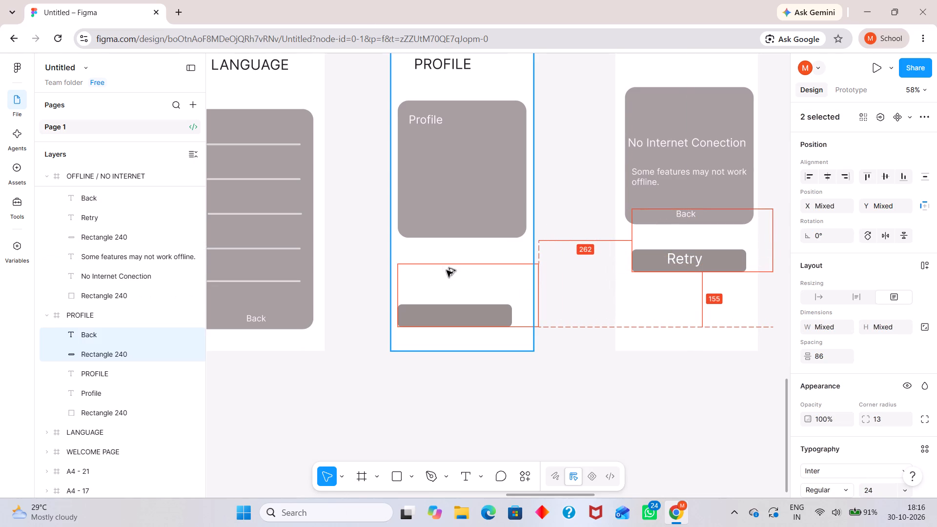
{"action": "left_click_drag", "start_coordinate": [447, 270], "coordinate": [449, 270], "text": "alt"}
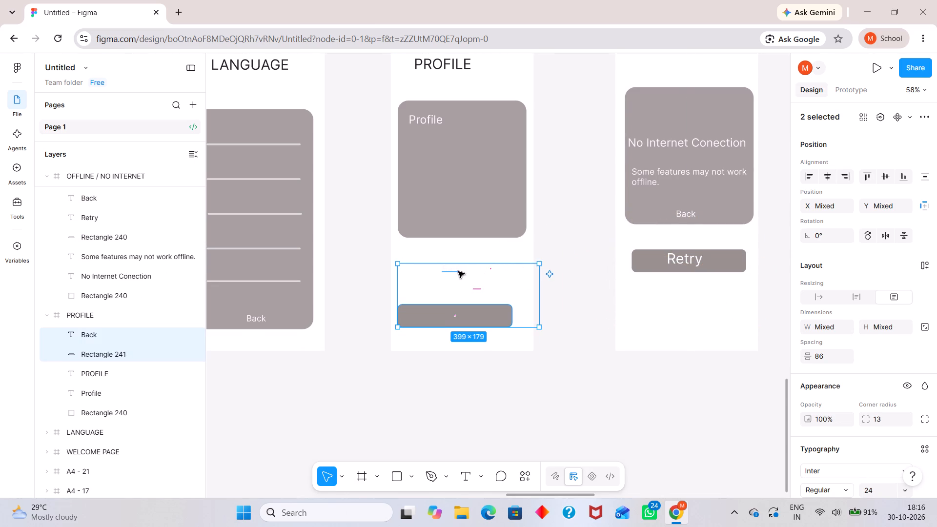
{"action": "key", "text": "Escape"}
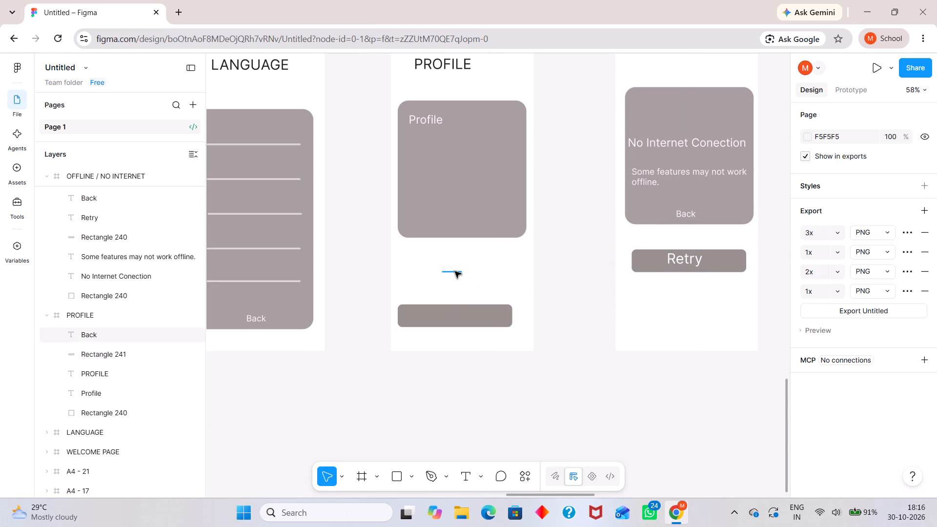
Place the PROFILE frame's "Back" text on the copied rectangle and centre both in the frame, with the text at about X 174, Y 760.
{"action": "left_click", "coordinate": [455, 271]}
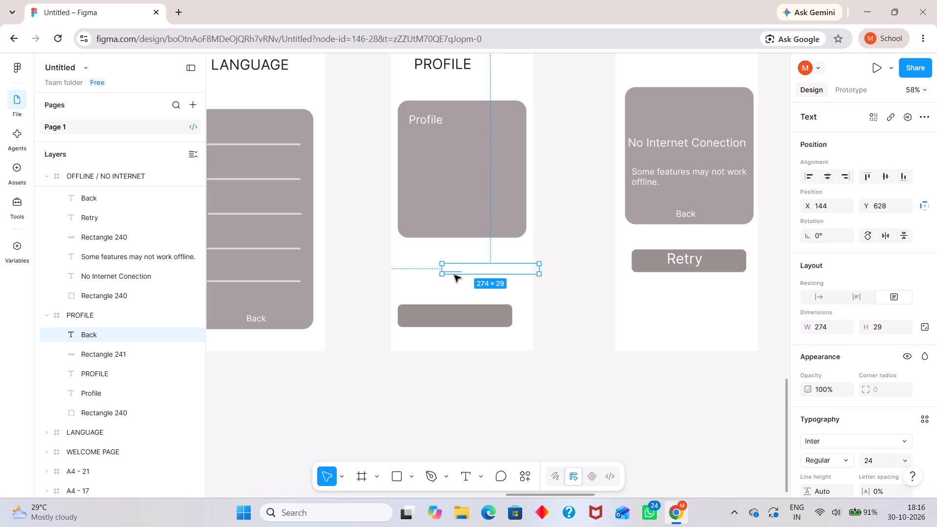
{"action": "left_click_drag", "start_coordinate": [457, 264], "coordinate": [453, 310]}
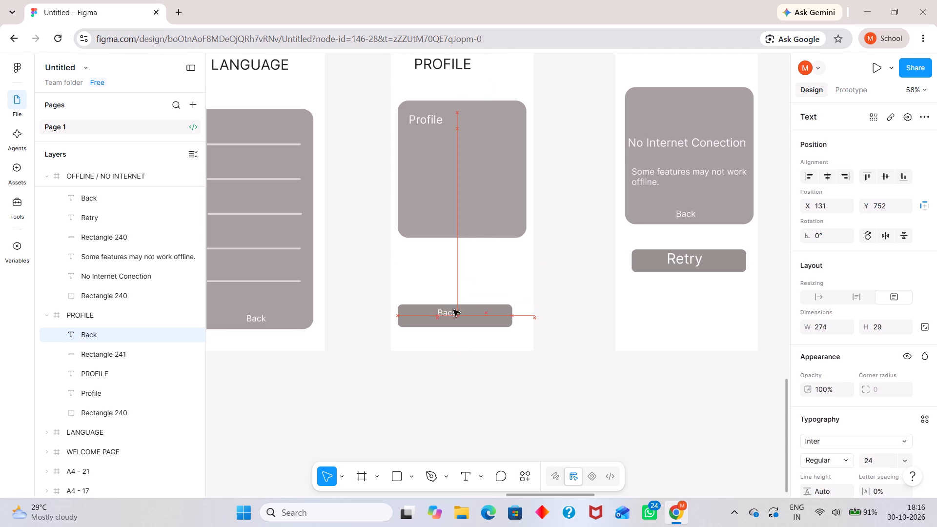
{"action": "left_click_drag", "start_coordinate": [453, 310], "coordinate": [459, 312]}
{"action": "left_click", "coordinate": [568, 275]}
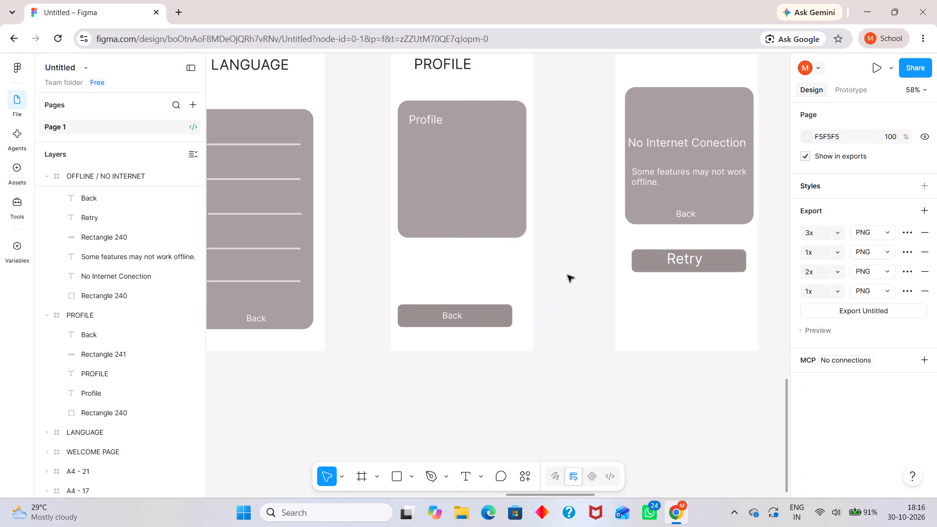
{"action": "left_click_drag", "start_coordinate": [501, 314], "coordinate": [508, 315]}
{"action": "left_click", "coordinate": [551, 272]}
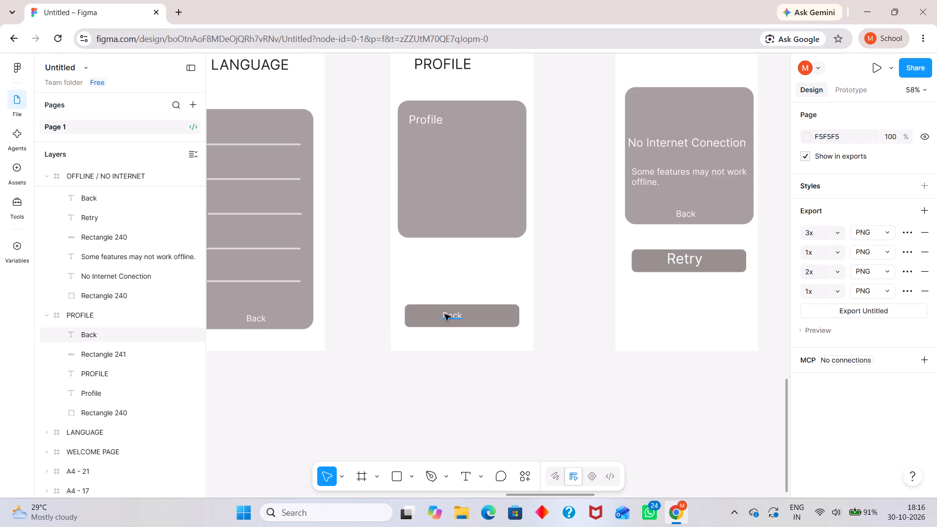
{"action": "left_click_drag", "start_coordinate": [445, 315], "coordinate": [455, 317]}
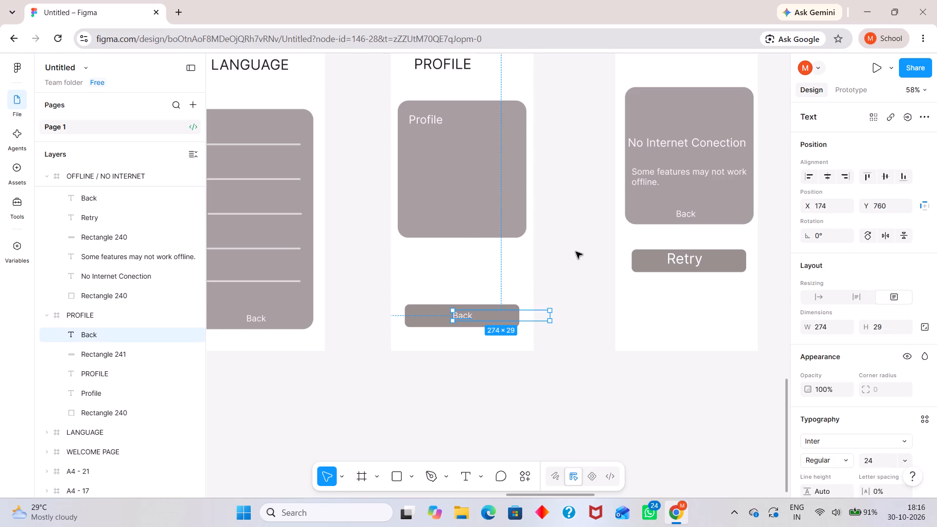
{"action": "left_click", "coordinate": [576, 252]}
Move the Next Level frame out of the upper wireframe row to the empty area beside A4 - 6, at about X 5316, Y 318.
{"action": "scroll", "coordinate": [596, 211], "scroll_direction": "up", "scroll_amount": 1}
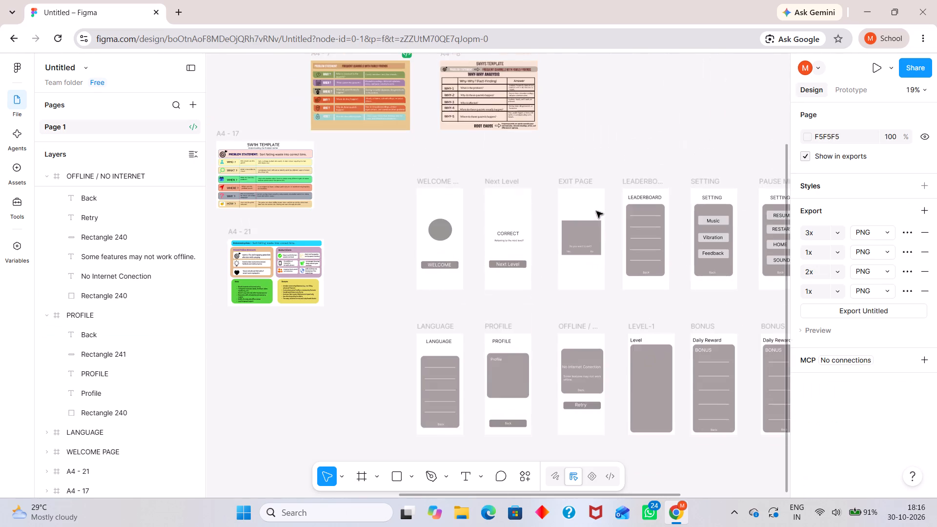
{"action": "scroll", "coordinate": [596, 211], "scroll_direction": "up", "scroll_amount": 1}
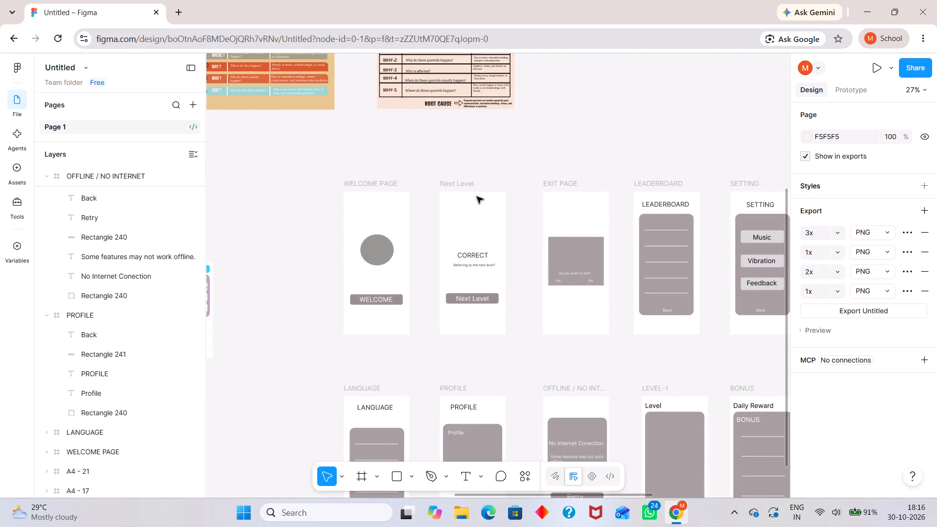
{"action": "left_click_drag", "start_coordinate": [469, 179], "coordinate": [609, 43]}
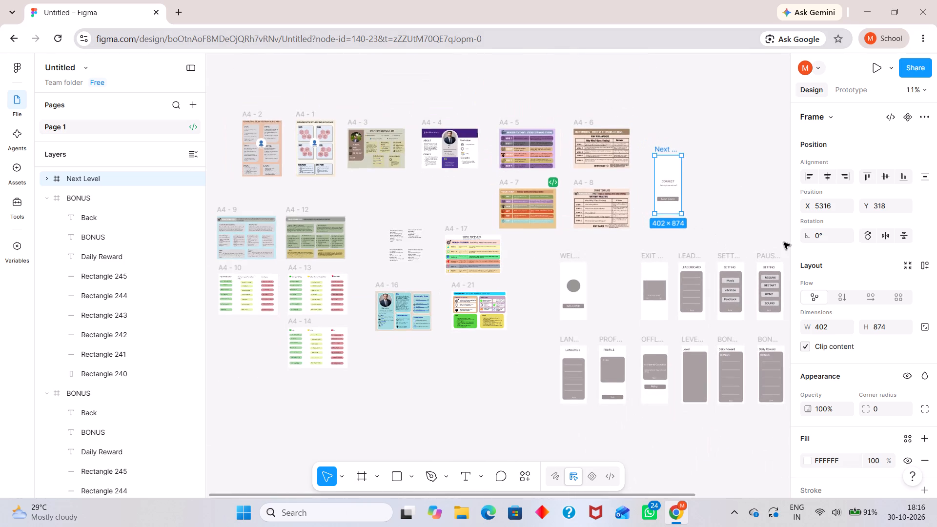
Move the USER NAME frame into the gap between the WELCOME PAGE and EXIT PAGE frames, at about X 4518, Y 1921.
{"action": "scroll", "coordinate": [716, 227], "scroll_direction": "left", "scroll_amount": 2}
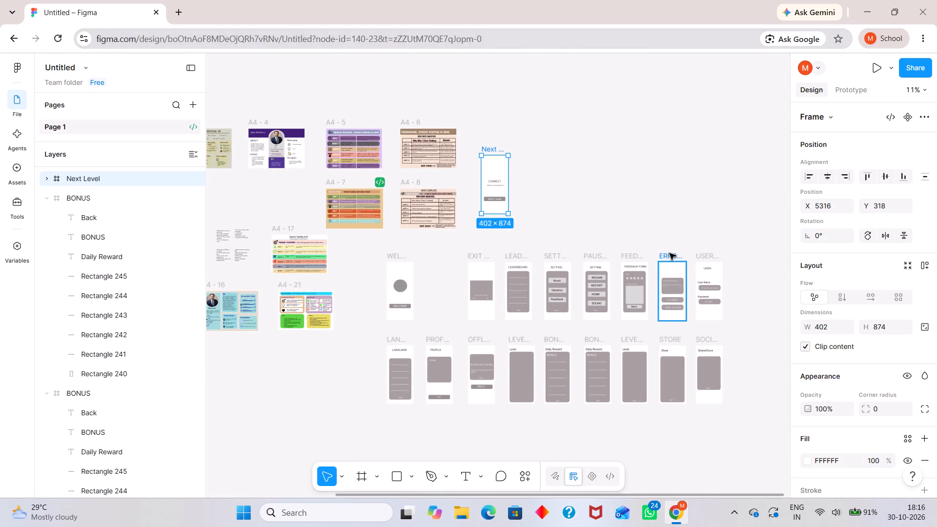
{"action": "left_click_drag", "start_coordinate": [703, 251], "coordinate": [525, 260]}
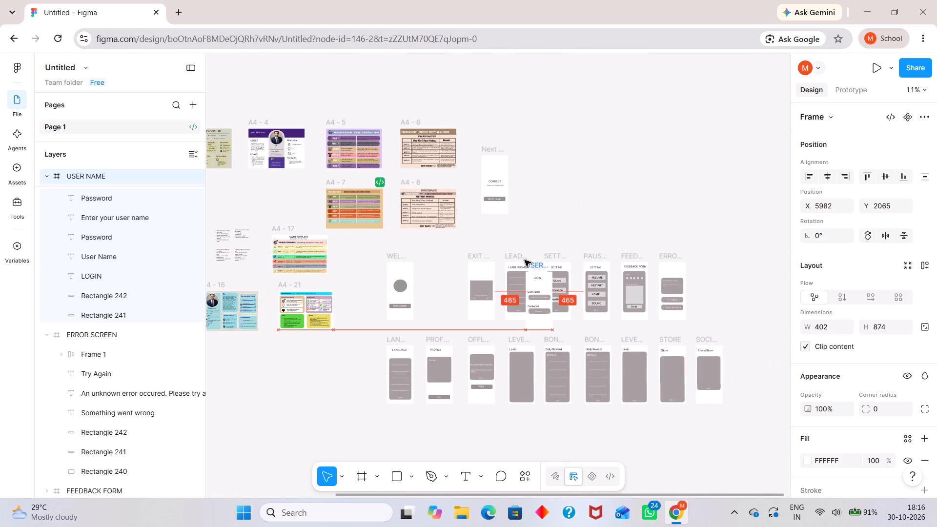
{"action": "left_click_drag", "start_coordinate": [525, 260], "coordinate": [435, 253]}
{"action": "left_click", "coordinate": [538, 225]}
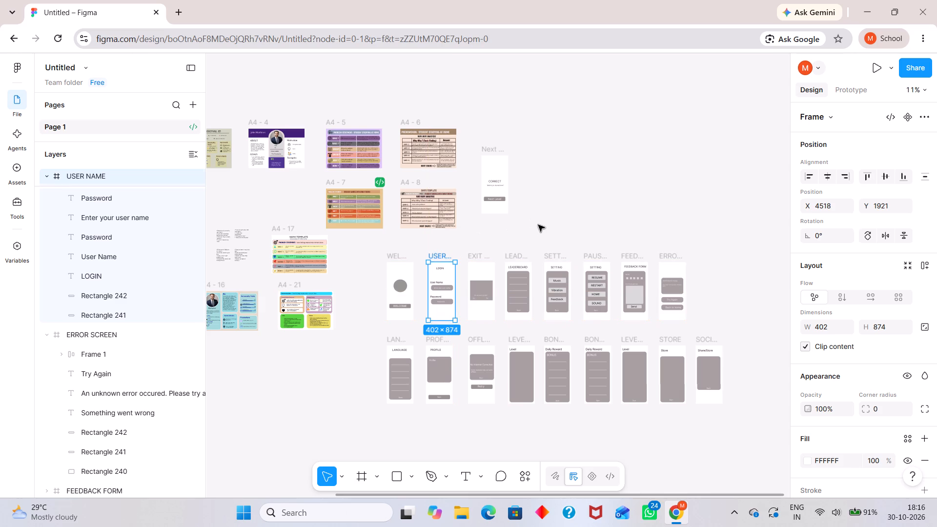
Review the arrangement and contents of both wireframe rows, from WELCOME PAGE to ERROR SCREEN and from LANGUAGE to SOCIAL.
{"action": "scroll", "coordinate": [401, 288], "scroll_direction": "down", "scroll_amount": 1}
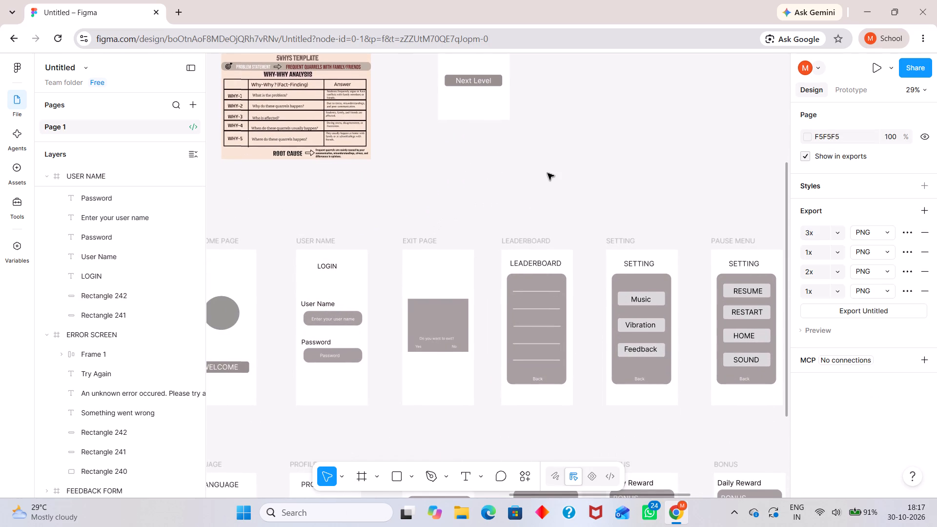
{"action": "scroll", "coordinate": [548, 173], "scroll_direction": "left", "scroll_amount": 5}
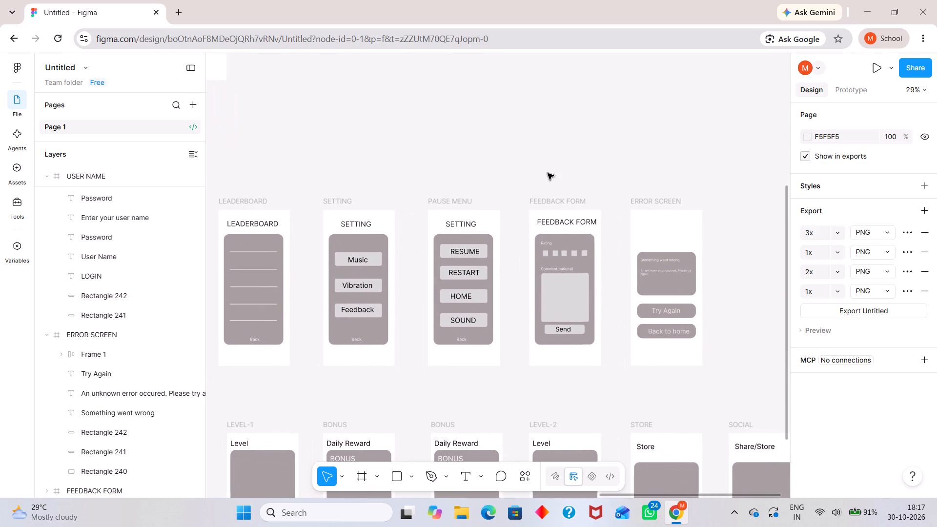
{"action": "scroll", "coordinate": [548, 173], "scroll_direction": "down", "scroll_amount": 2}
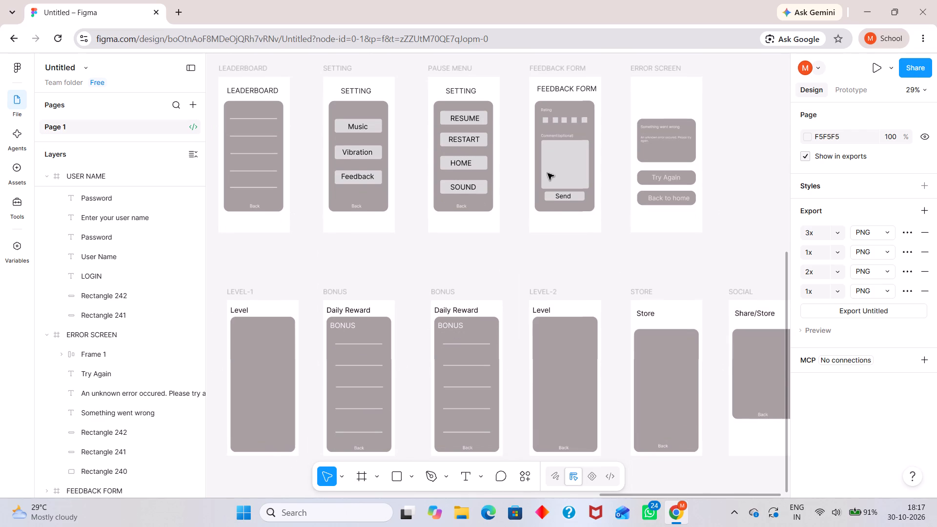
{"action": "scroll", "coordinate": [507, 256], "scroll_direction": "right", "scroll_amount": 2}
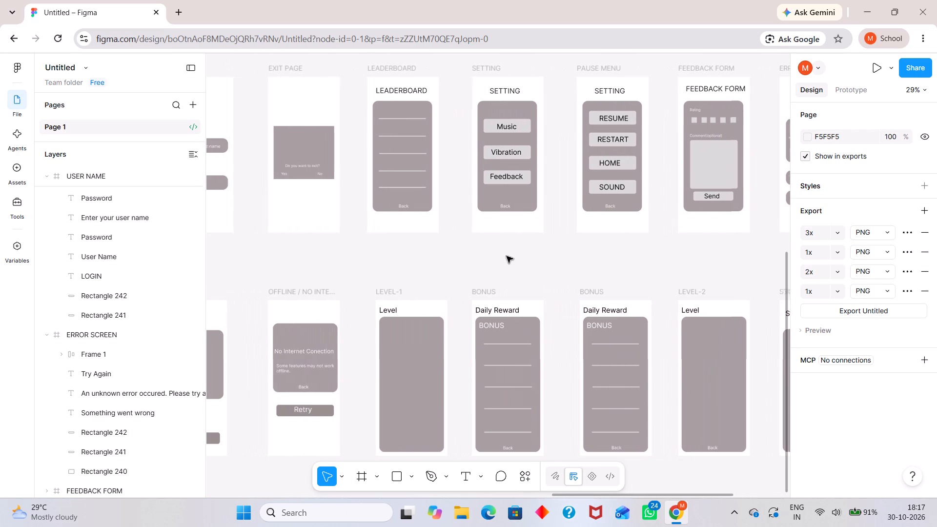
{"action": "scroll", "coordinate": [507, 256], "scroll_direction": "right", "scroll_amount": 3}
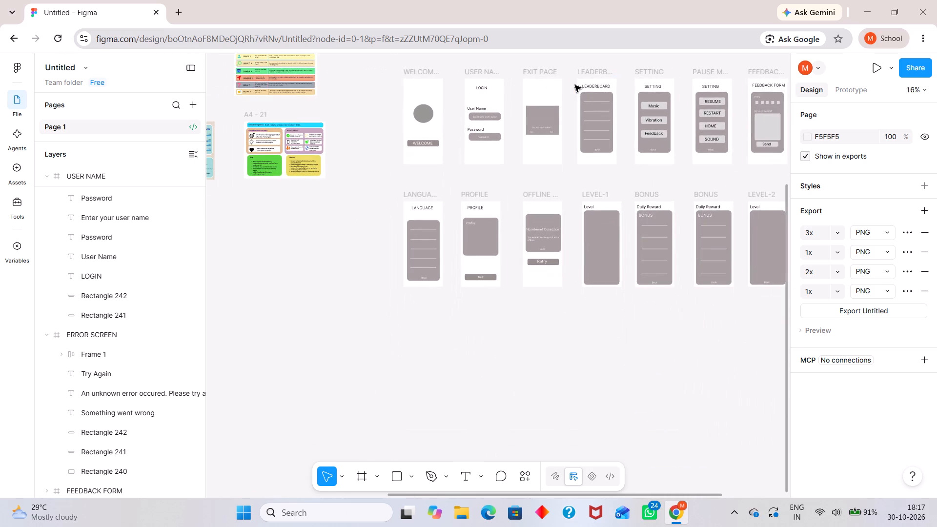
{"action": "scroll", "coordinate": [575, 85], "scroll_direction": "up", "scroll_amount": 2}
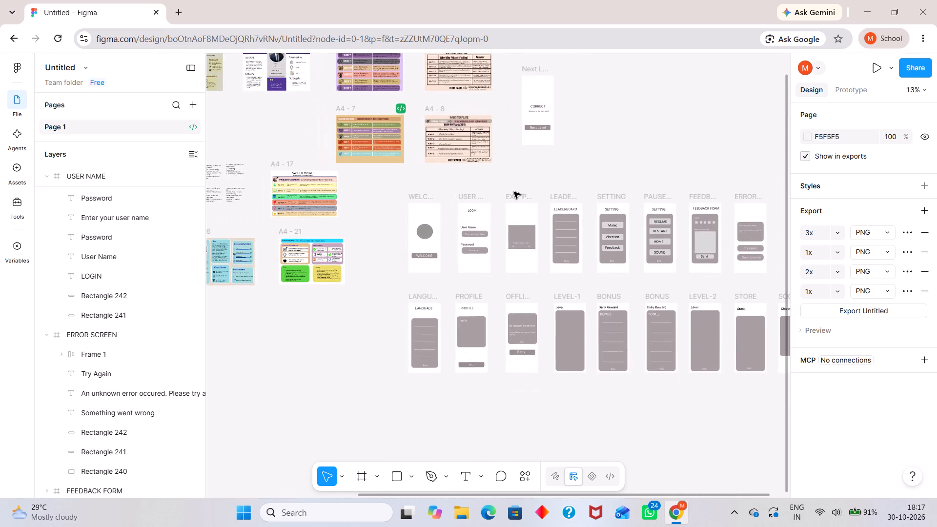
{"action": "scroll", "coordinate": [504, 203], "scroll_direction": "left", "scroll_amount": 1}
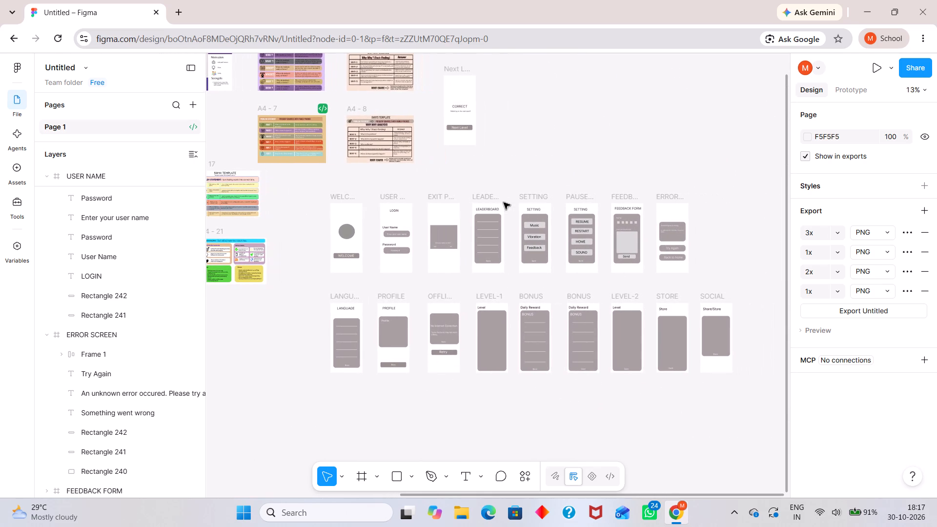
Move the EXIT PAGE frame from the upper row to the end of the lower row beside SOCIAL, at about X 9077, Y 3223.
{"action": "left_click_drag", "start_coordinate": [436, 197], "coordinate": [631, 253]}
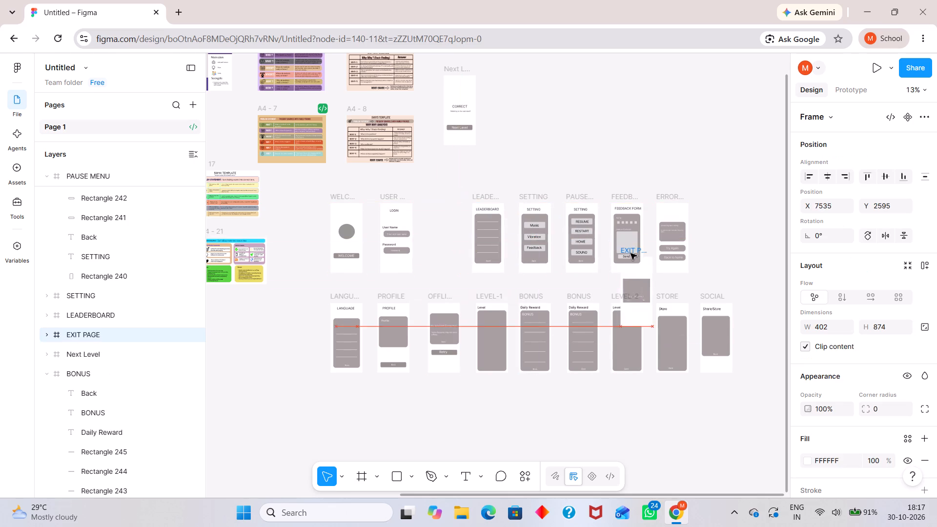
{"action": "left_click_drag", "start_coordinate": [631, 253], "coordinate": [755, 302]}
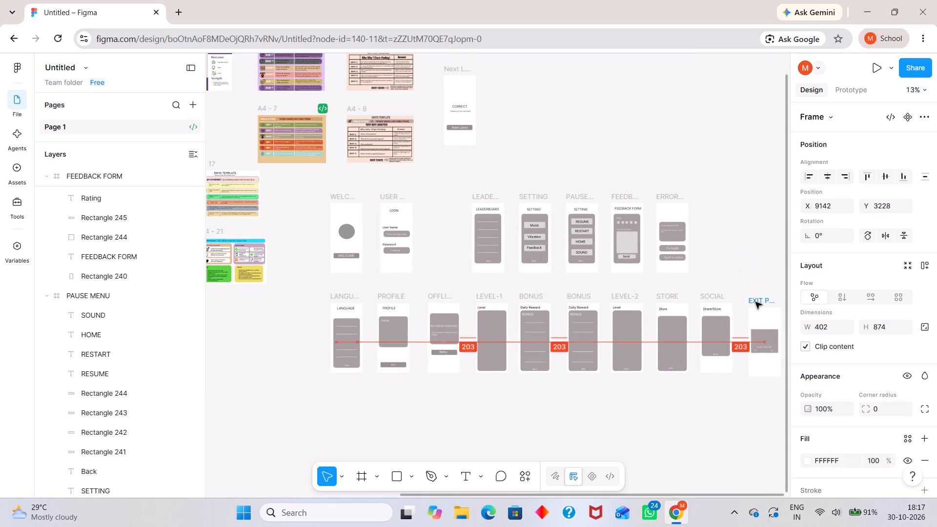
{"action": "left_click_drag", "start_coordinate": [755, 302], "coordinate": [751, 299]}
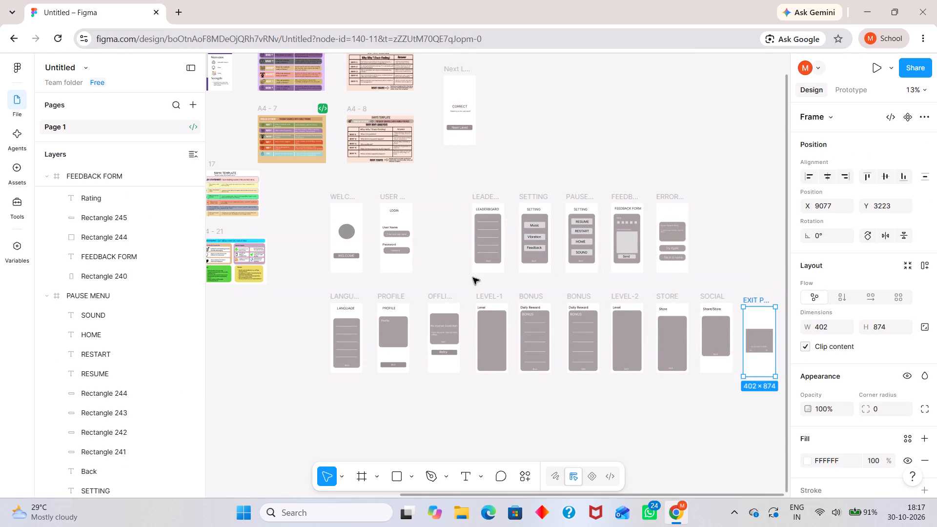
Move the PROFILE frame into the gap between the USER NAME and LEADERBOARD frames, at X 5054, Y 1921.
{"action": "left_click_drag", "start_coordinate": [395, 294], "coordinate": [428, 253]}
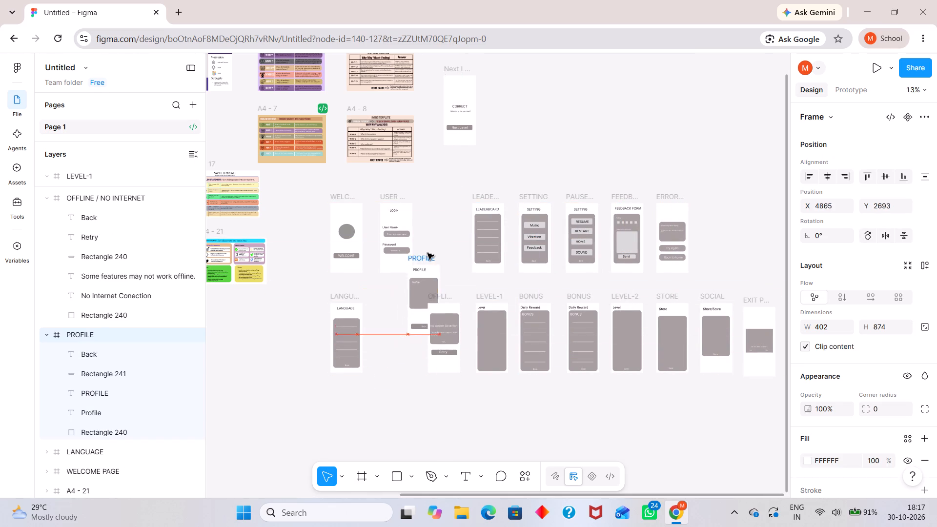
{"action": "left_click_drag", "start_coordinate": [428, 253], "coordinate": [441, 196]}
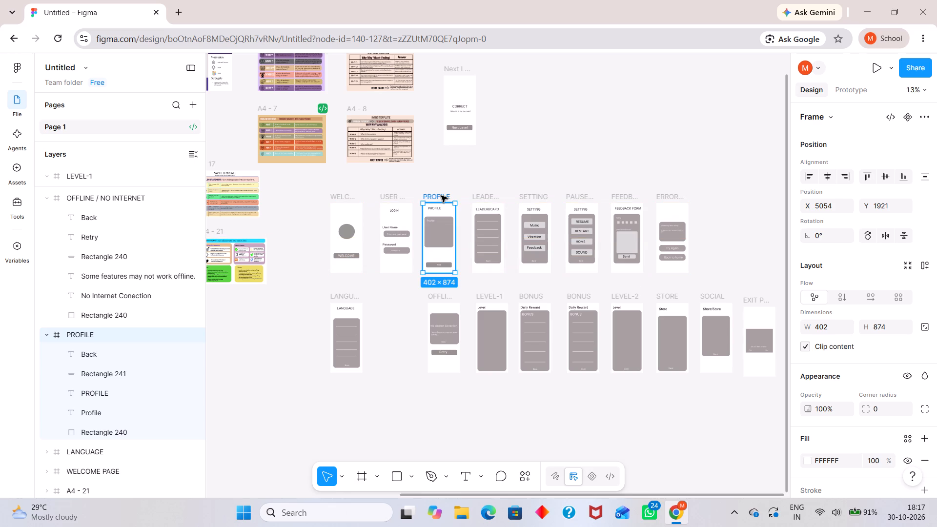
{"action": "left_click", "coordinate": [521, 145]}
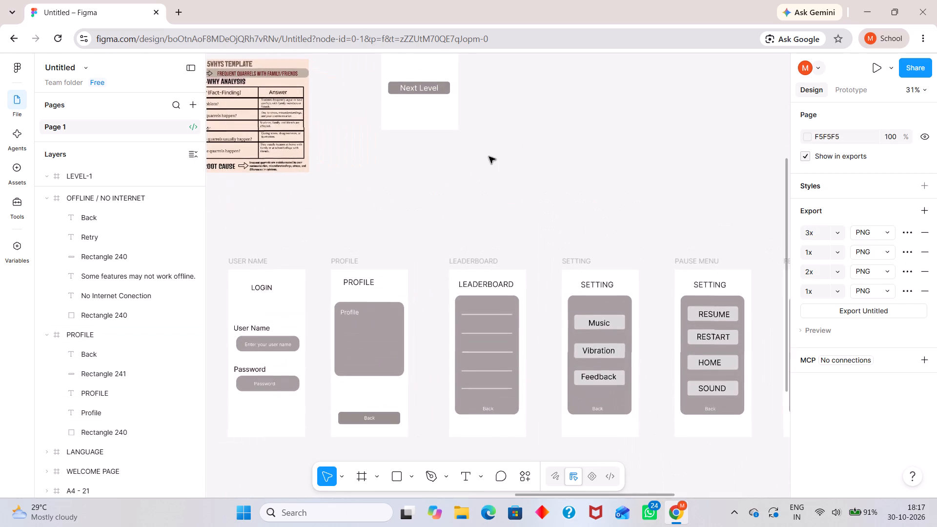
Duplicate the LANGUAGE frame into the gap before OFFLINE / NO INTERNET, at about X 4504, Y 3175, and rename the copy INSTRUCTIONS.
{"action": "scroll", "coordinate": [440, 221], "scroll_direction": "down", "scroll_amount": 1}
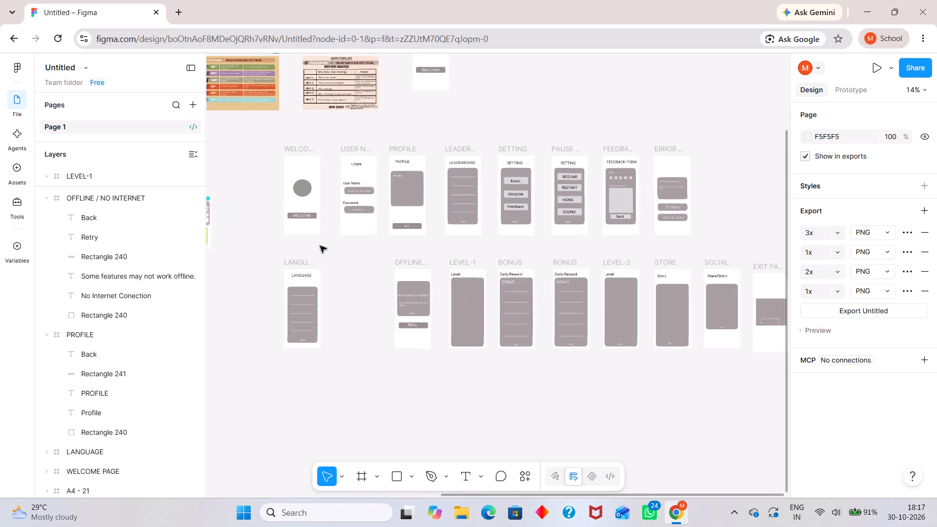
{"action": "left_click", "coordinate": [271, 280]}
{"action": "left_click_drag", "start_coordinate": [271, 280], "coordinate": [371, 282], "text": "alt"}
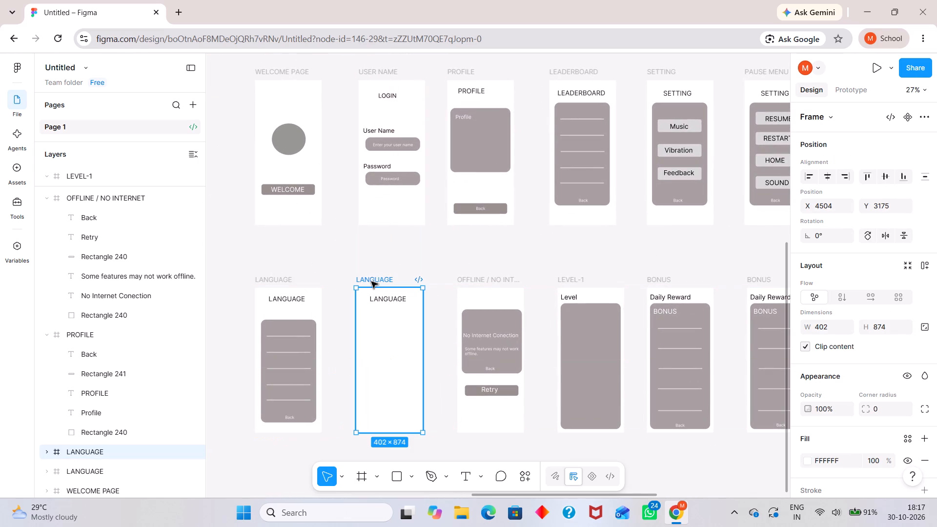
{"action": "double_click", "coordinate": [377, 281]}
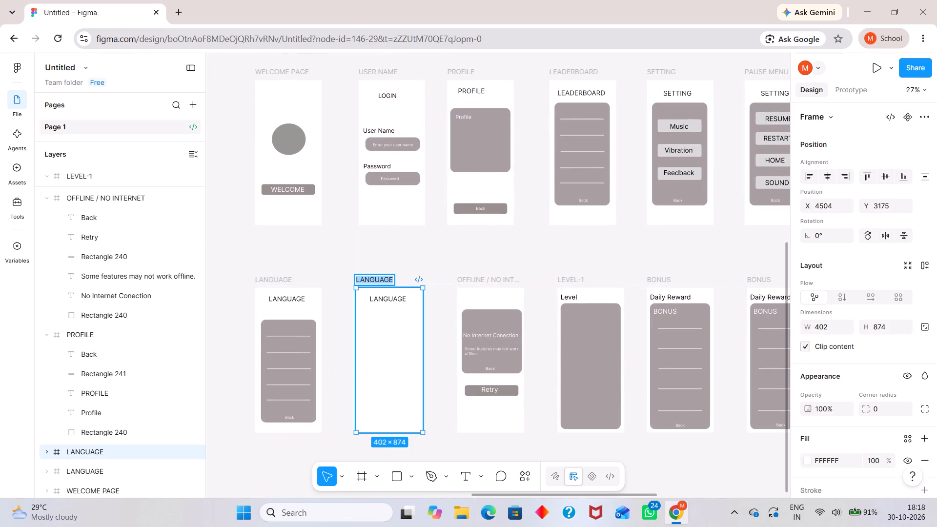
{"action": "key", "text": "BackSpace"}
{"action": "type", "text": "INSTRUCTIONS"}
{"action": "key", "text": "Return"}
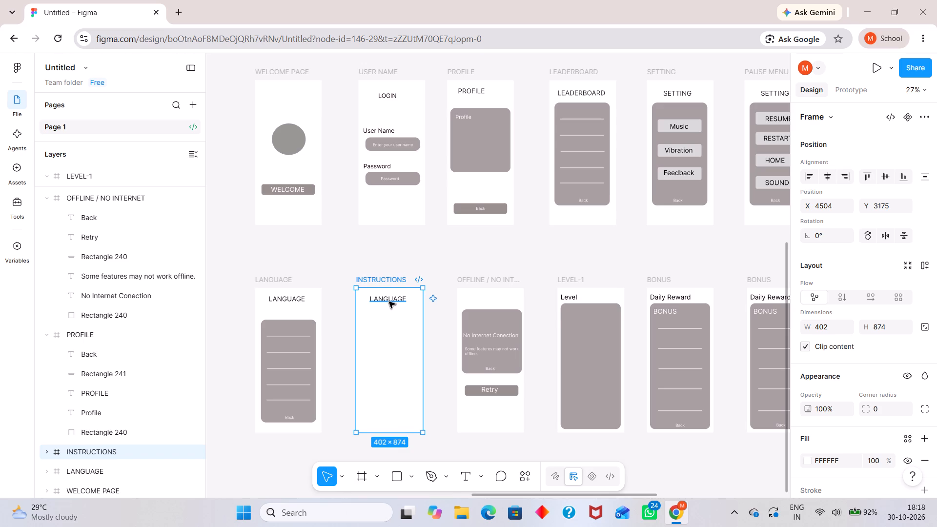
Replace the INSTRUCTIONS frame's heading text with "How to play?" and shift it to about X 30, Y 49.
{"action": "double_click", "coordinate": [389, 299]}
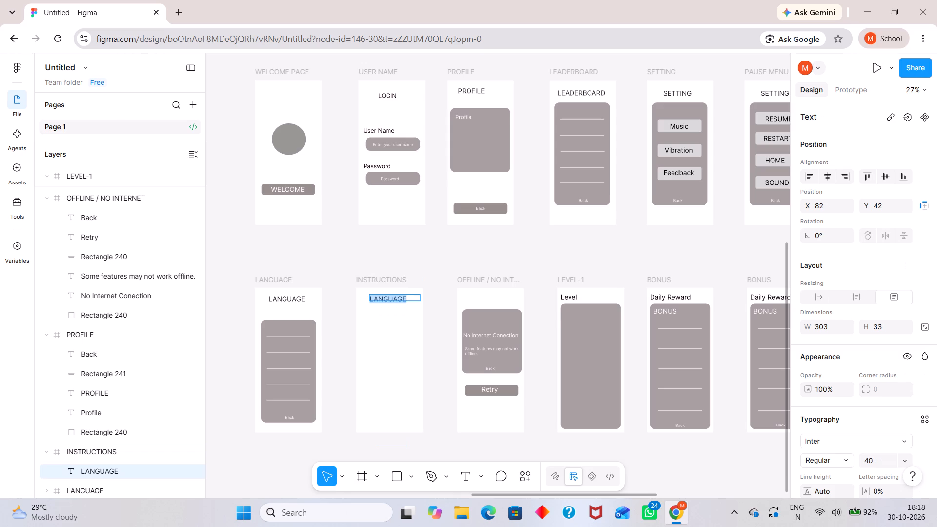
{"action": "type", "text": "ow"}
{"action": "key", "text": "space"}
{"action": "type", "text": "to play"}
{"action": "key", "text": "shift+question"}
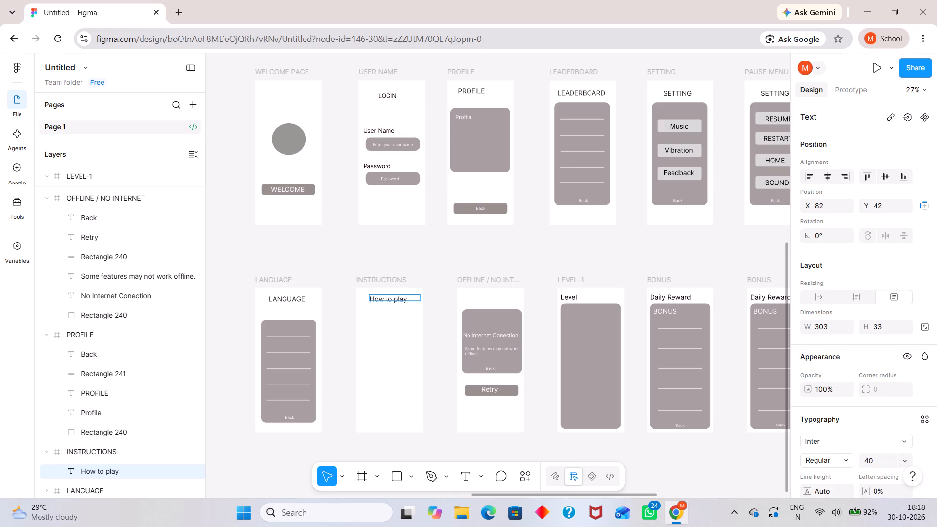
{"action": "key", "text": "Escape"}
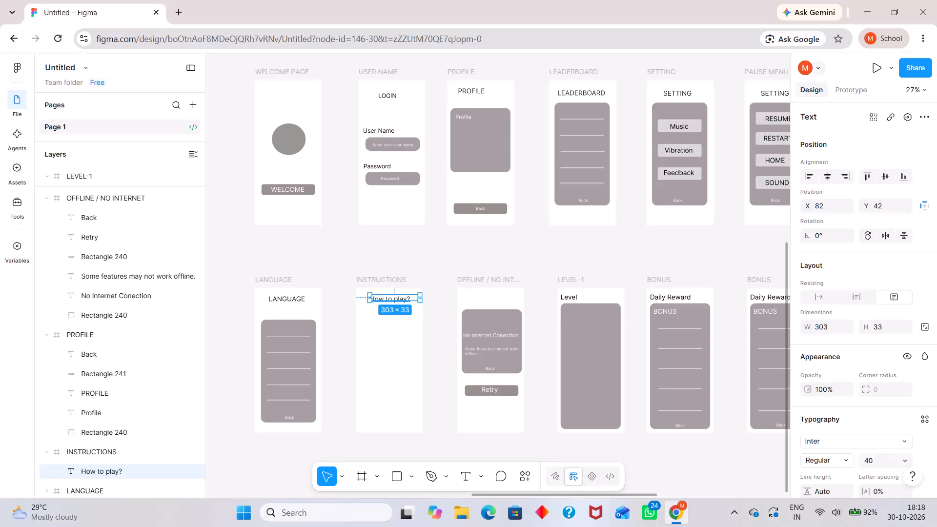
{"action": "key", "text": "Escape"}
{"action": "left_click_drag", "start_coordinate": [386, 298], "coordinate": [386, 298]}
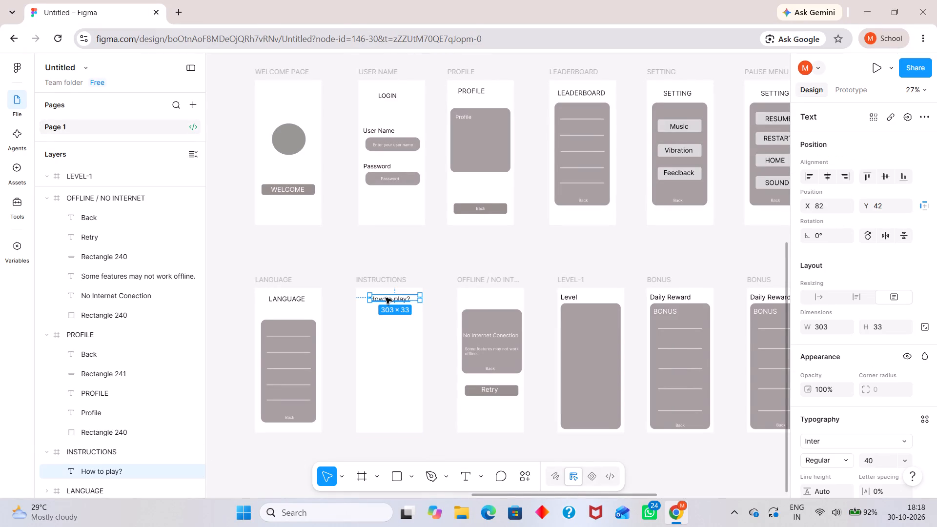
{"action": "left_click_drag", "start_coordinate": [386, 298], "coordinate": [378, 299]}
{"action": "left_click", "coordinate": [338, 272]}
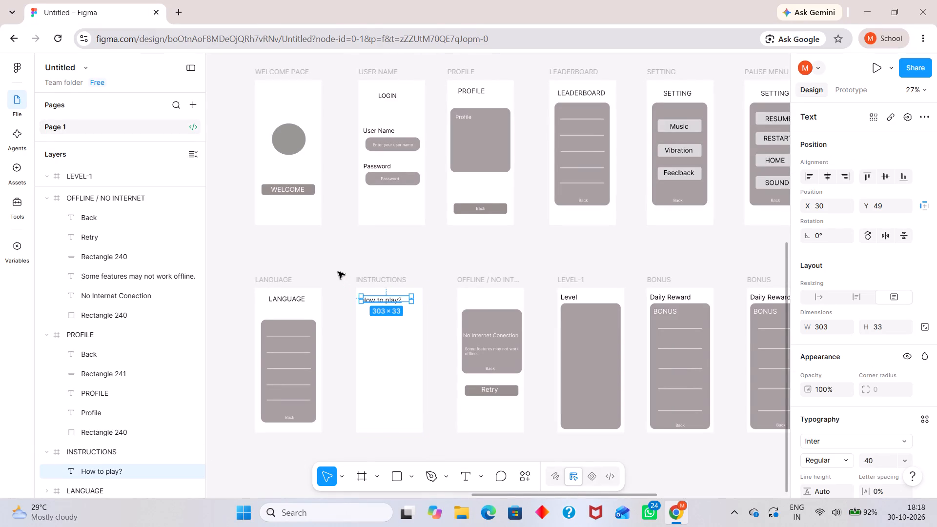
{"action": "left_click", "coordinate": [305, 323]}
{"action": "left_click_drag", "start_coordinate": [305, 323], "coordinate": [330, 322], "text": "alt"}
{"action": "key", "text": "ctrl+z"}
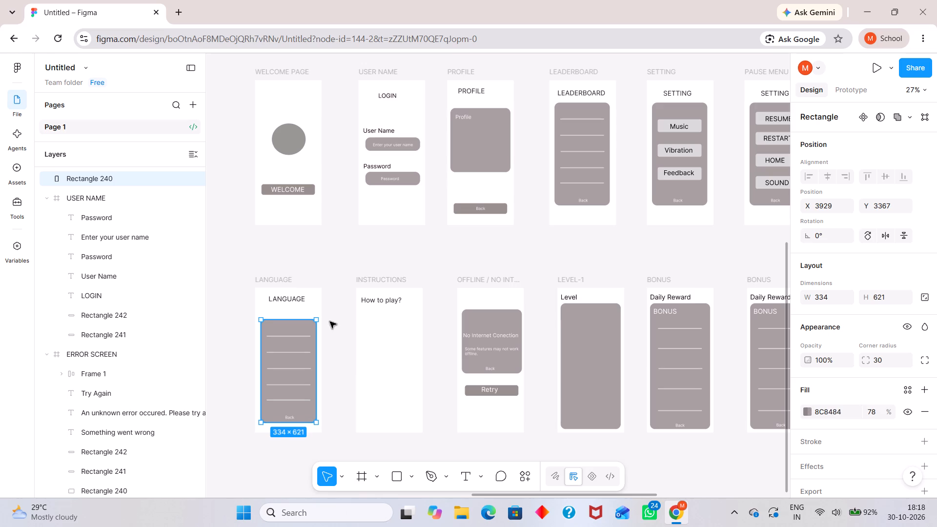
Copy the LANGUAGE frame's large rounded rectangle into the INSTRUCTIONS frame, below the heading, at about X 34, Y 185.
{"action": "left_click_drag", "start_coordinate": [291, 325], "coordinate": [396, 324], "text": "alt"}
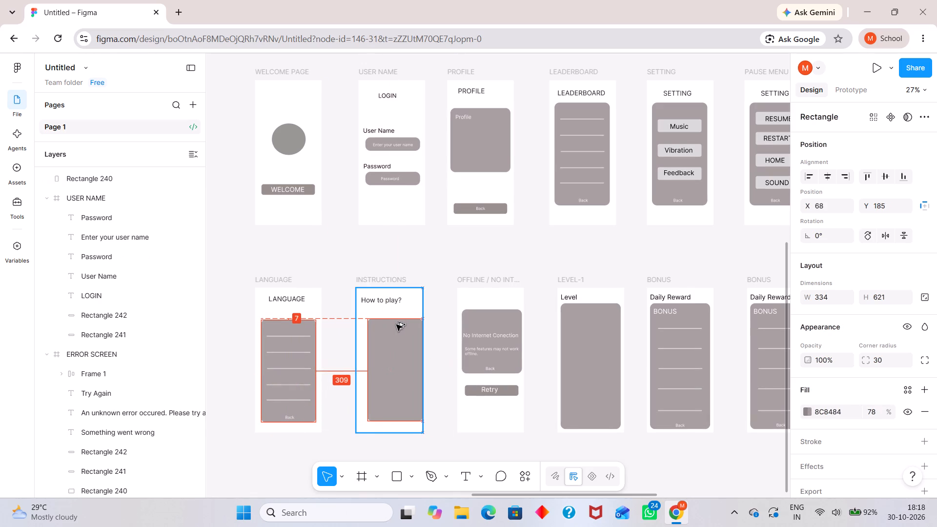
{"action": "left_click_drag", "start_coordinate": [396, 324], "coordinate": [396, 325], "text": "alt"}
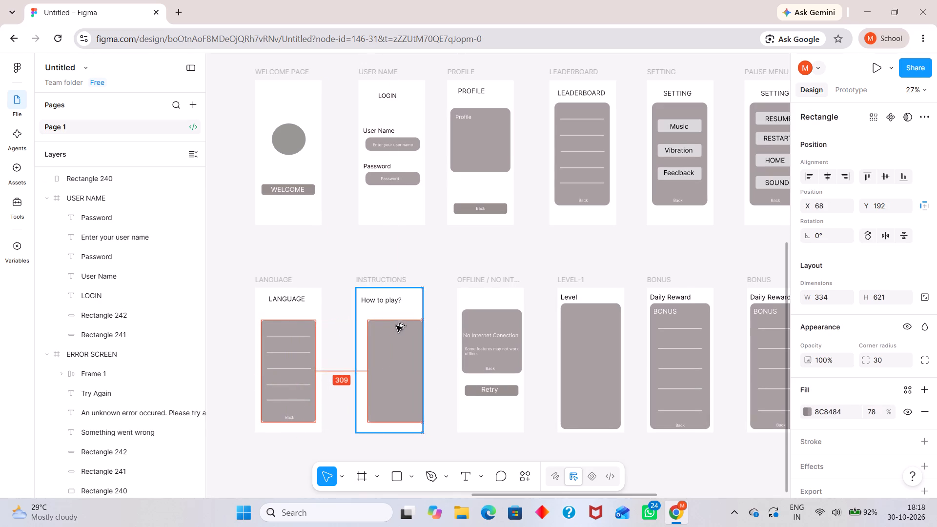
{"action": "left_click", "coordinate": [448, 328]}
{"action": "left_click_drag", "start_coordinate": [402, 336], "coordinate": [399, 336]}
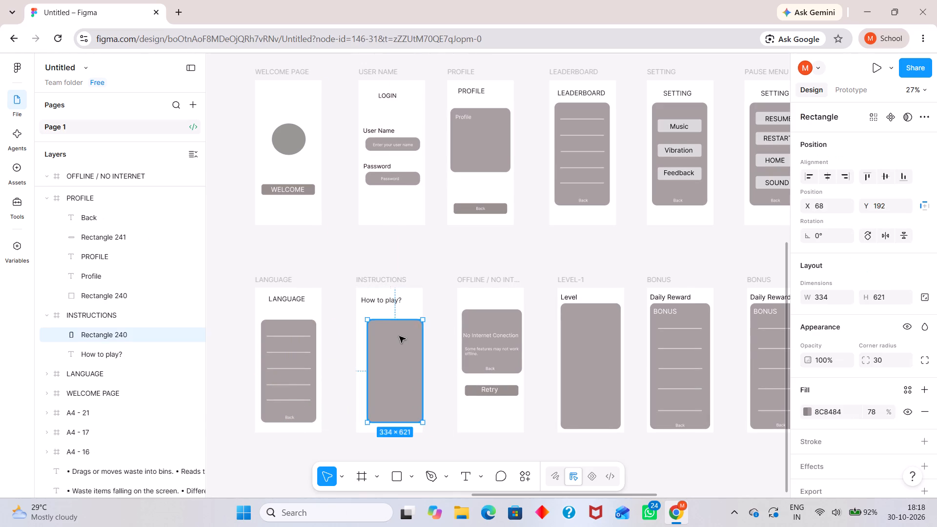
{"action": "left_click_drag", "start_coordinate": [399, 336], "coordinate": [396, 335]}
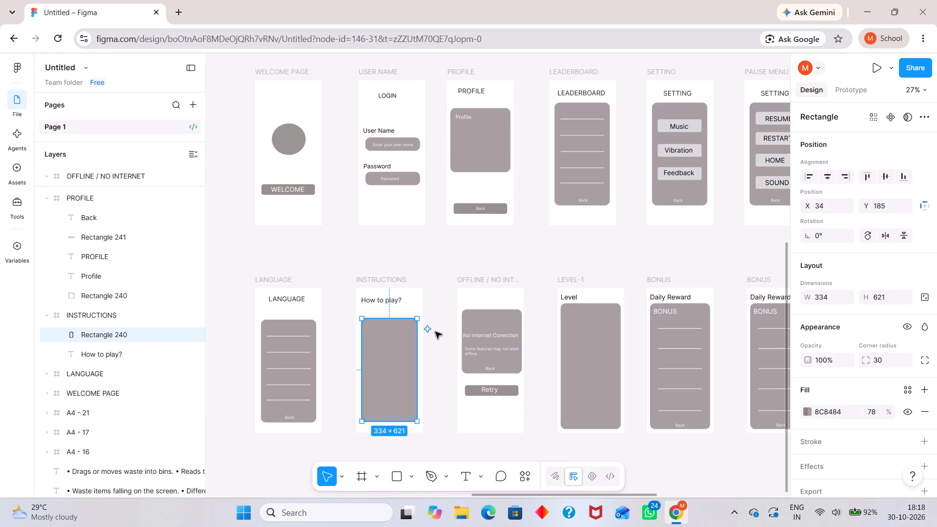
{"action": "left_click", "coordinate": [435, 331]}
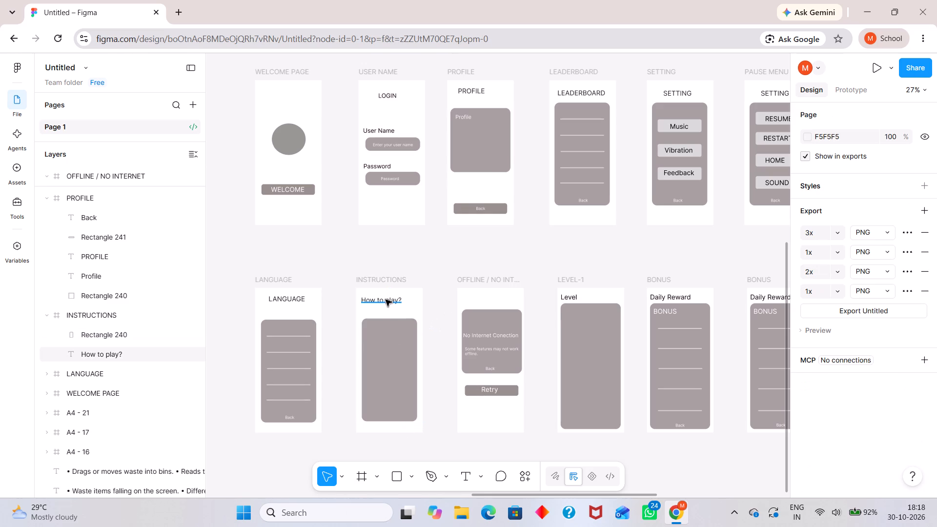
Lower the INSTRUCTIONS rectangle and extend its top edge upward, making it about 334 × 711 at X 30, Y 140.
{"action": "left_click", "coordinate": [386, 326]}
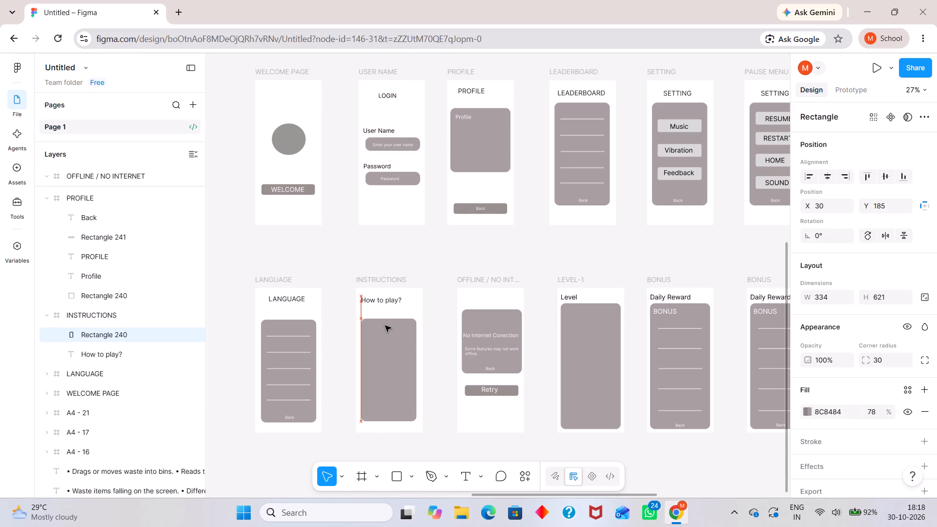
{"action": "scroll", "coordinate": [388, 332], "scroll_direction": "down", "scroll_amount": 1}
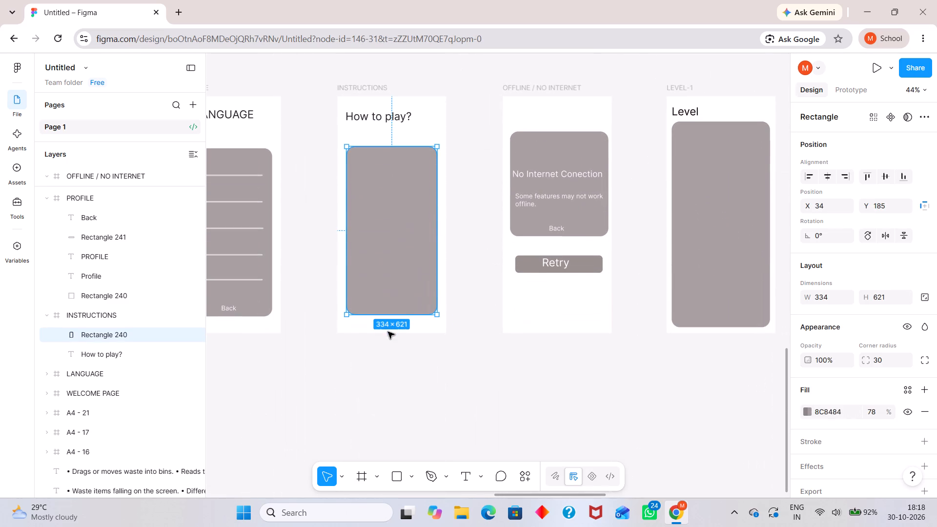
{"action": "scroll", "coordinate": [388, 332], "scroll_direction": "down", "scroll_amount": 1}
{"action": "left_click_drag", "start_coordinate": [451, 348], "coordinate": [409, 302]}
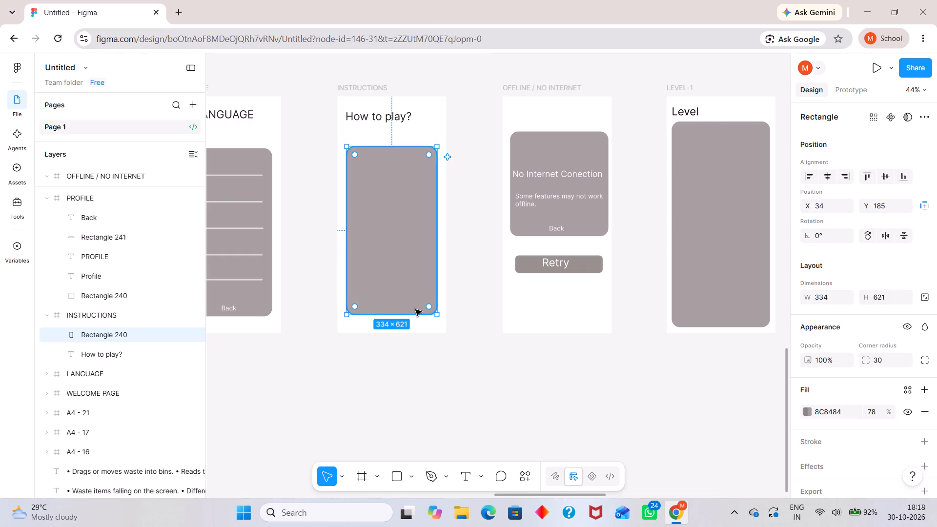
{"action": "left_click_drag", "start_coordinate": [403, 309], "coordinate": [403, 314]}
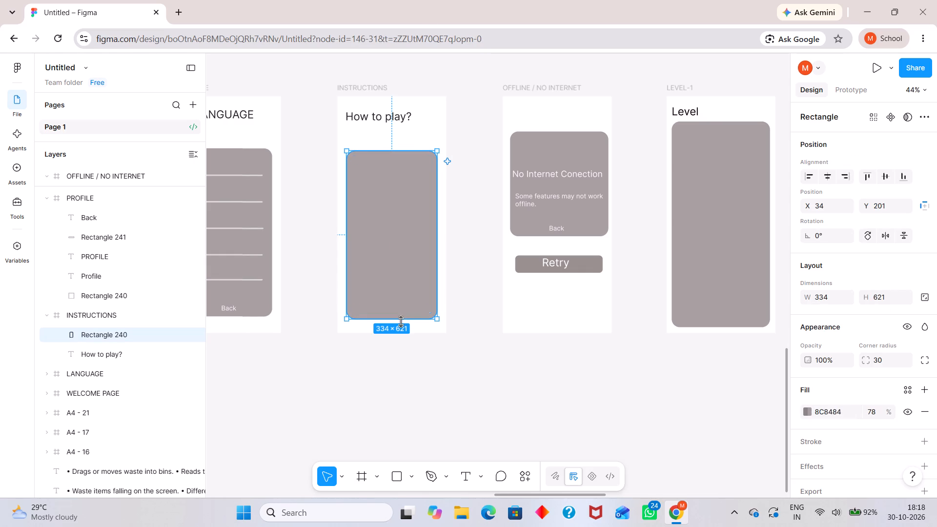
{"action": "left_click_drag", "start_coordinate": [399, 297], "coordinate": [398, 305]}
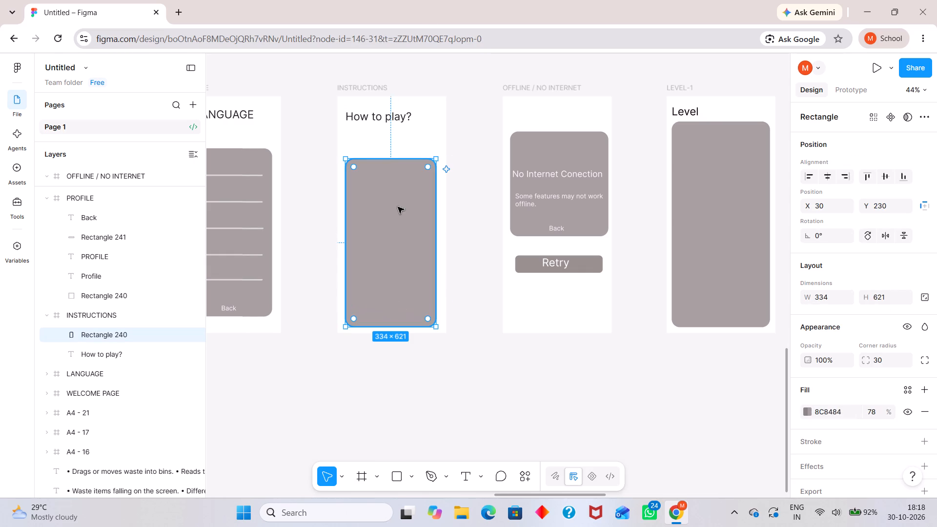
{"action": "left_click_drag", "start_coordinate": [387, 158], "coordinate": [387, 140]}
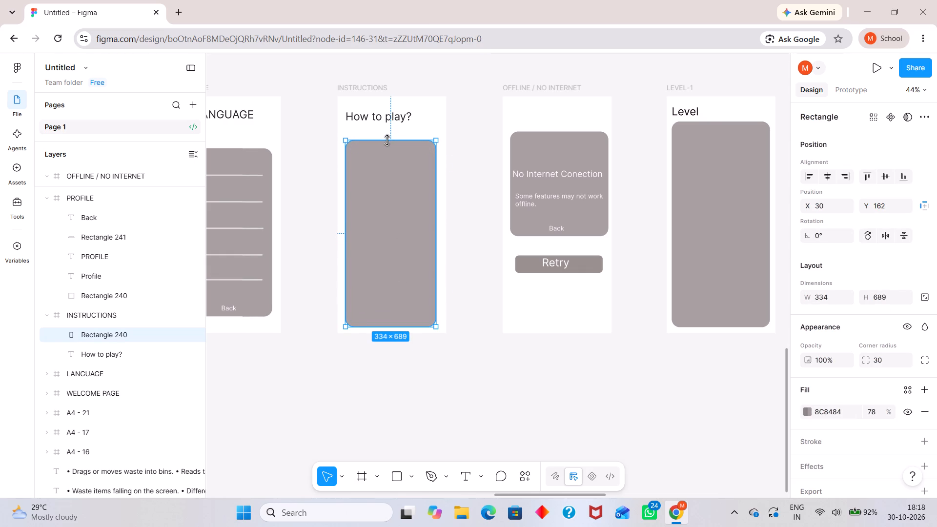
{"action": "left_click_drag", "start_coordinate": [387, 140], "coordinate": [387, 134]}
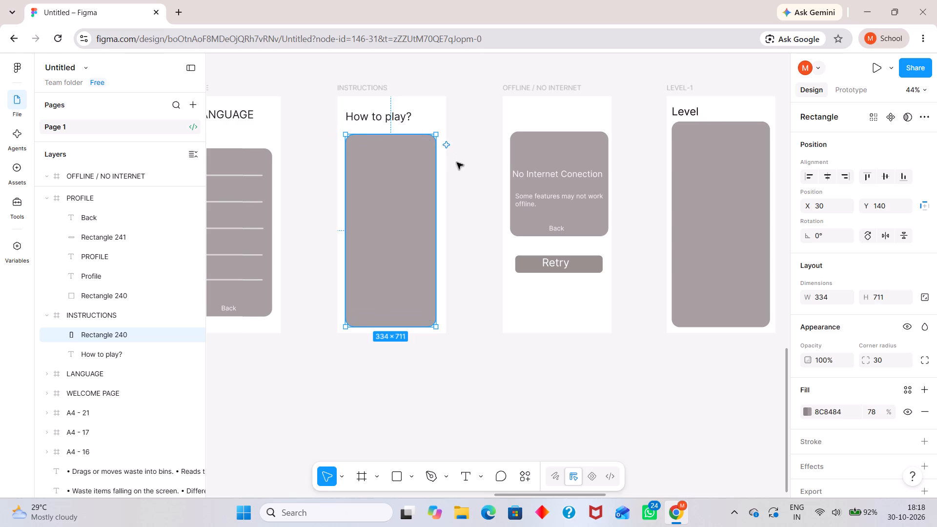
{"action": "left_click", "coordinate": [457, 162]}
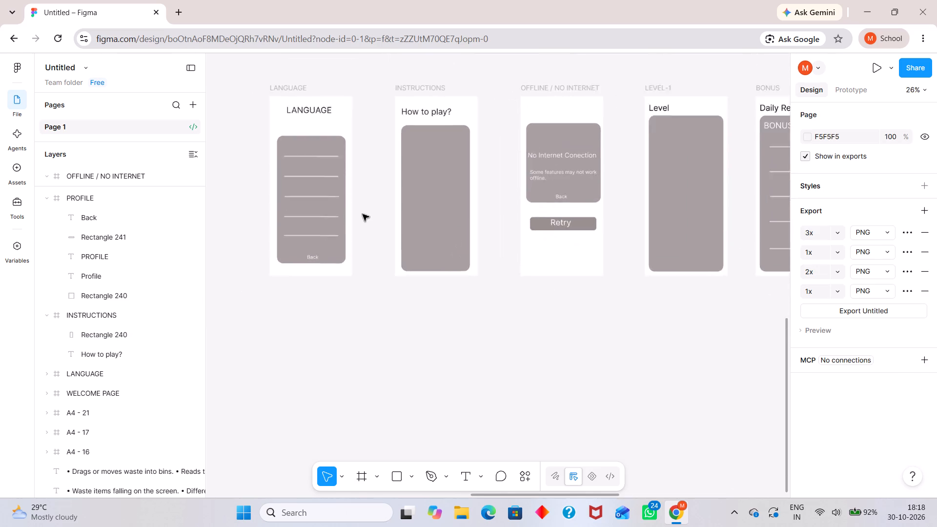
Copy the LANGUAGE frame's "Back" text onto the bottom of the INSTRUCTIONS rectangle, at about X 164, Y 806.
{"action": "left_click", "coordinate": [300, 263]}
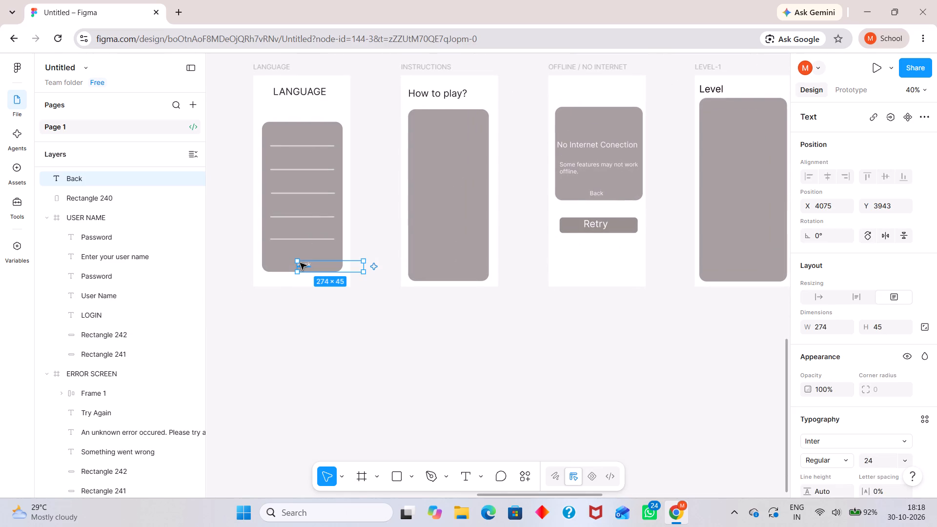
{"action": "left_click_drag", "start_coordinate": [300, 263], "coordinate": [444, 274], "text": "alt"}
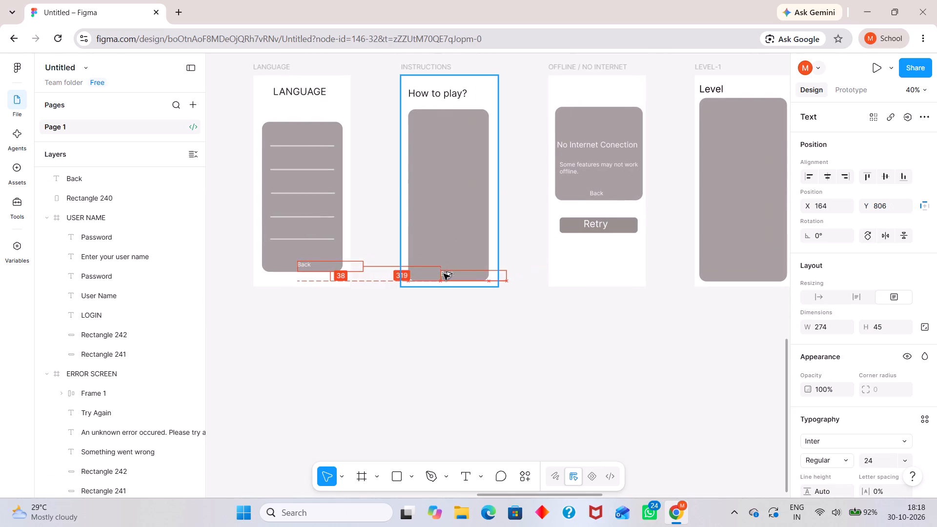
{"action": "left_click_drag", "start_coordinate": [444, 274], "coordinate": [444, 273], "text": "alt"}
{"action": "left_click", "coordinate": [528, 238]}
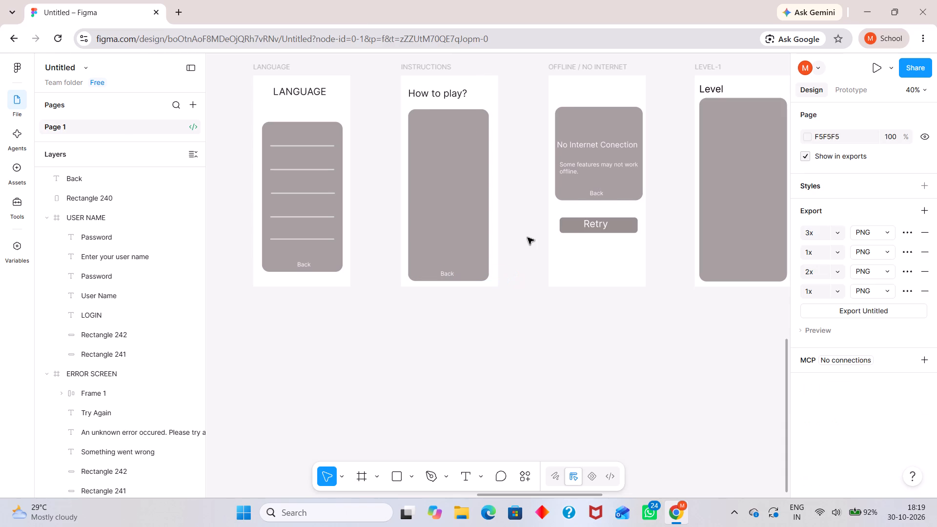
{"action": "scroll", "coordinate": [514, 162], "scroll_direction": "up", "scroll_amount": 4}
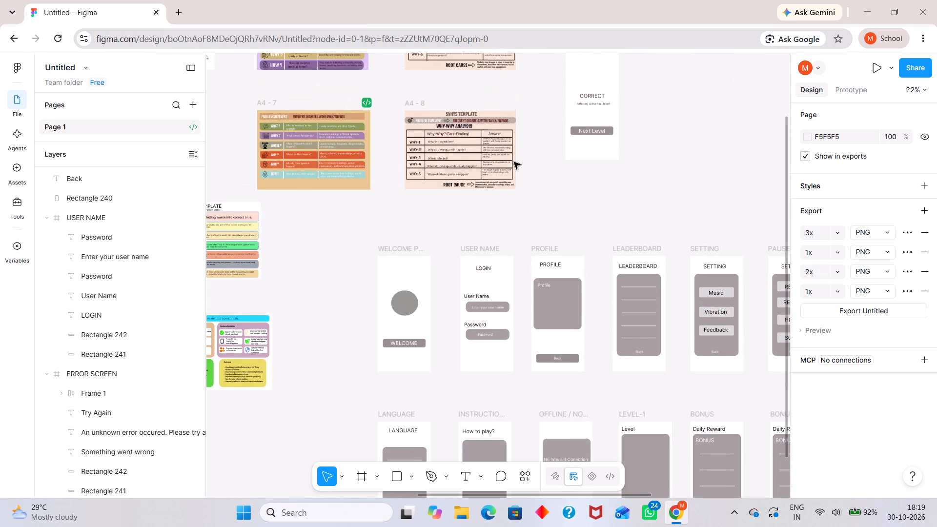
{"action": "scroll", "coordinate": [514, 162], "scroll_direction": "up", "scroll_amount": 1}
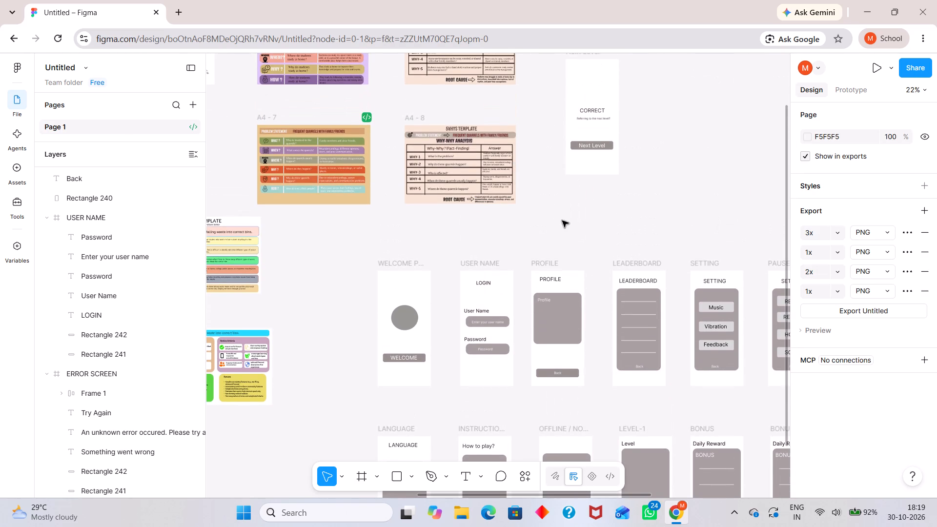
Move the LEADERBOARD frame out above its row and shift PROFILE into the gap at about X 5633, Y 1921.
{"action": "scroll", "coordinate": [562, 221], "scroll_direction": "left", "scroll_amount": 3}
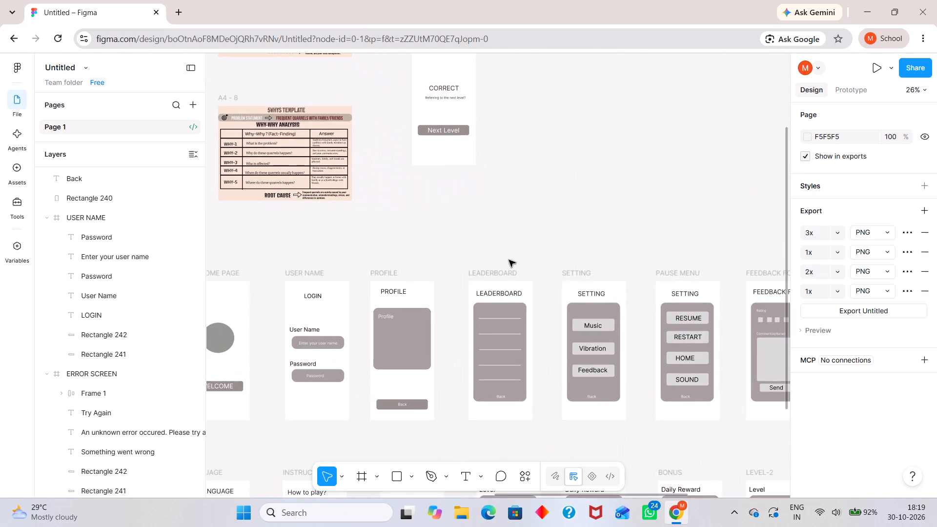
{"action": "left_click_drag", "start_coordinate": [494, 270], "coordinate": [539, 62]}
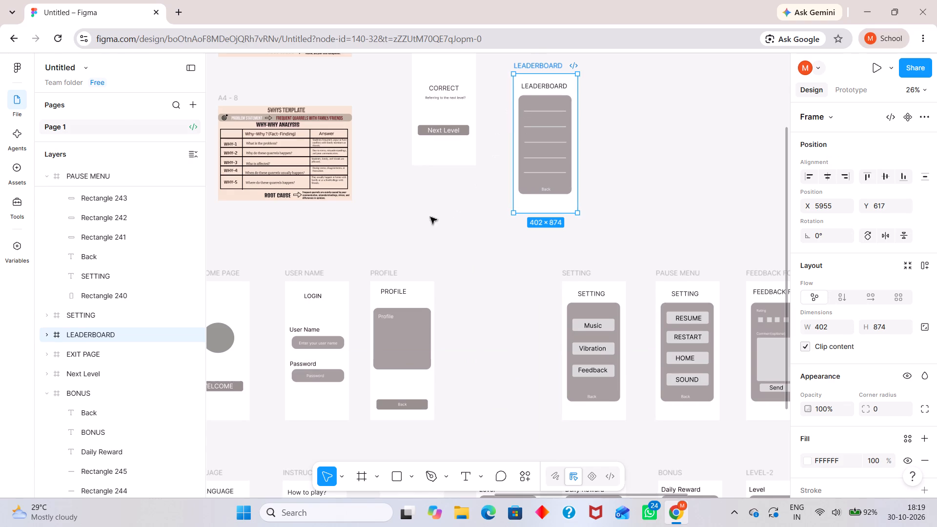
{"action": "left_click_drag", "start_coordinate": [382, 274], "coordinate": [466, 279]}
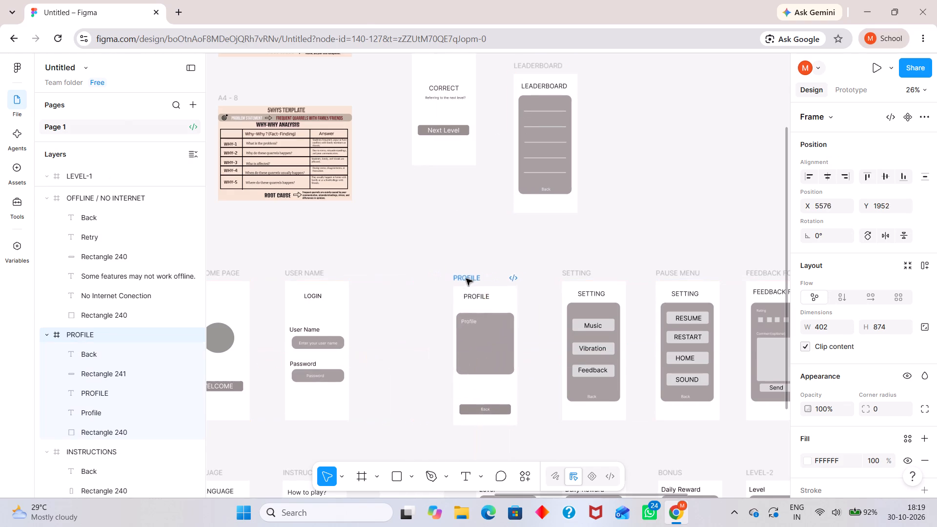
{"action": "left_click_drag", "start_coordinate": [466, 279], "coordinate": [474, 273]}
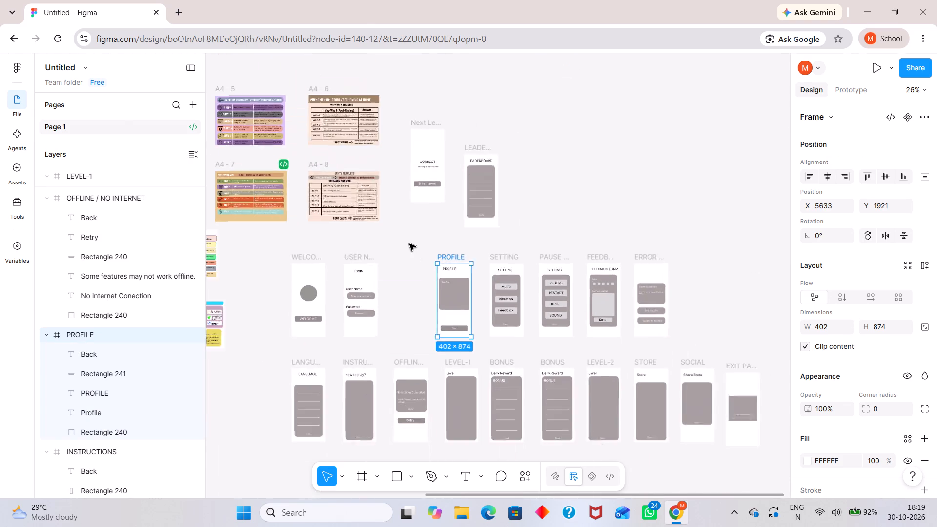
Move the INSTRUCTIONS frame up between USER NAME and PROFILE, aligned with that row.
{"action": "left_click_drag", "start_coordinate": [364, 342], "coordinate": [404, 256]}
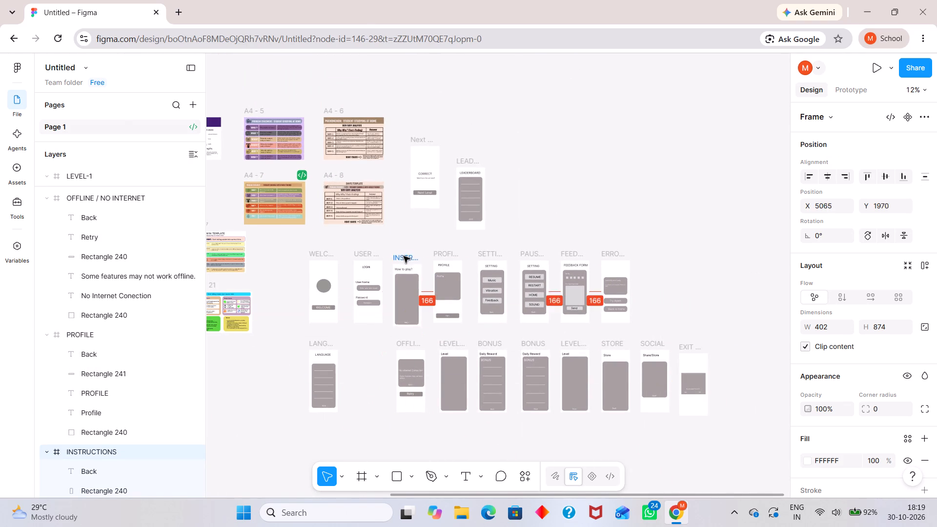
{"action": "left_click_drag", "start_coordinate": [404, 256], "coordinate": [404, 255]}
{"action": "left_click", "coordinate": [439, 233]}
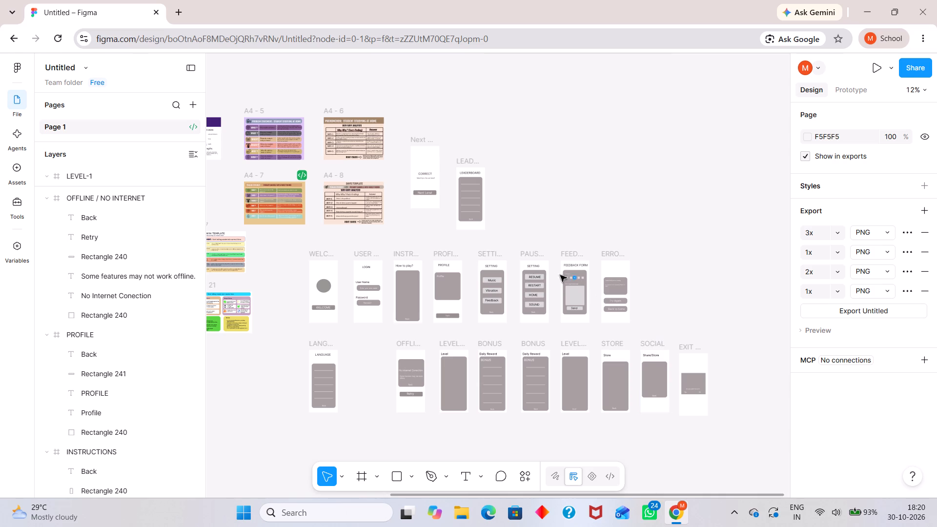
Move the SETTING and PAUSE MENU frames above the row, to about X 6664, Y 680 and X 7267, Y 755.
{"action": "left_click_drag", "start_coordinate": [499, 253], "coordinate": [522, 202]}
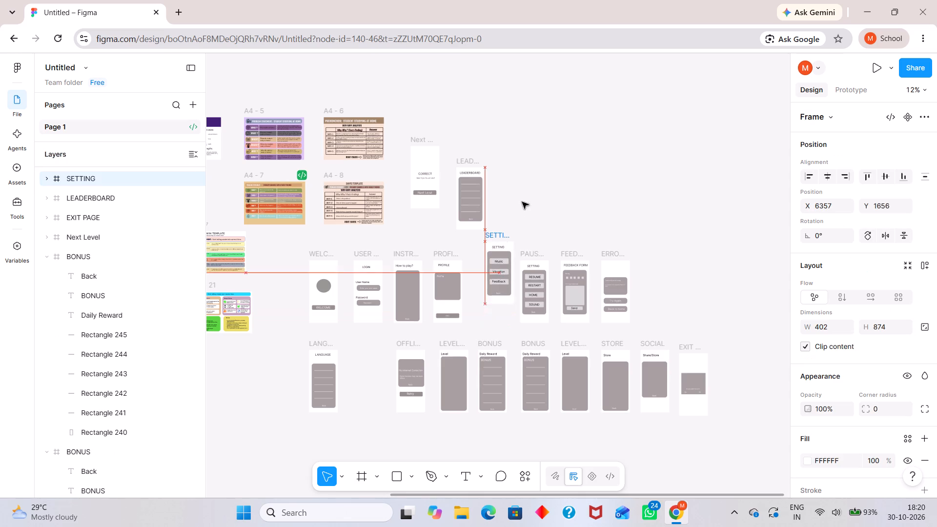
{"action": "left_click_drag", "start_coordinate": [522, 202], "coordinate": [530, 164]}
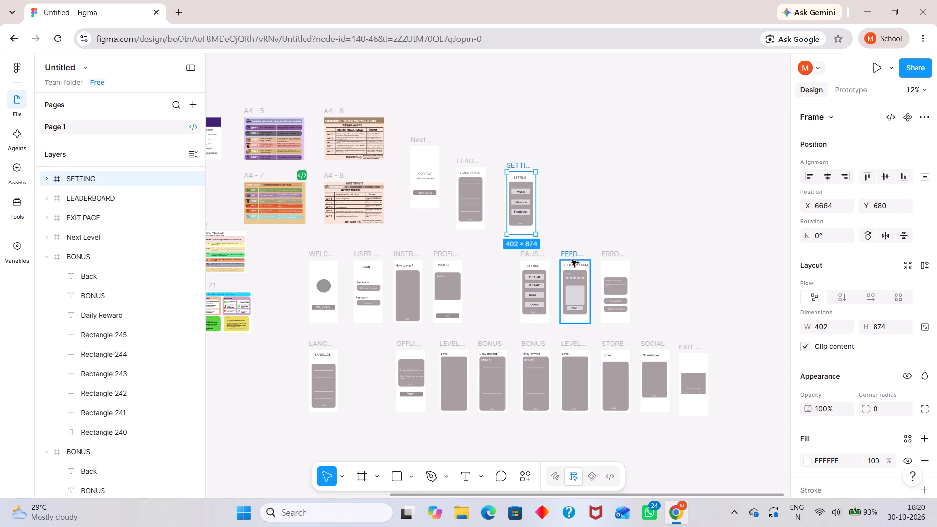
{"action": "left_click_drag", "start_coordinate": [534, 250], "coordinate": [564, 166]}
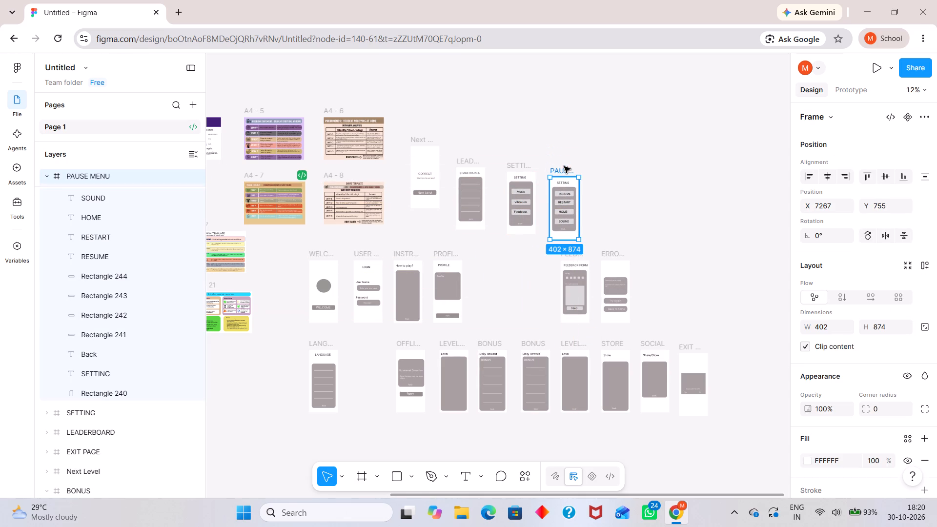
Move the LEVEL-1 frame up beside PROFILE, at about X 6260, Y 1921.
{"action": "left_click_drag", "start_coordinate": [454, 343], "coordinate": [489, 288]}
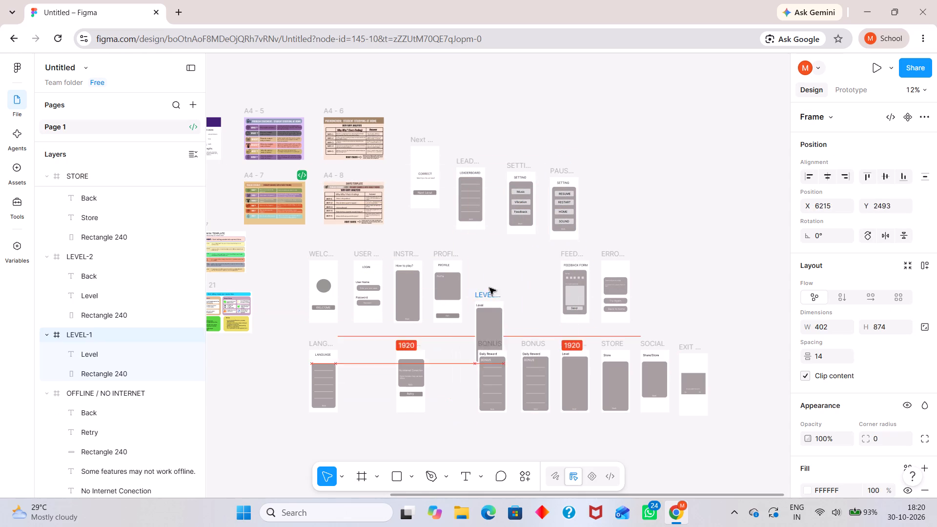
{"action": "left_click_drag", "start_coordinate": [489, 288], "coordinate": [492, 254]}
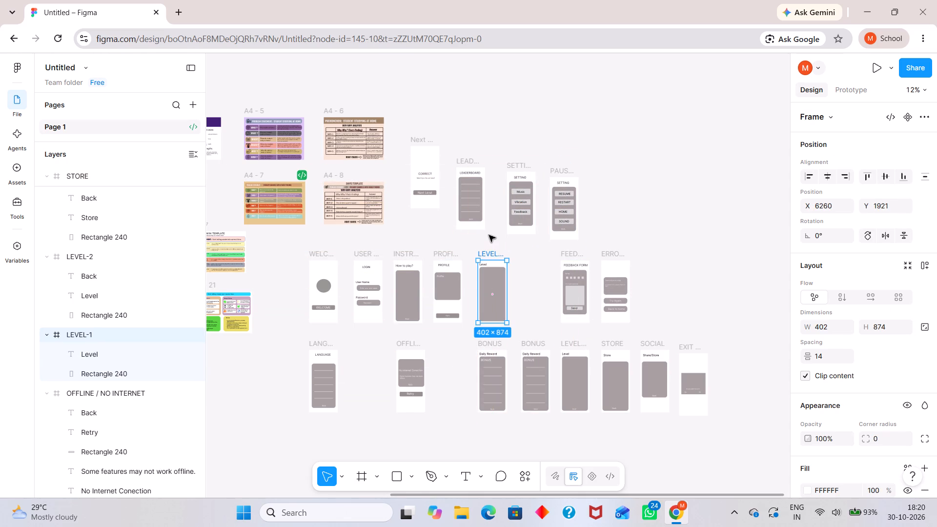
{"action": "left_click", "coordinate": [489, 234]}
Delete the duplicate BONUS frame next to LEVEL-2.
{"action": "scroll", "coordinate": [566, 314], "scroll_direction": "left", "scroll_amount": 1}
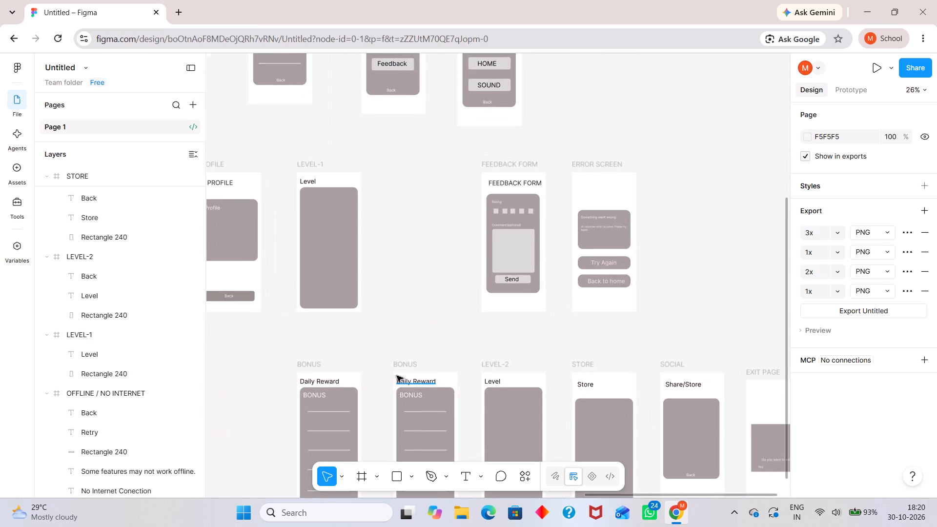
{"action": "left_click", "coordinate": [405, 365]}
{"action": "key", "text": "BackSpace"}
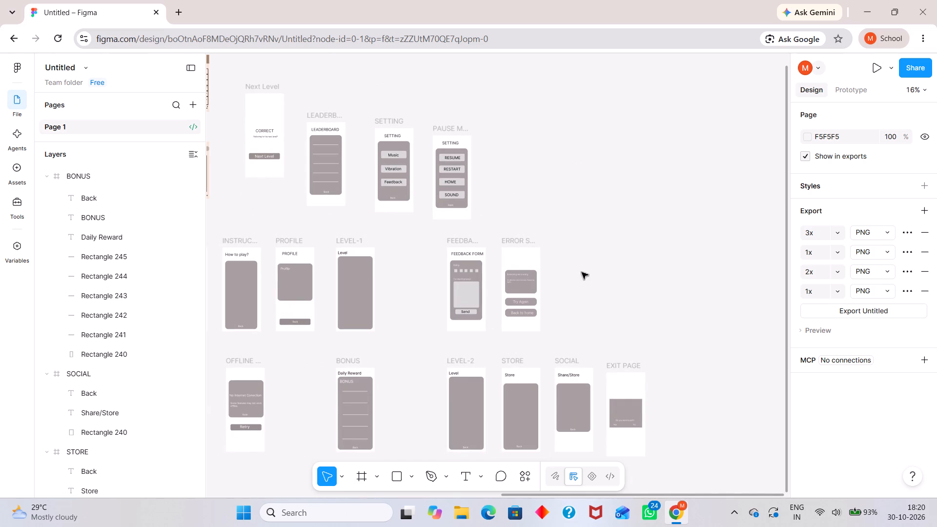
Move the Next Level frame down between LEVEL-1 and FEEDBACK FORM, at about X 6839, Y 1921.
{"action": "scroll", "coordinate": [439, 358], "scroll_direction": "right", "scroll_amount": 1}
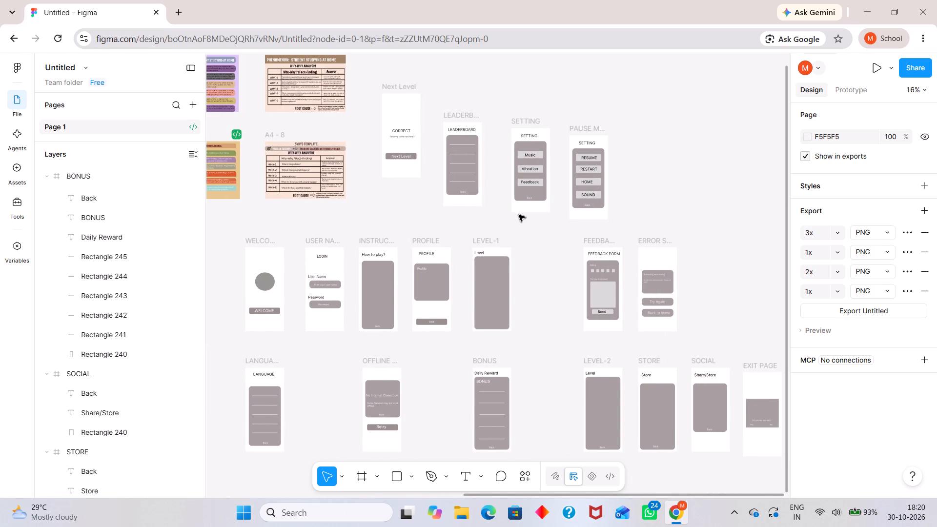
{"action": "left_click_drag", "start_coordinate": [399, 88], "coordinate": [497, 186]}
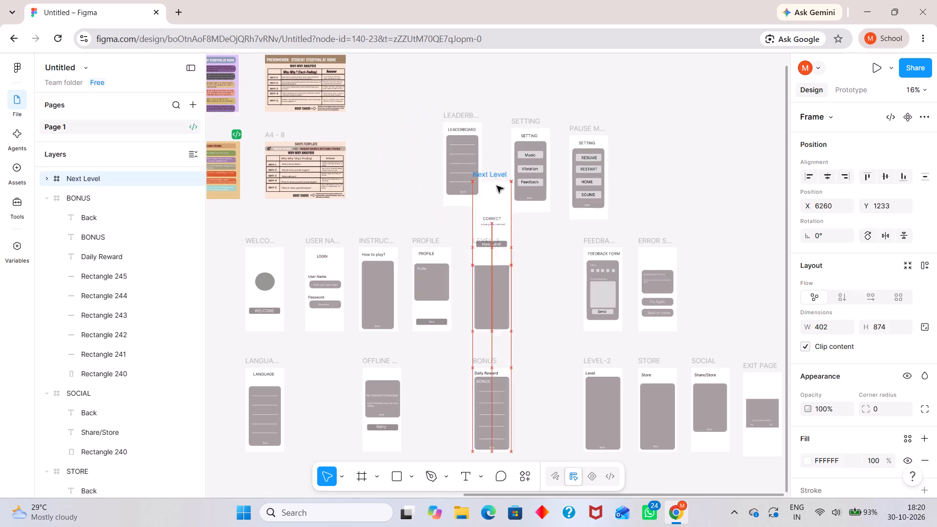
{"action": "left_click_drag", "start_coordinate": [497, 186], "coordinate": [545, 243]}
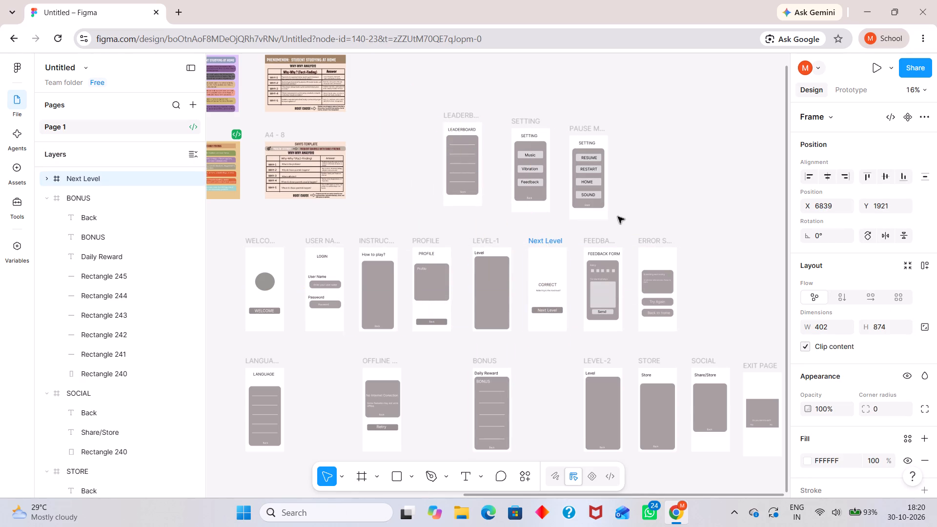
{"action": "left_click", "coordinate": [683, 197]}
Move the ERROR SCREEN frame into the lower row between BONUS and LEVEL-2, at about X 6865, Y 3175.
{"action": "scroll", "coordinate": [683, 197], "scroll_direction": "left", "scroll_amount": 2}
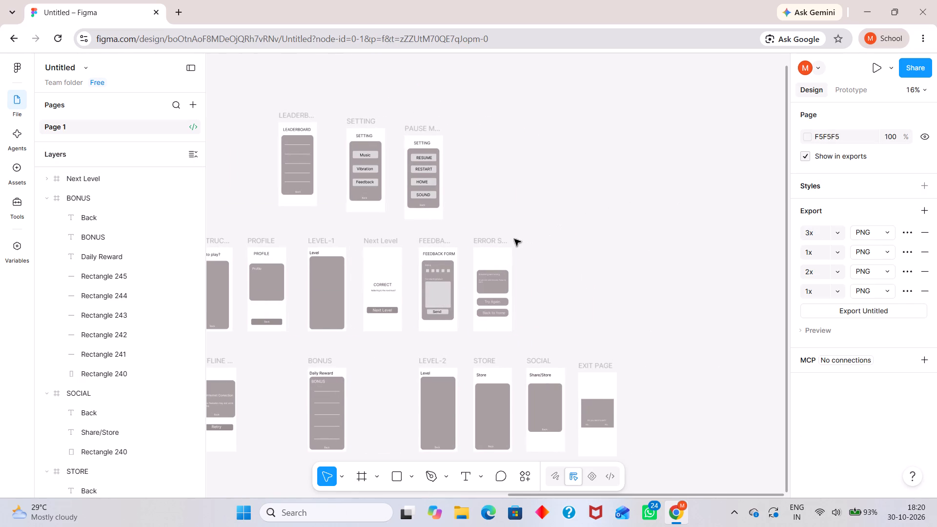
{"action": "left_click", "coordinate": [433, 243]}
{"action": "left_click", "coordinate": [482, 183]}
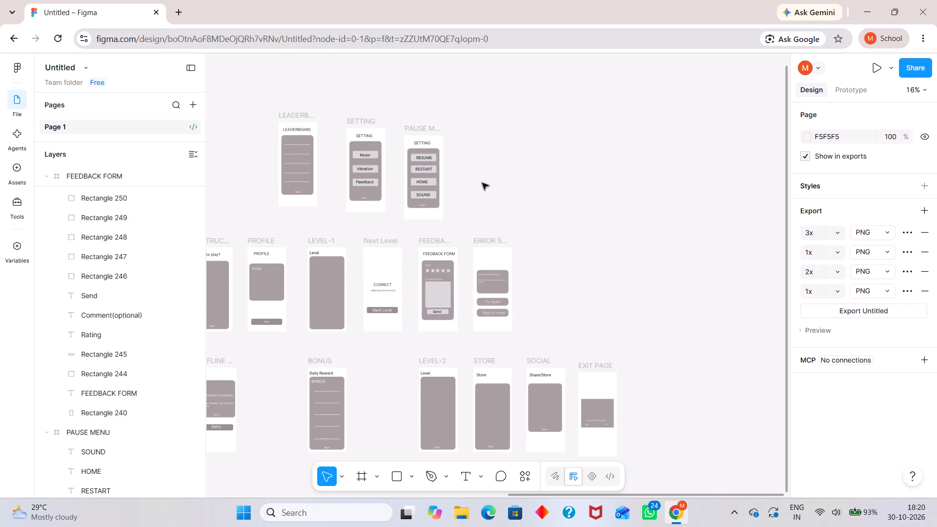
{"action": "left_click_drag", "start_coordinate": [489, 240], "coordinate": [390, 358]}
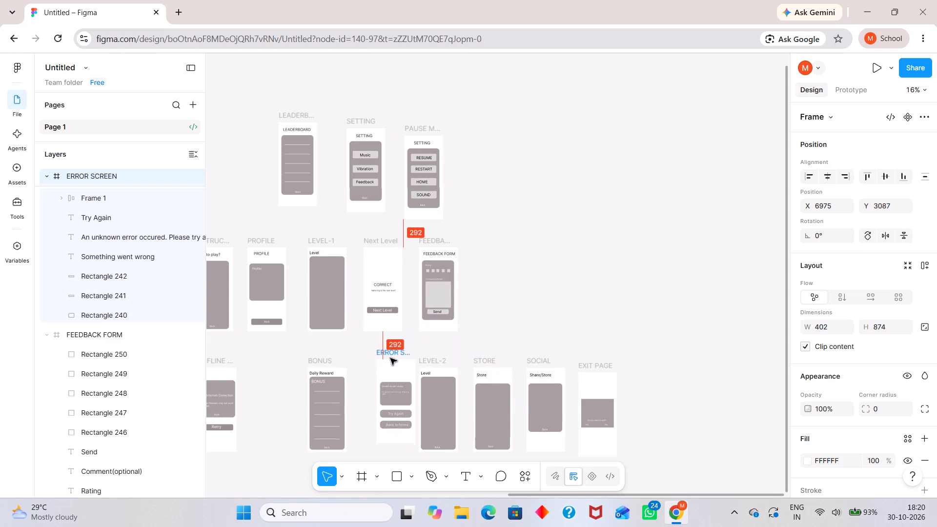
{"action": "left_click_drag", "start_coordinate": [390, 358], "coordinate": [381, 362]}
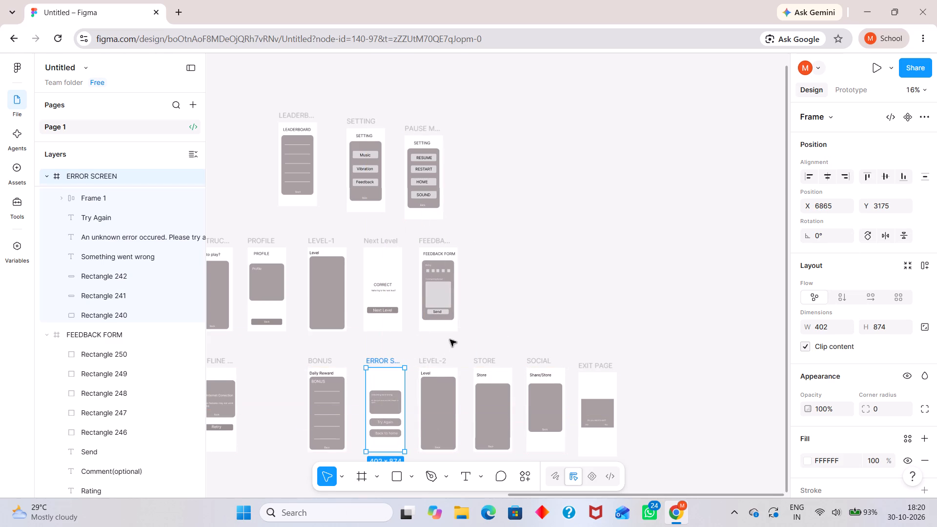
Move the LEVEL-2 frame up beside FEEDBACK FORM, at about X 7974, Y 1921.
{"action": "left_click_drag", "start_coordinate": [462, 335], "coordinate": [432, 363]}
{"action": "left_click_drag", "start_coordinate": [432, 362], "coordinate": [484, 244]}
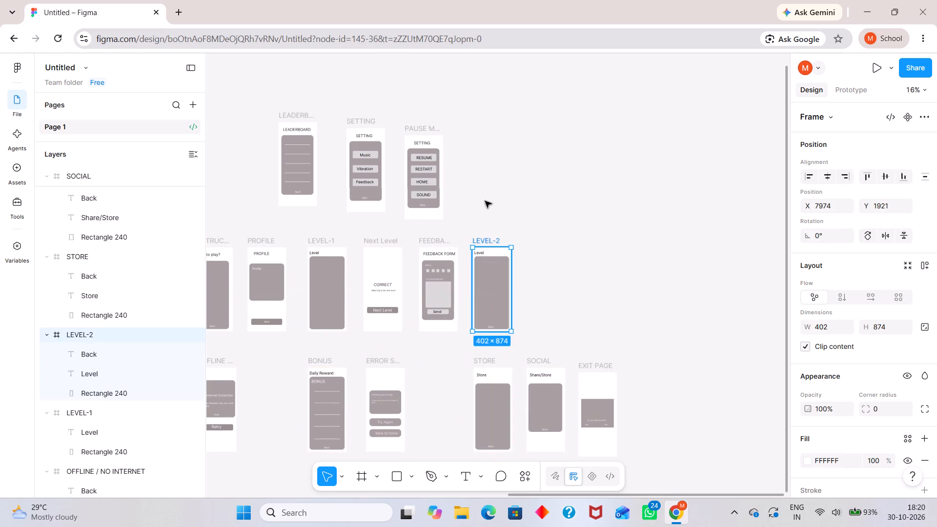
{"action": "left_click_drag", "start_coordinate": [487, 184], "coordinate": [491, 200]}
{"action": "left_click_drag", "start_coordinate": [491, 200], "coordinate": [515, 193]}
{"action": "left_click", "coordinate": [515, 193]}
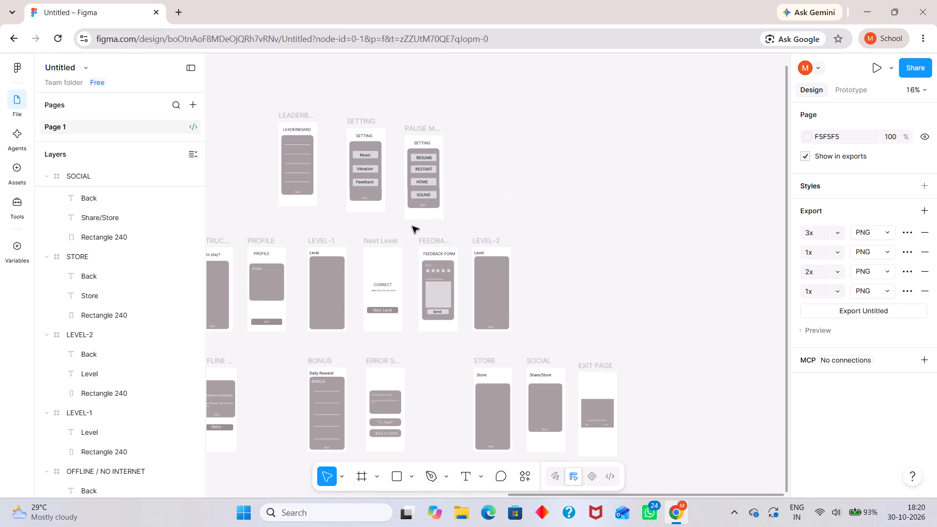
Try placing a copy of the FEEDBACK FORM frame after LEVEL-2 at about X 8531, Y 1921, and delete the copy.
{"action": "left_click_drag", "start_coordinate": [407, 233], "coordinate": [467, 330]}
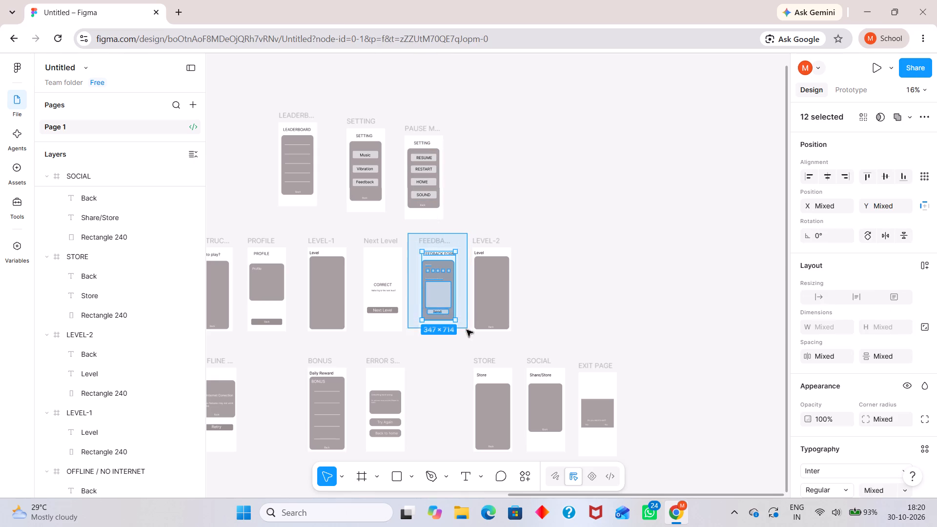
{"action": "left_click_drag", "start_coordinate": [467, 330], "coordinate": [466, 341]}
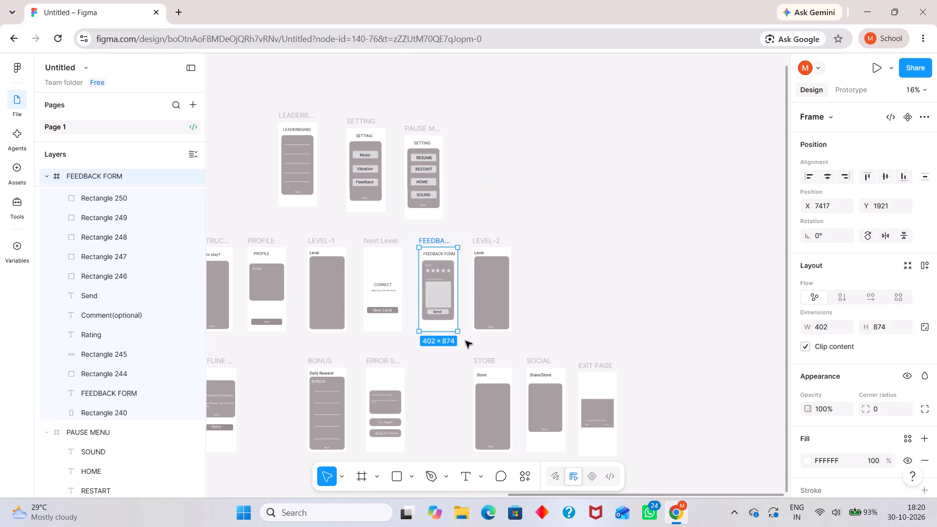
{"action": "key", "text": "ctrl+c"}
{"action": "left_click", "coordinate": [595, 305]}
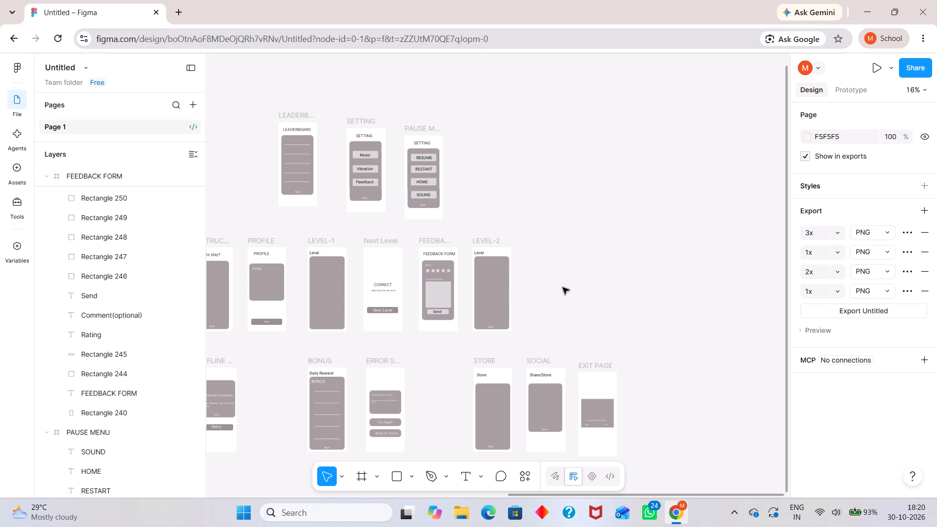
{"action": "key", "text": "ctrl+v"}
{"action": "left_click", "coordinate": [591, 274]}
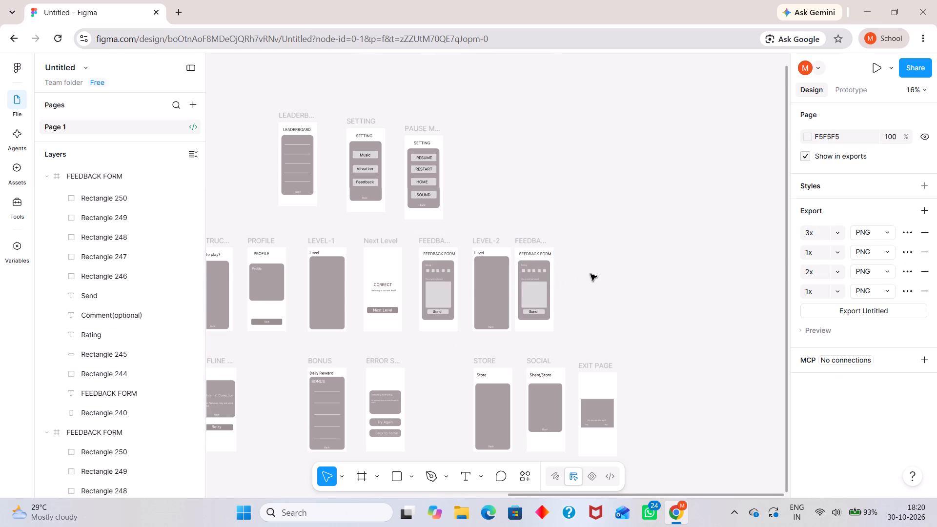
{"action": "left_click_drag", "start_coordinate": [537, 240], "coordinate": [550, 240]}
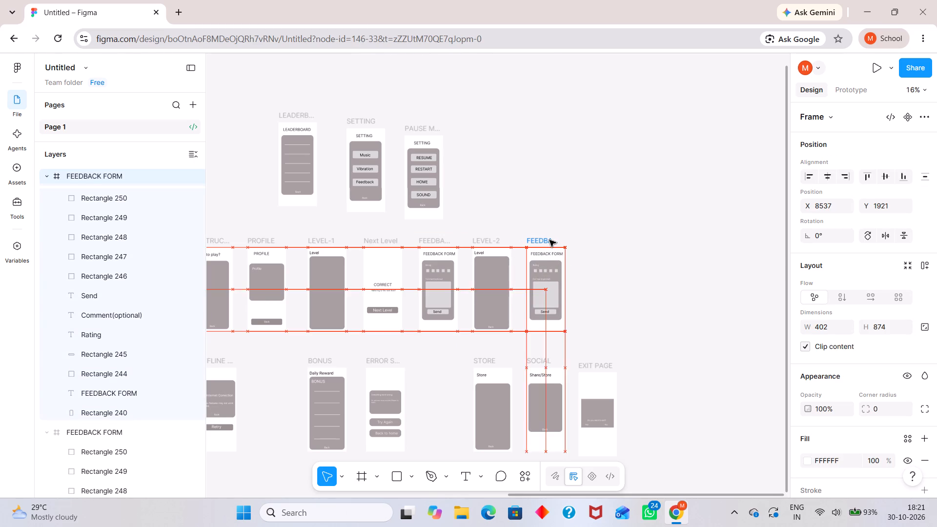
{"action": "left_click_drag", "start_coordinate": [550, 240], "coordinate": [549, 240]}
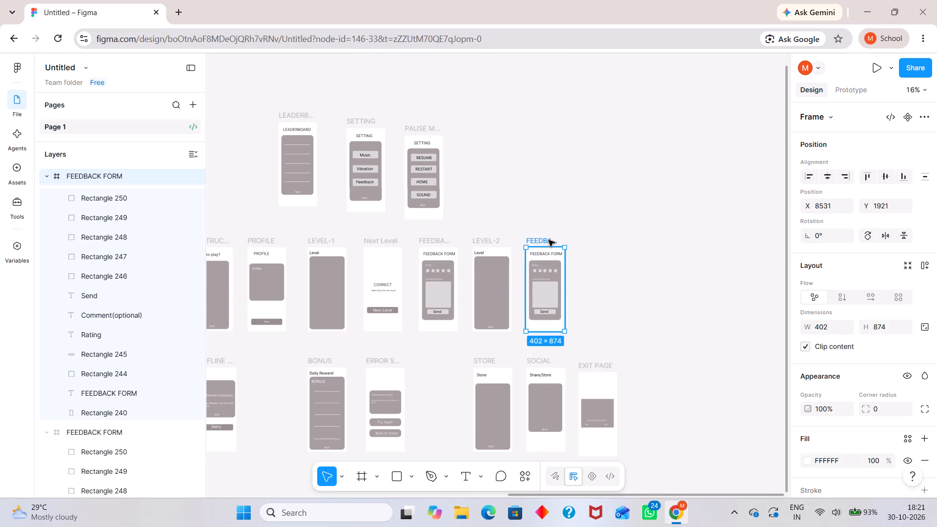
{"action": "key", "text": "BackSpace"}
Duplicate the Next Level frame and place the copy after LEVEL-2, at about X 8531, Y 1921.
{"action": "left_click_drag", "start_coordinate": [354, 231], "coordinate": [413, 339]}
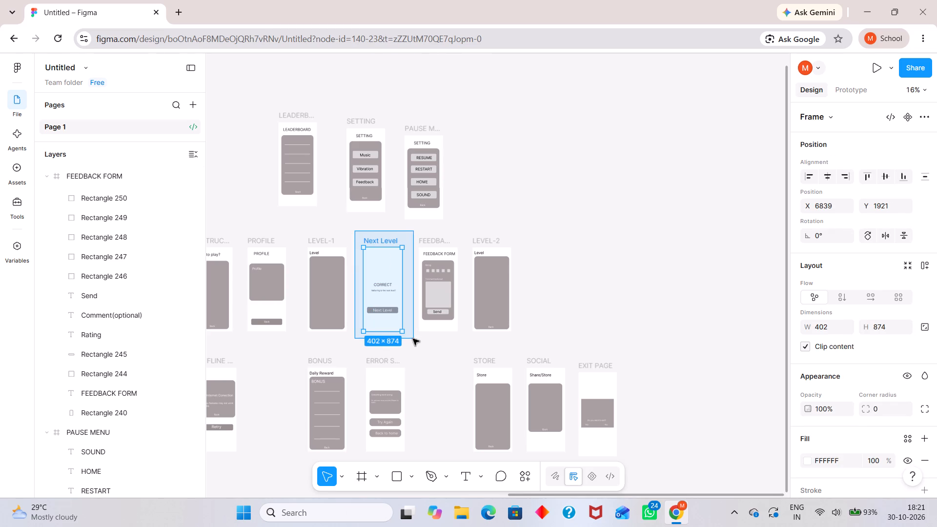
{"action": "key", "text": "ctrl+c"}
{"action": "left_click", "coordinate": [587, 296]}
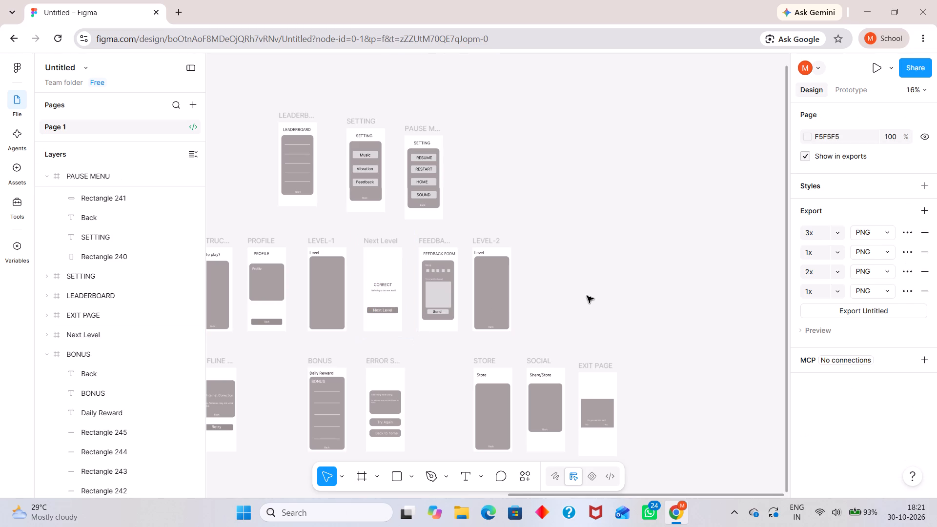
{"action": "key", "text": "ctrl+v"}
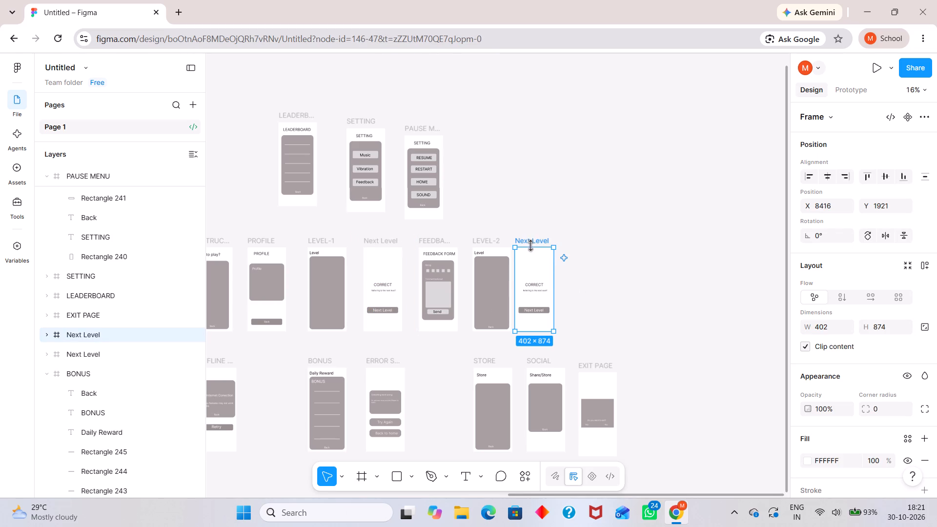
{"action": "left_click_drag", "start_coordinate": [534, 240], "coordinate": [550, 242]}
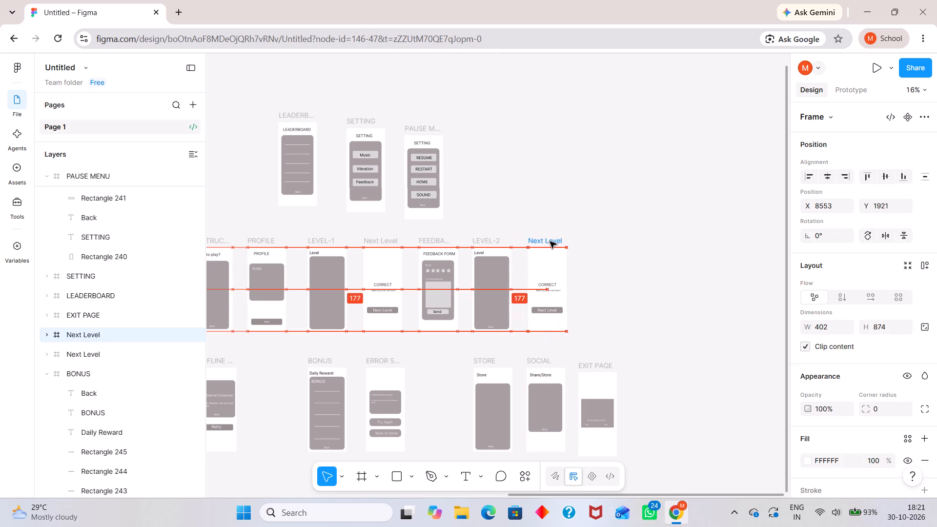
{"action": "left_click_drag", "start_coordinate": [550, 242], "coordinate": [550, 242]}
{"action": "left_click_drag", "start_coordinate": [549, 242], "coordinate": [542, 242]}
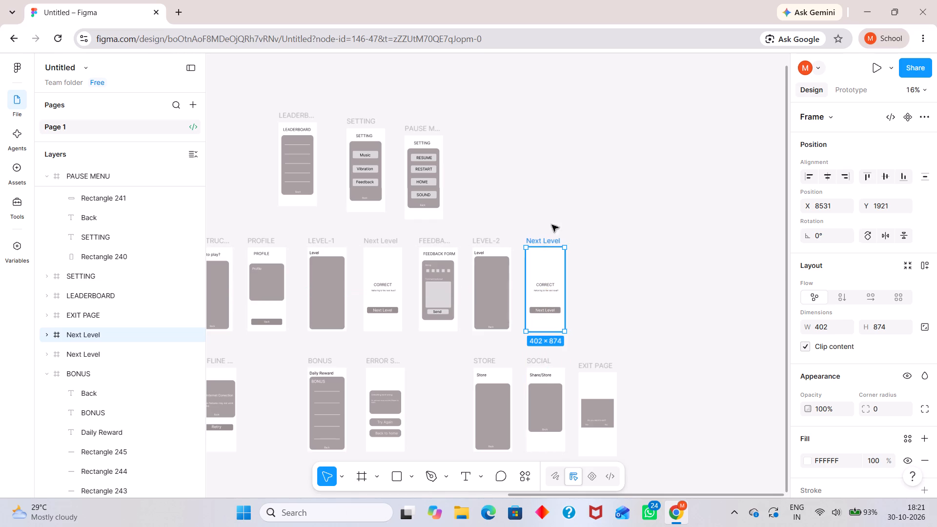
{"action": "left_click", "coordinate": [557, 206]}
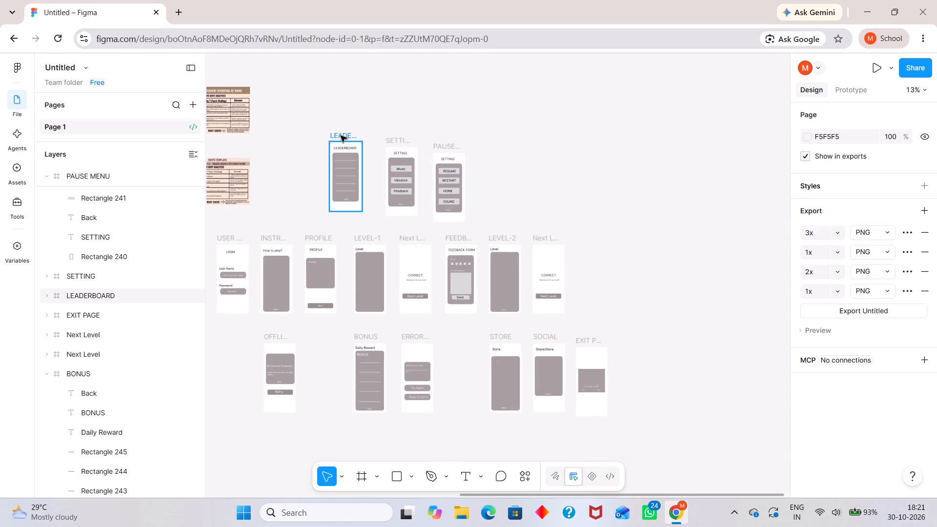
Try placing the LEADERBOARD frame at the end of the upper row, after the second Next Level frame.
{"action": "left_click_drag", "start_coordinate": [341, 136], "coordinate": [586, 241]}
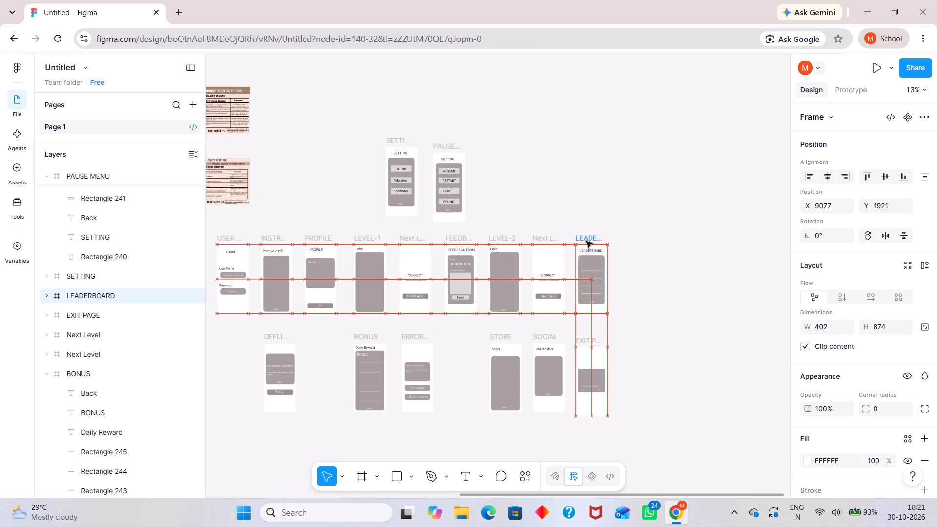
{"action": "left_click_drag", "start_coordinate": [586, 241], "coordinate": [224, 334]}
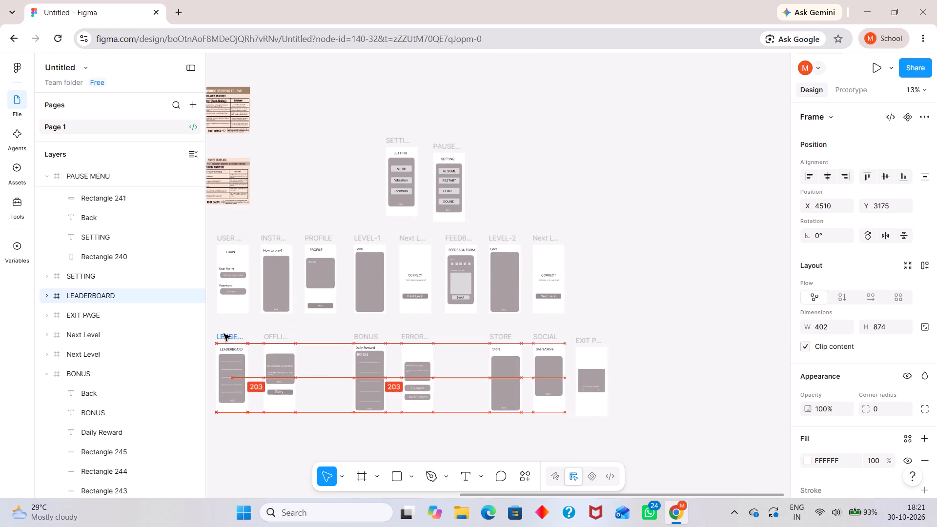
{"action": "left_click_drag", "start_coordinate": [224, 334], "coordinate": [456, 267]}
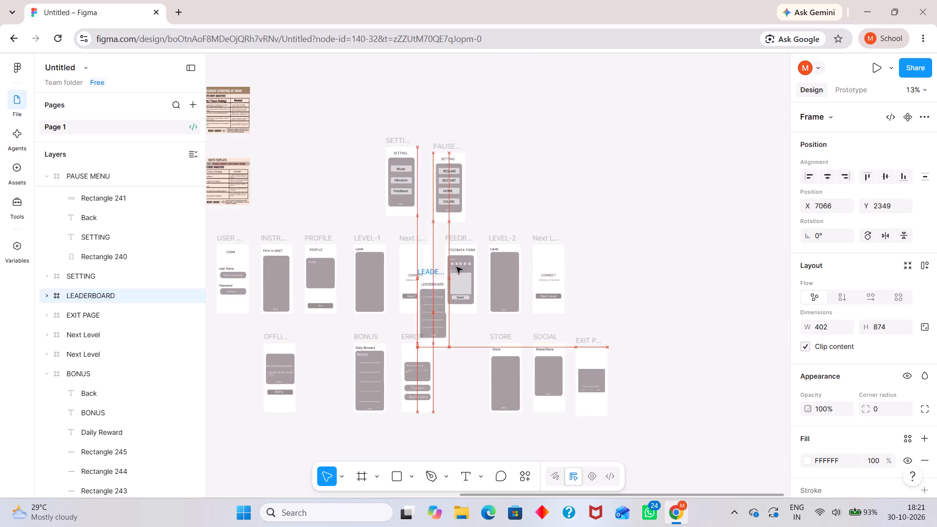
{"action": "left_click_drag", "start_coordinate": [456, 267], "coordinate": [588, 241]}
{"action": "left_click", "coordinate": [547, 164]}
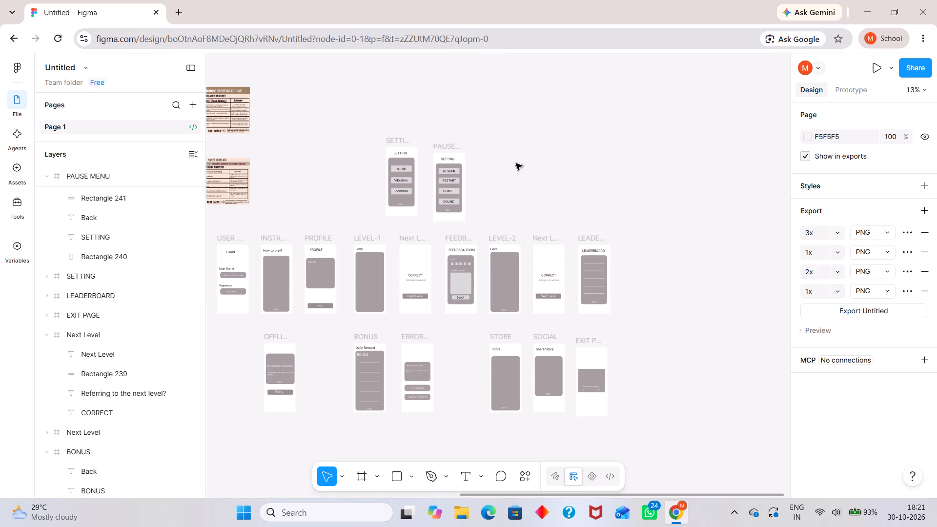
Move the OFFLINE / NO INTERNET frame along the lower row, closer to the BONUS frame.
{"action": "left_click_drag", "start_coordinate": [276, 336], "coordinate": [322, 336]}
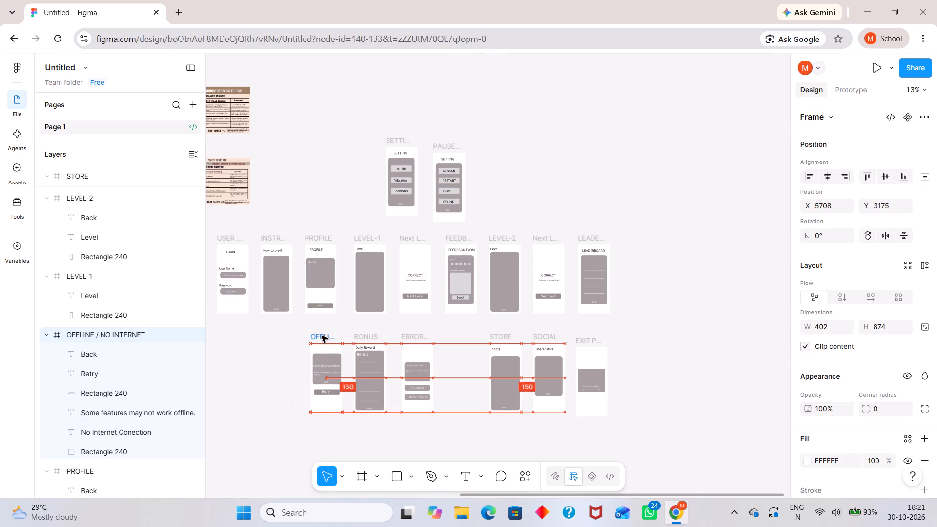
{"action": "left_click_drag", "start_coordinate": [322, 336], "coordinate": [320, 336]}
Shift LEADERBOARD aside and insert the BONUS frame after the second Next Level frame, at about X 9158, Y 1921.
{"action": "left_click_drag", "start_coordinate": [369, 339], "coordinate": [485, 308]}
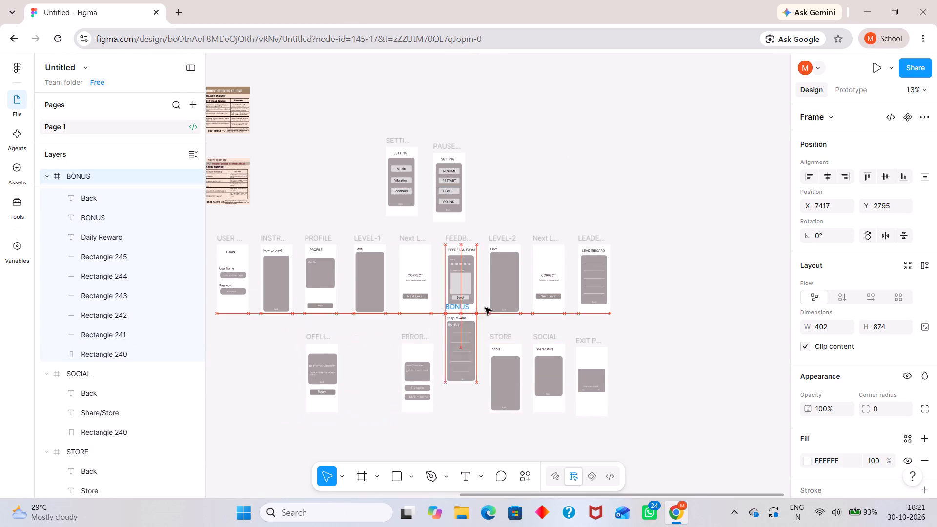
{"action": "left_click_drag", "start_coordinate": [485, 308], "coordinate": [567, 199]}
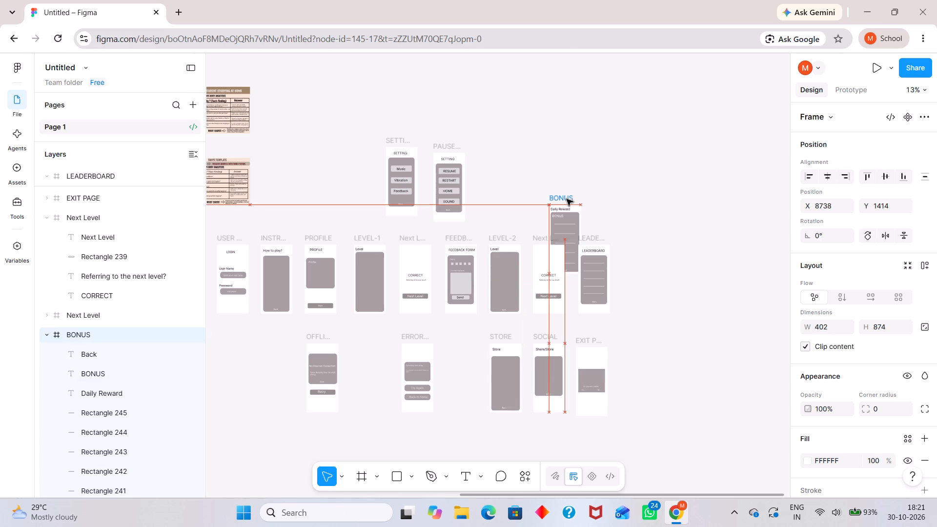
{"action": "left_click_drag", "start_coordinate": [567, 199], "coordinate": [541, 138]}
{"action": "left_click_drag", "start_coordinate": [591, 235], "coordinate": [656, 235]}
{"action": "left_click_drag", "start_coordinate": [531, 135], "coordinate": [586, 236]}
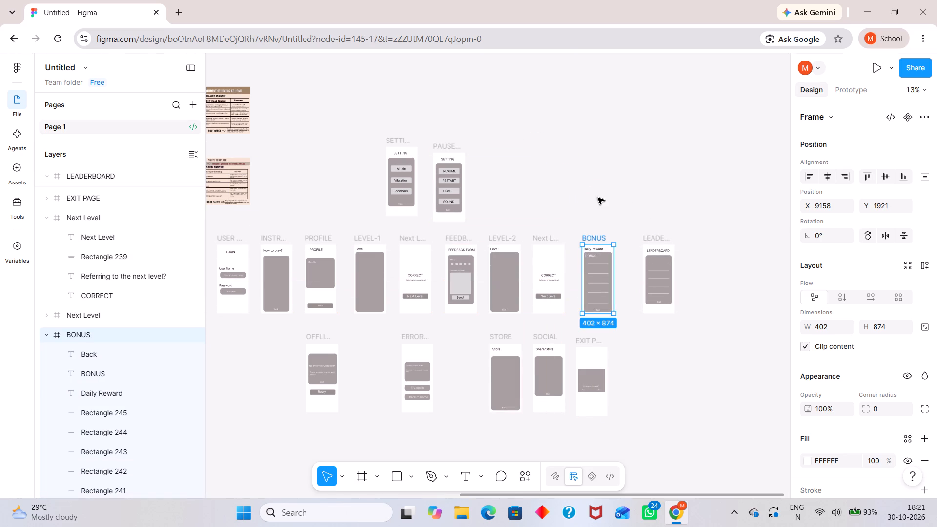
{"action": "left_click", "coordinate": [597, 196]}
Move the LEADERBOARD frame to the start of the lower row, beneath the user login frame, at Y 3175.
{"action": "left_click_drag", "start_coordinate": [656, 239], "coordinate": [472, 311]}
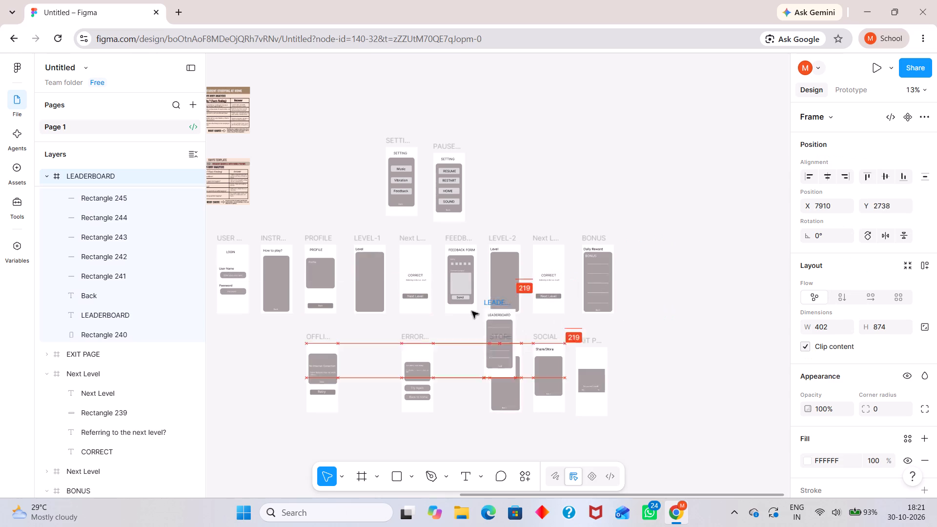
{"action": "left_click_drag", "start_coordinate": [472, 311], "coordinate": [235, 336]}
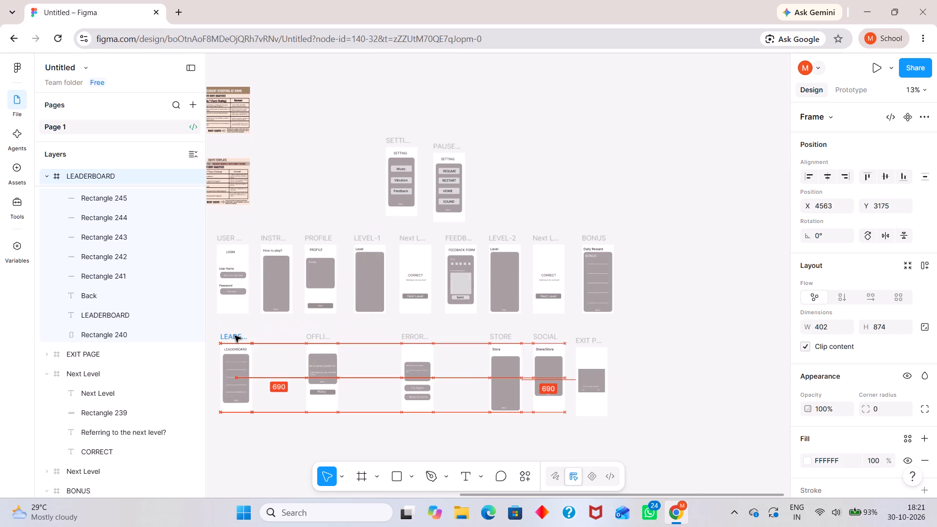
{"action": "left_click_drag", "start_coordinate": [235, 336], "coordinate": [231, 336]}
{"action": "left_click", "coordinate": [300, 175]}
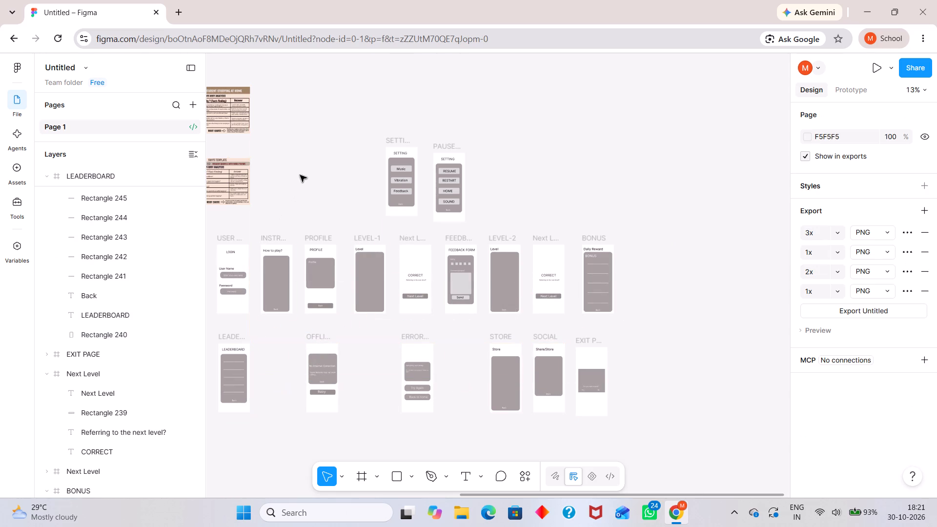
Move the SETTING frame into the lower row beside LEADERBOARD, at about X 5076, Y 3175.
{"action": "left_click_drag", "start_coordinate": [400, 134], "coordinate": [427, 100]}
{"action": "left_click_drag", "start_coordinate": [427, 100], "coordinate": [424, 90]}
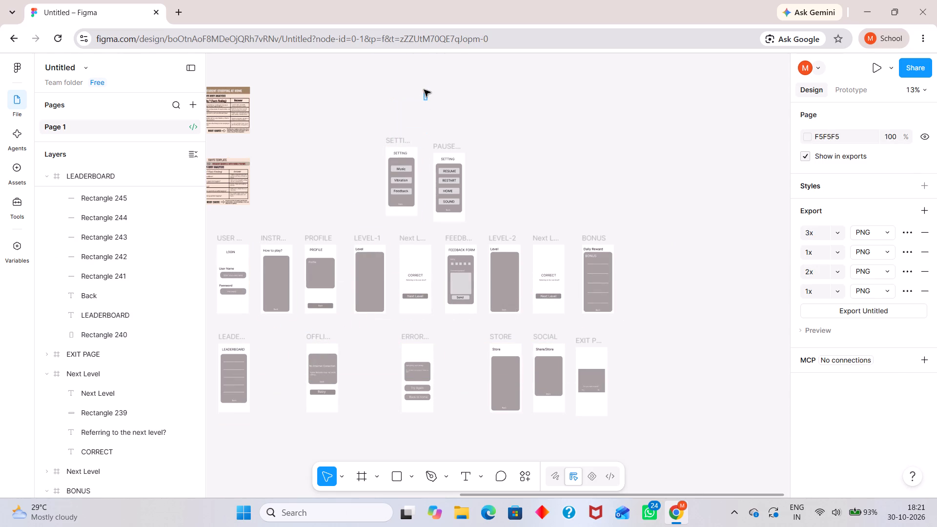
{"action": "left_click_drag", "start_coordinate": [424, 90], "coordinate": [425, 87]}
{"action": "left_click", "coordinate": [425, 87]}
{"action": "left_click_drag", "start_coordinate": [392, 137], "coordinate": [292, 309]}
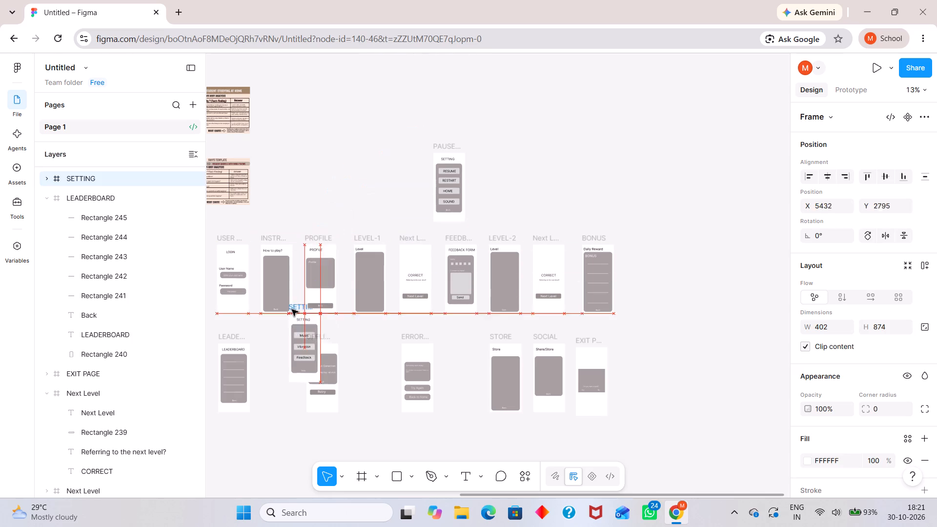
{"action": "left_click_drag", "start_coordinate": [292, 309], "coordinate": [270, 337]}
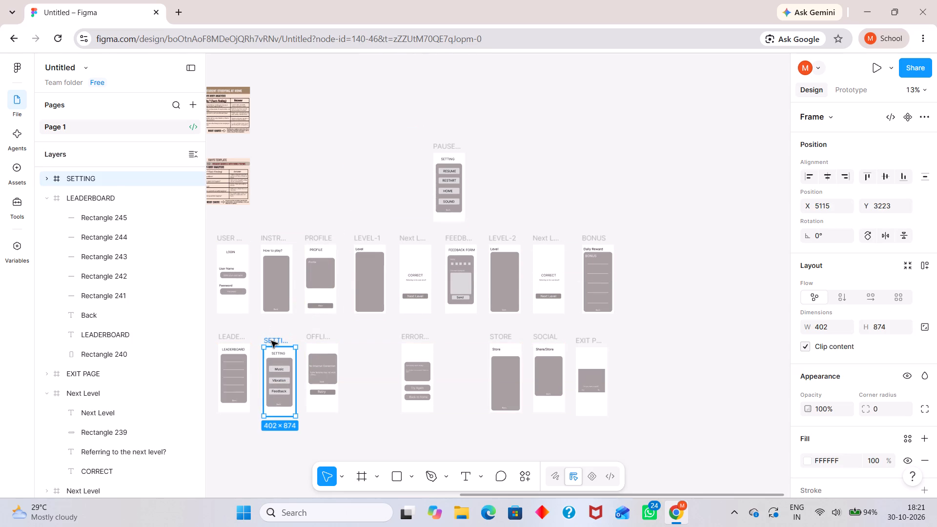
{"action": "left_click_drag", "start_coordinate": [271, 340], "coordinate": [269, 336]}
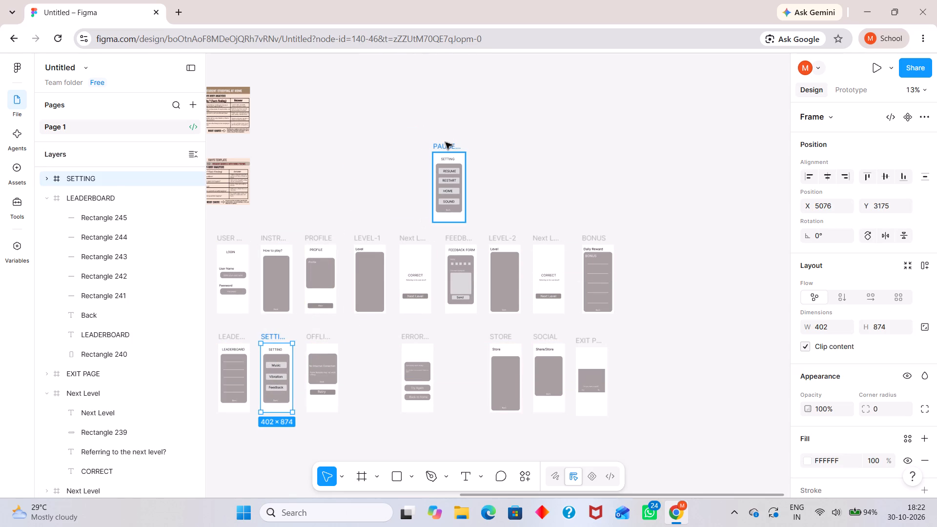
Move the OFFLINE / NO INTERNET frame next to ERROR SCREEN, at about X 6260, Y 3175.
{"action": "left_click_drag", "start_coordinate": [317, 340], "coordinate": [349, 338]}
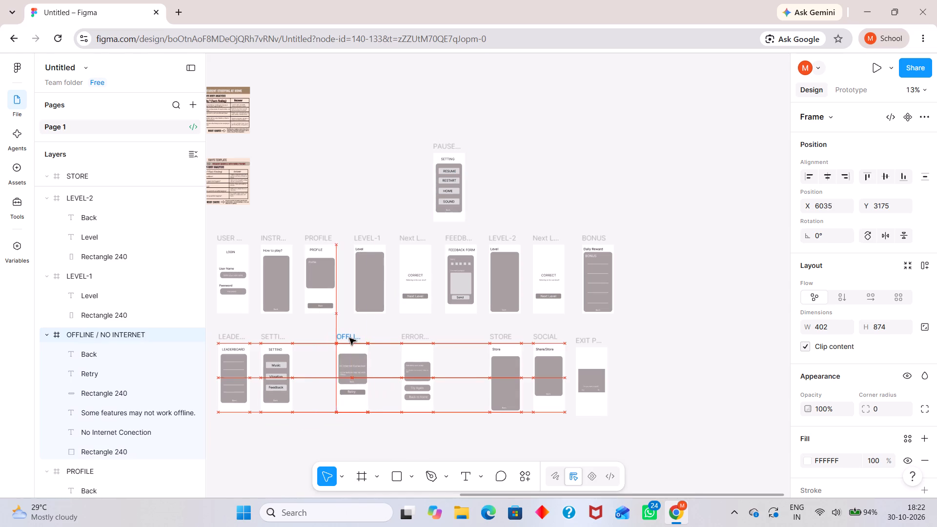
{"action": "left_click_drag", "start_coordinate": [349, 338], "coordinate": [366, 339]}
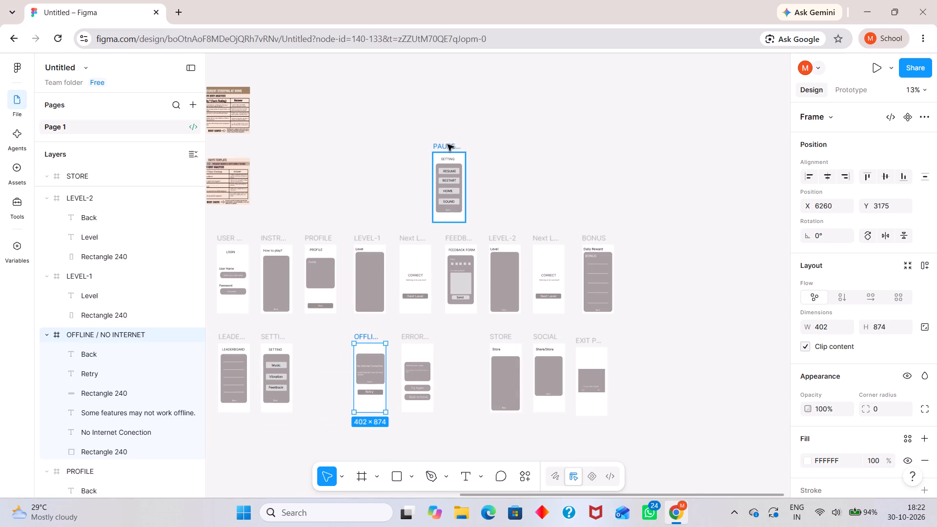
Move the PAUSE MENU frame into the gap between SETTING and OFFLINE / NO INTERNET, at about X 5655, Y 3175.
{"action": "left_click_drag", "start_coordinate": [448, 144], "coordinate": [324, 334]}
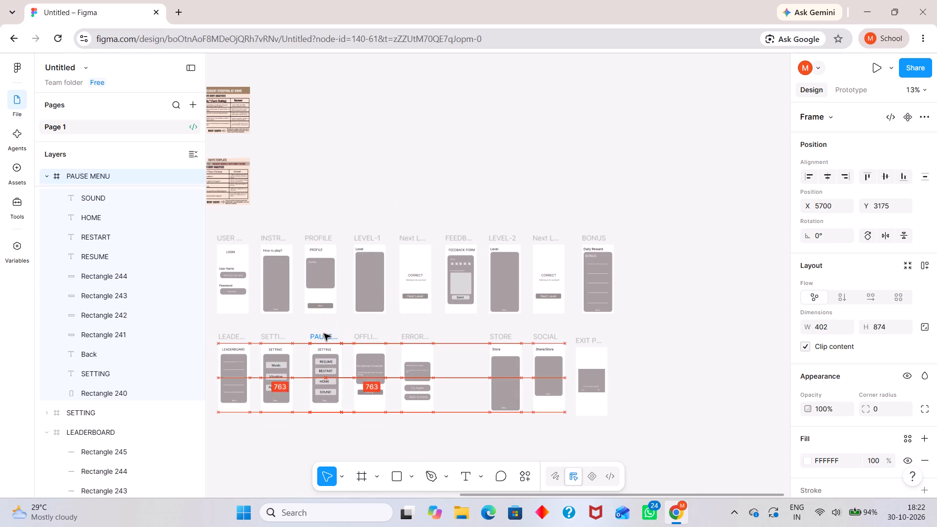
{"action": "left_click_drag", "start_coordinate": [324, 334], "coordinate": [320, 335]}
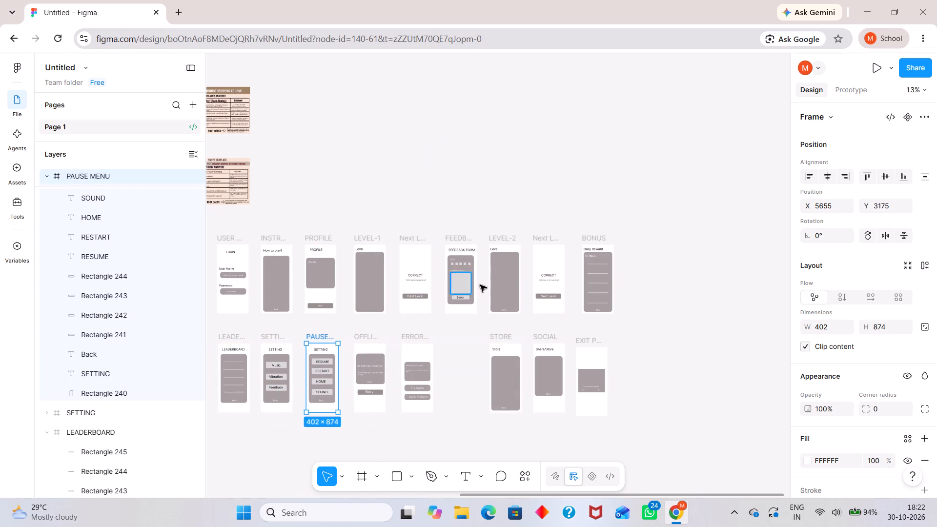
Move the STORE frame next to ERROR SCREEN in the lower row, at about X 7470, Y 3175.
{"action": "left_click_drag", "start_coordinate": [504, 335], "coordinate": [466, 342]}
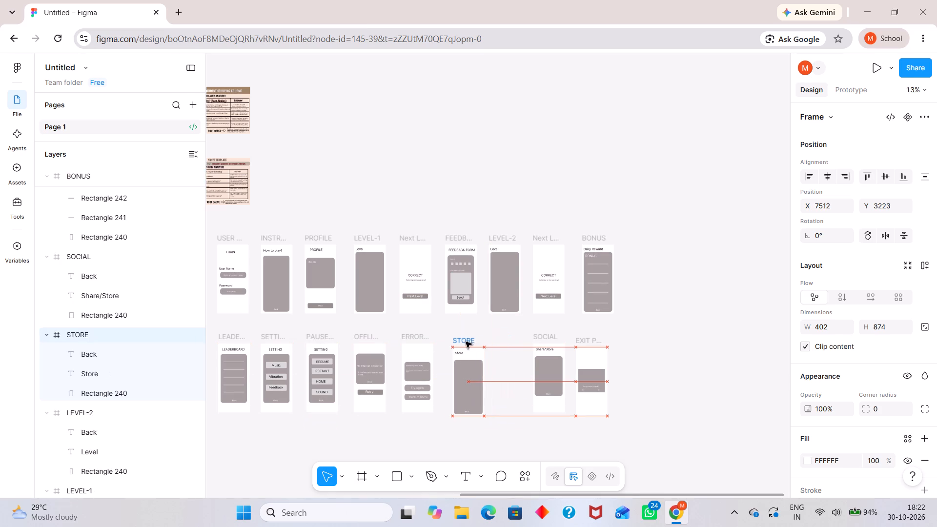
{"action": "left_click_drag", "start_coordinate": [466, 342], "coordinate": [463, 336]}
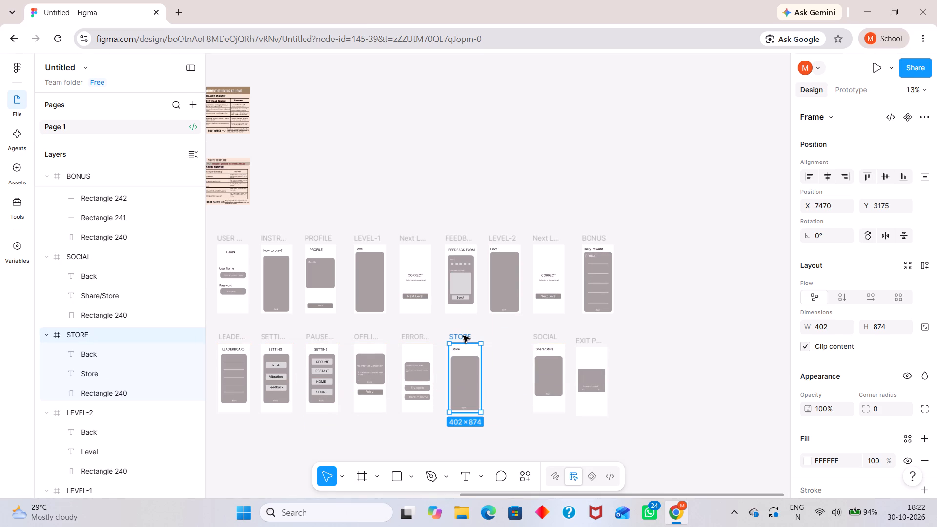
Move the SOCIAL frame closer to STORE, at about X 8049, Y 3223.
{"action": "left_click_drag", "start_coordinate": [548, 332], "coordinate": [510, 339]}
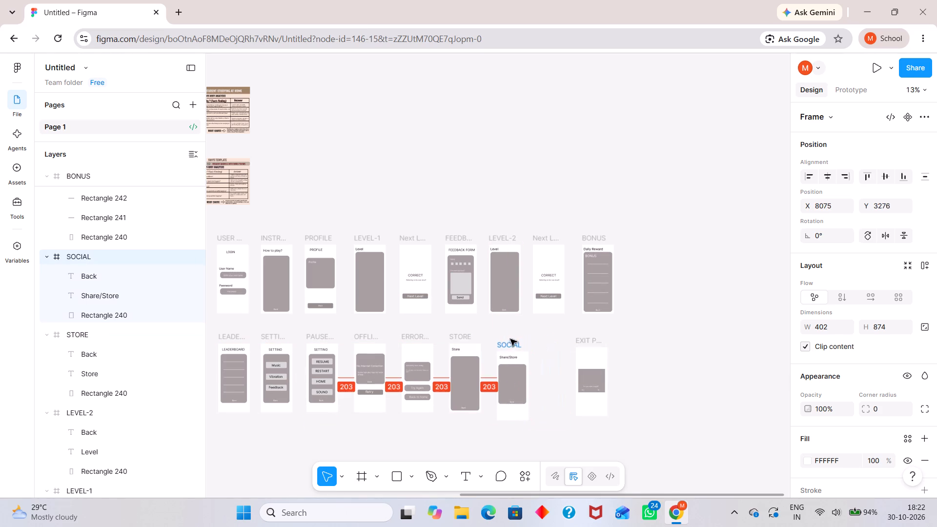
{"action": "left_click_drag", "start_coordinate": [510, 339], "coordinate": [510, 338]}
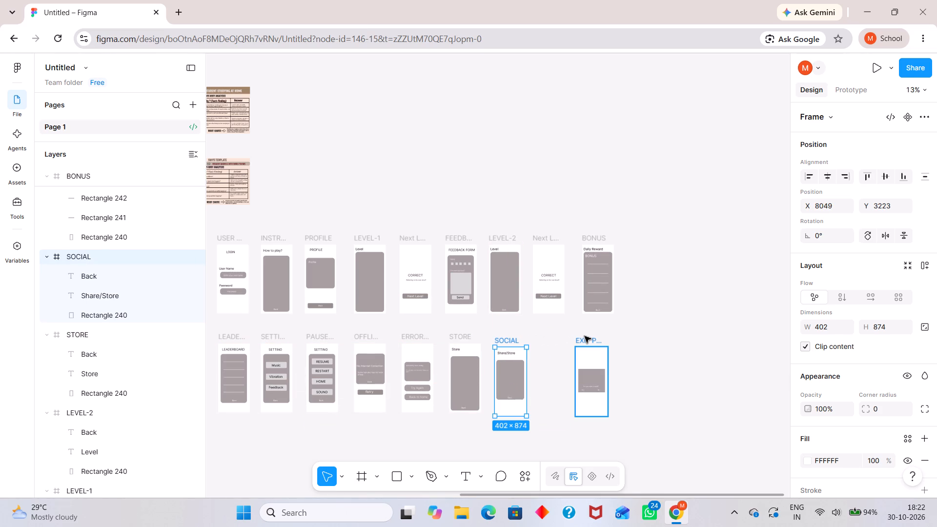
Move the EXIT PAGE frame closer to SOCIAL, at about X 8590, Y 3223.
{"action": "left_click_drag", "start_coordinate": [585, 336], "coordinate": [551, 340]}
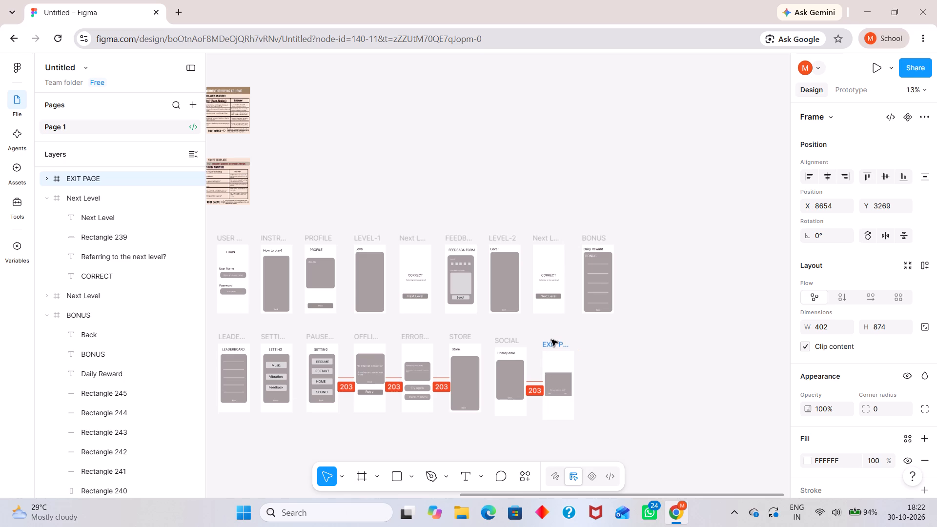
{"action": "left_click_drag", "start_coordinate": [551, 340], "coordinate": [546, 338]}
{"action": "left_click", "coordinate": [466, 199]}
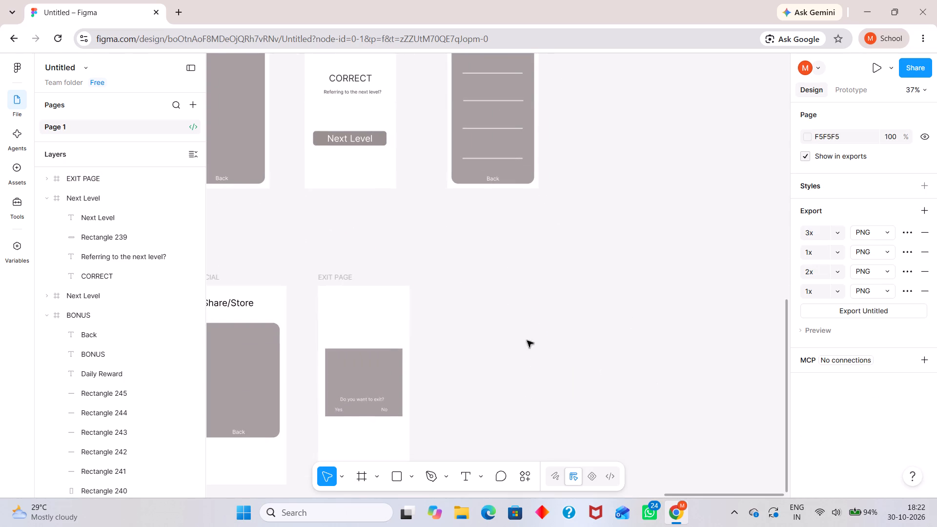
Duplicate the EXIT PAGE frame and place the copy after it, at about X 9172, Y 3223.
{"action": "left_click", "coordinate": [336, 276]}
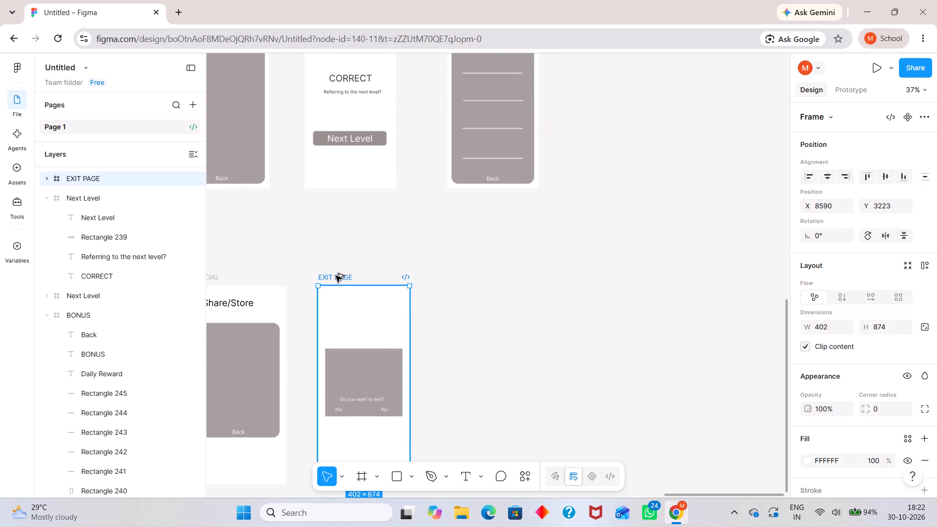
{"action": "left_click_drag", "start_coordinate": [336, 276], "coordinate": [479, 275], "text": "alt"}
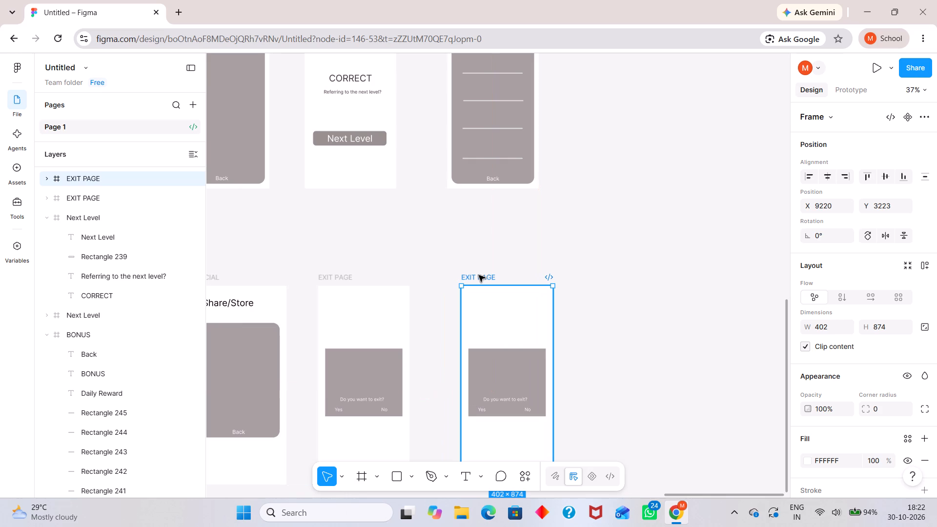
{"action": "left_click_drag", "start_coordinate": [482, 274], "coordinate": [471, 273]}
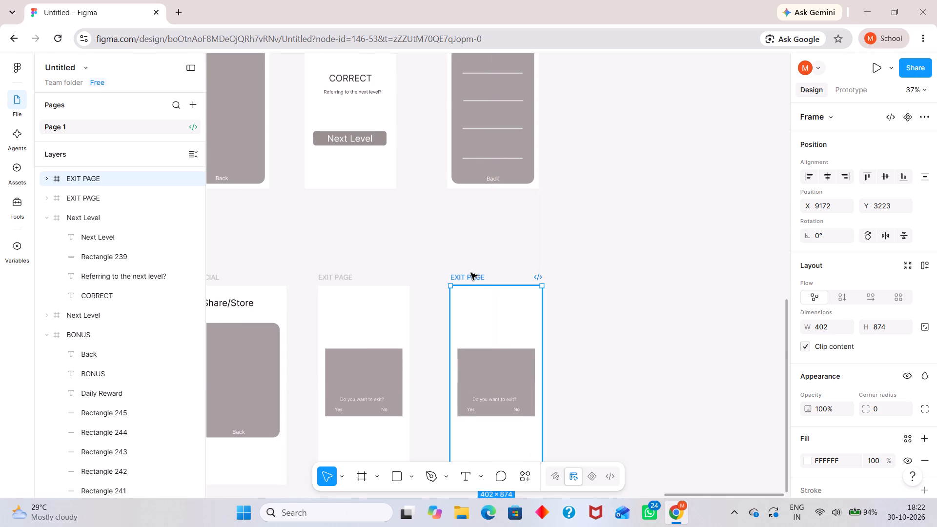
Rename the copied EXIT PAGE frame as HOME VIEW.
{"action": "double_click", "coordinate": [471, 273]}
{"action": "type", "text": "HOK"}
{"action": "key", "text": "BackSpace"}
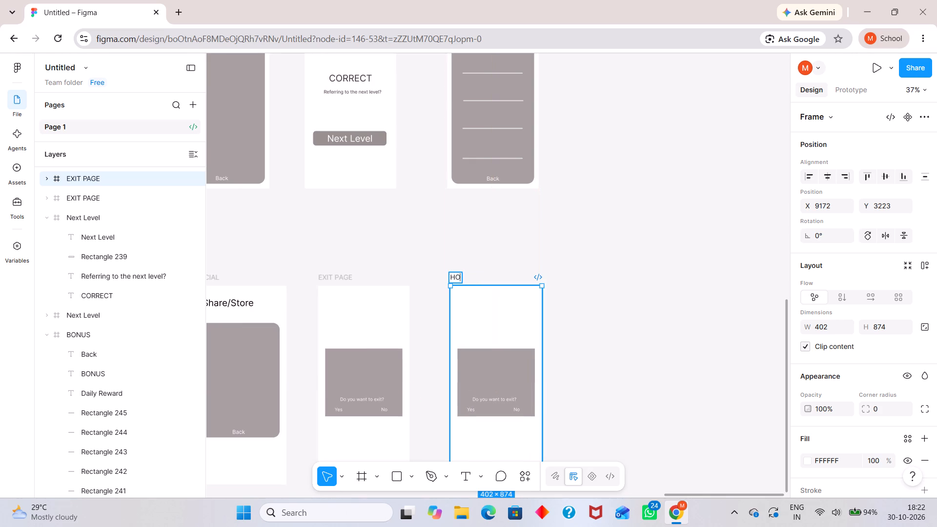
{"action": "type", "text": "me"}
{"action": "key", "text": "space"}
{"action": "type", "text": "view"}
{"action": "key", "text": "BackSpace"}
{"action": "key", "text": "BackSpace"}
{"action": "key", "text": "BackSpace"}
{"action": "key", "text": "BackSpace"}
{"action": "key", "text": "BackSpace"}
{"action": "key", "text": "BackSpace"}
{"action": "key", "text": "BackSpace"}
{"action": "type", "text": "ME VIEW"}
{"action": "key", "text": "Escape"}
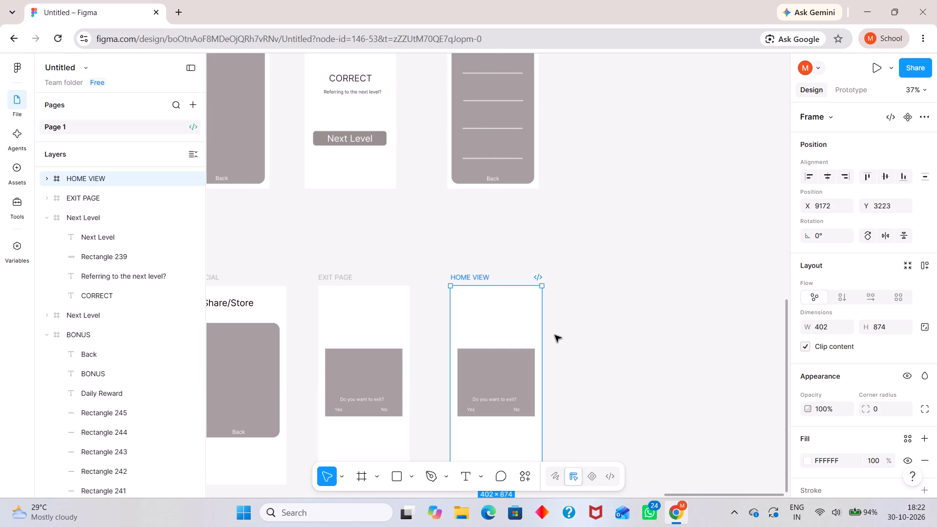
{"action": "scroll", "coordinate": [550, 344], "scroll_direction": "down", "scroll_amount": 1}
{"action": "left_click", "coordinate": [602, 296]}
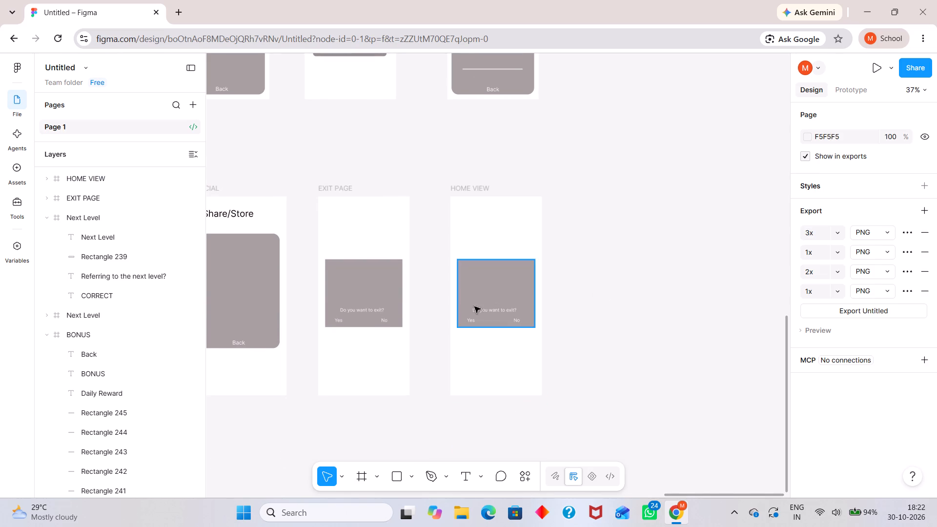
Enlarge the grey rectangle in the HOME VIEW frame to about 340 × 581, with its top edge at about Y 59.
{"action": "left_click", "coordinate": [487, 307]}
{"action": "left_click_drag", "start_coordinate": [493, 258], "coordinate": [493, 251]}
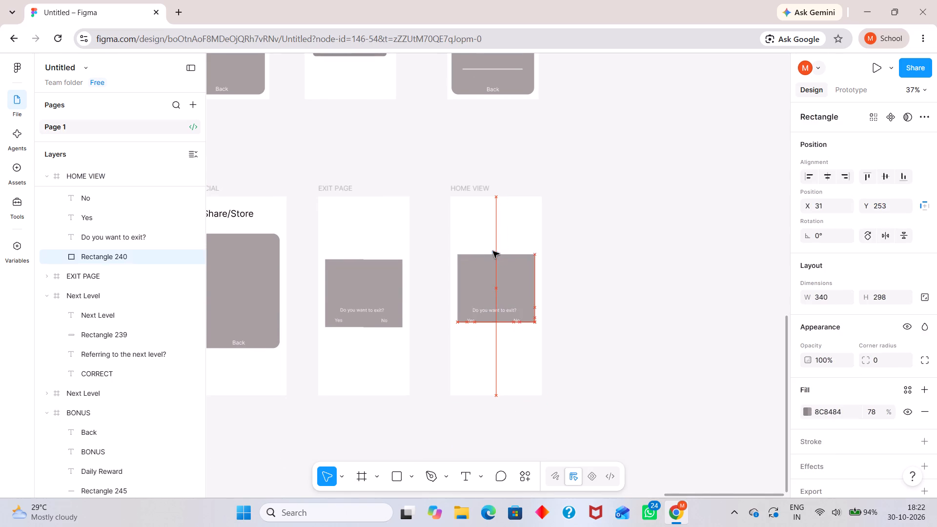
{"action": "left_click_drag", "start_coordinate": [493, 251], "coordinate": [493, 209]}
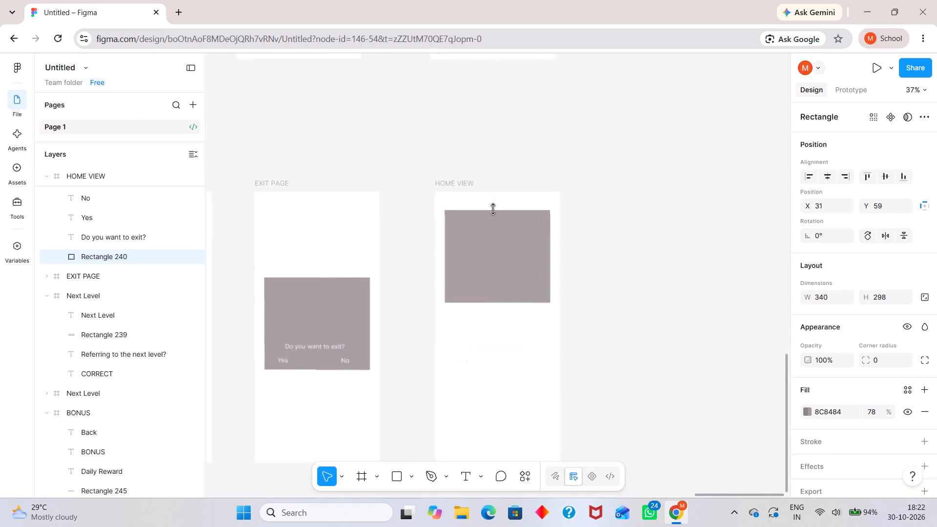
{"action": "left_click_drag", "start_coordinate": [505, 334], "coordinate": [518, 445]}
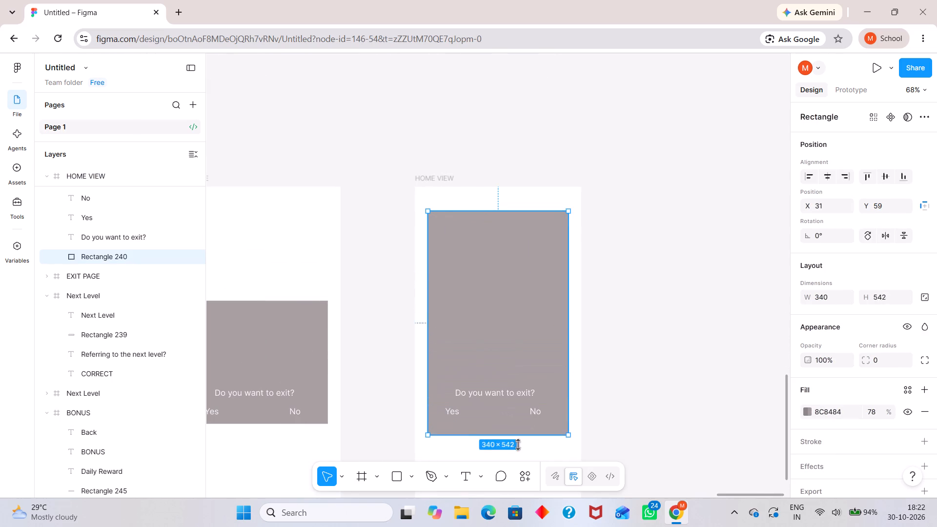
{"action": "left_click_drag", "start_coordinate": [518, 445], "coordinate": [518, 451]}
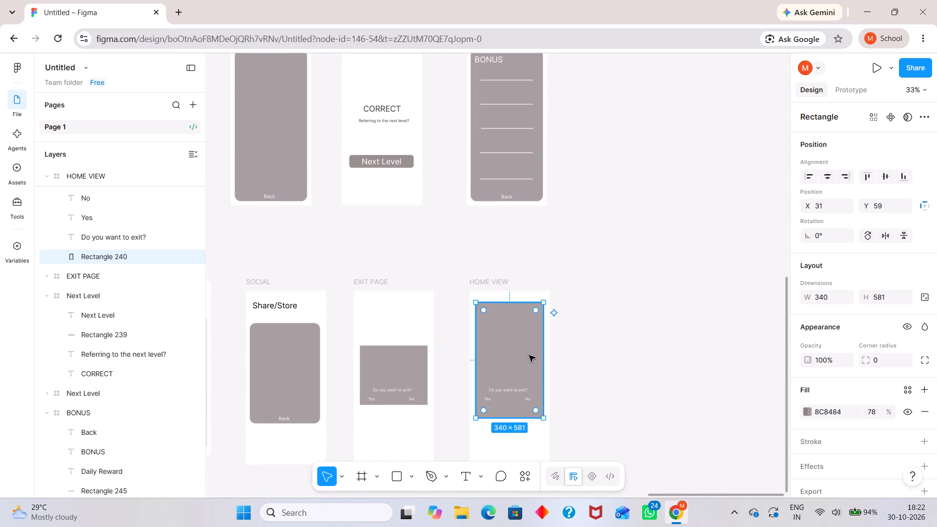
Round the corners of the grey rectangle in the EXIT PAGE frame to a radius of about 34.
{"action": "scroll", "coordinate": [529, 355], "scroll_direction": "down", "scroll_amount": 1}
{"action": "left_click", "coordinate": [401, 229]}
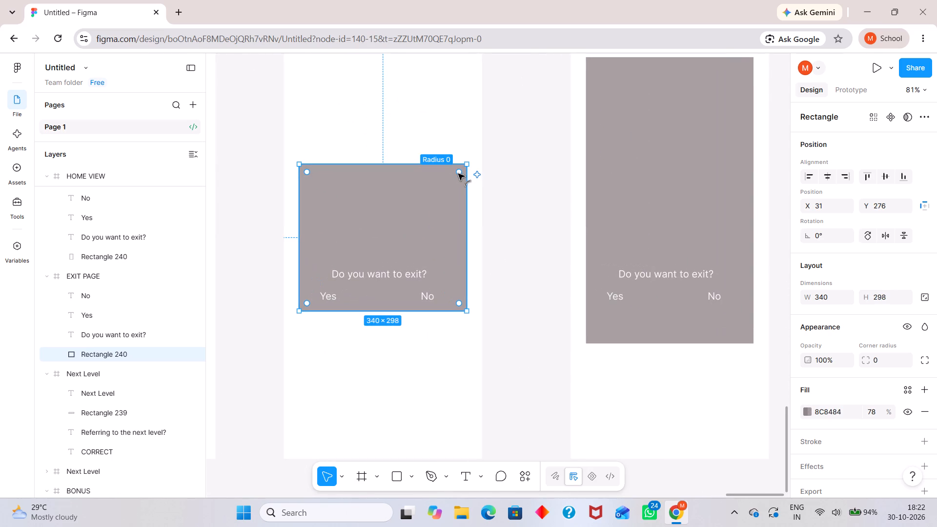
{"action": "left_click_drag", "start_coordinate": [458, 174], "coordinate": [453, 187]}
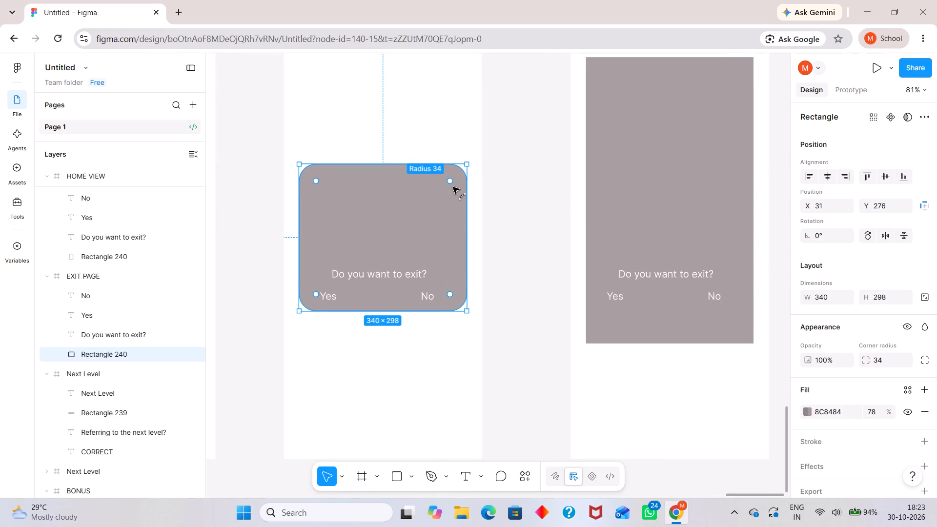
{"action": "left_click_drag", "start_coordinate": [453, 187], "coordinate": [453, 186]}
{"action": "left_click", "coordinate": [506, 169]}
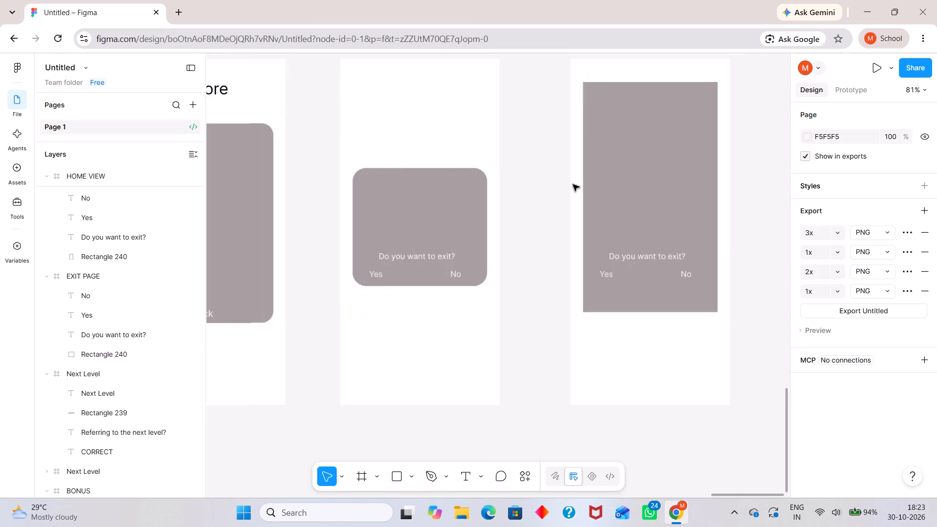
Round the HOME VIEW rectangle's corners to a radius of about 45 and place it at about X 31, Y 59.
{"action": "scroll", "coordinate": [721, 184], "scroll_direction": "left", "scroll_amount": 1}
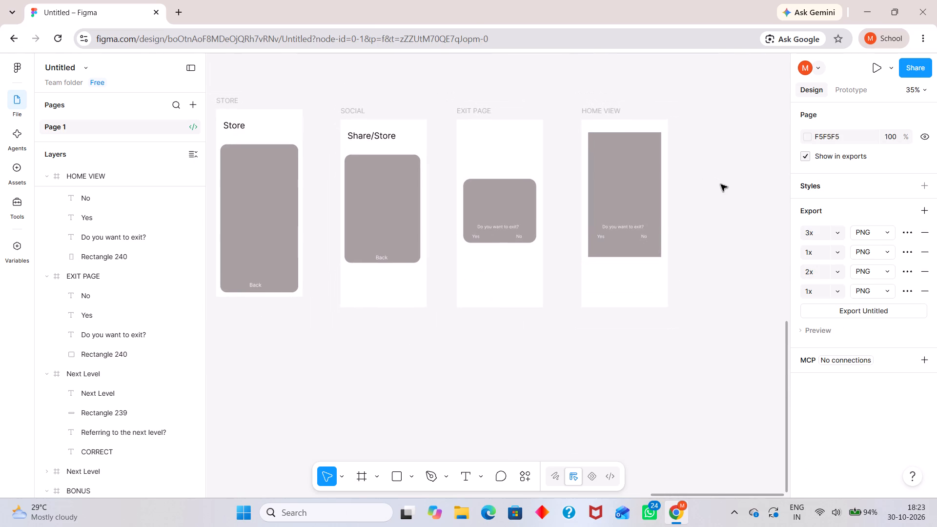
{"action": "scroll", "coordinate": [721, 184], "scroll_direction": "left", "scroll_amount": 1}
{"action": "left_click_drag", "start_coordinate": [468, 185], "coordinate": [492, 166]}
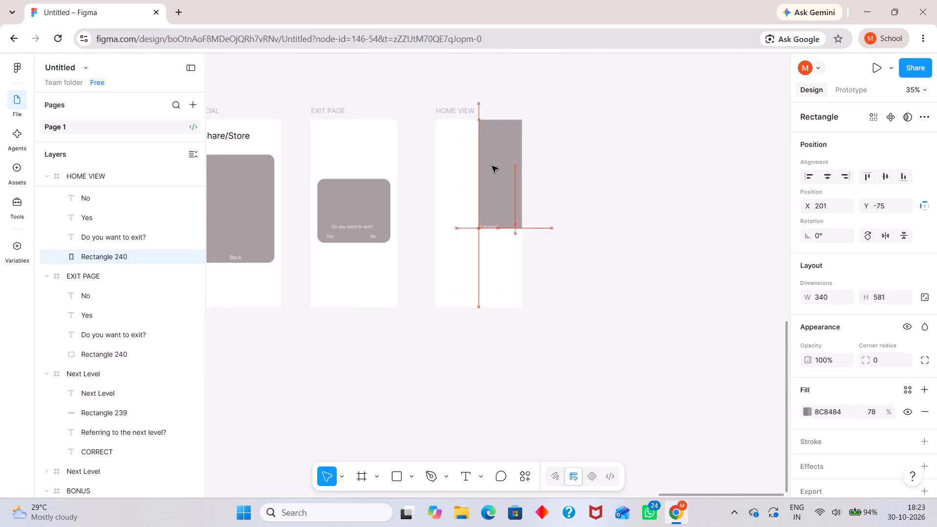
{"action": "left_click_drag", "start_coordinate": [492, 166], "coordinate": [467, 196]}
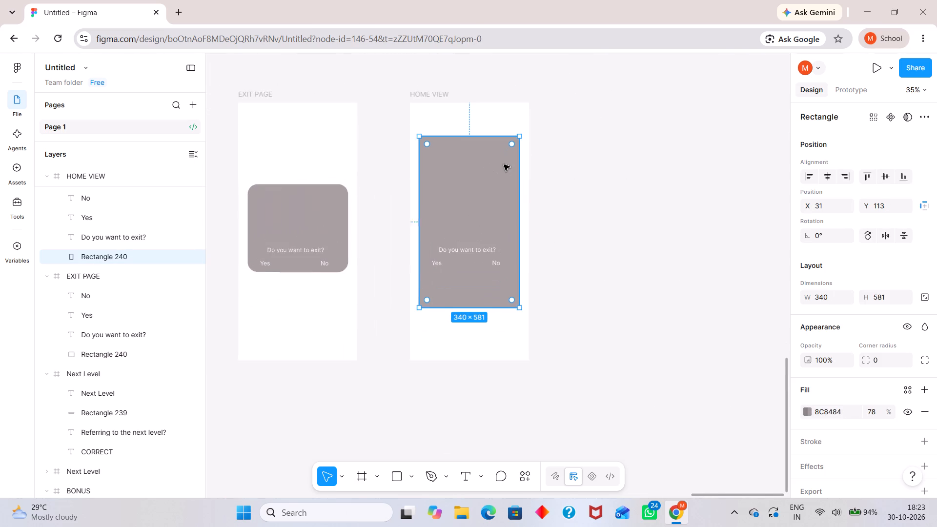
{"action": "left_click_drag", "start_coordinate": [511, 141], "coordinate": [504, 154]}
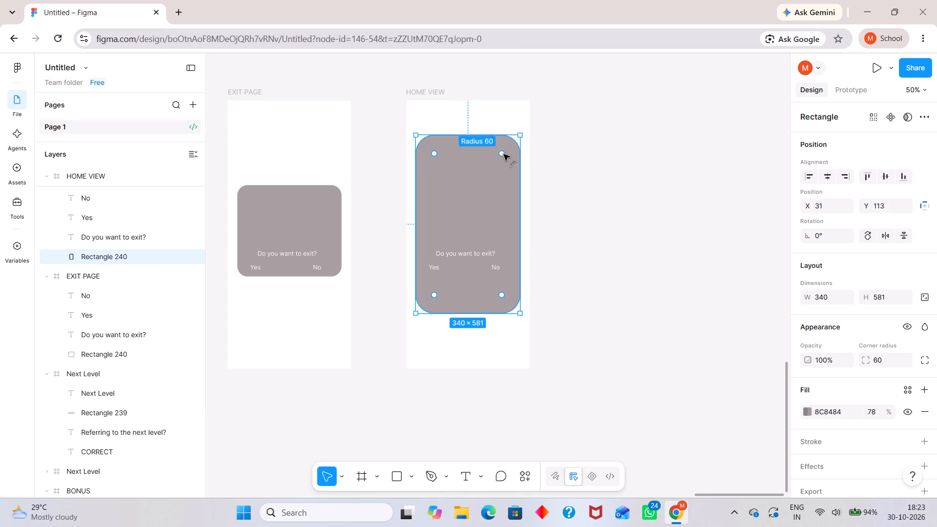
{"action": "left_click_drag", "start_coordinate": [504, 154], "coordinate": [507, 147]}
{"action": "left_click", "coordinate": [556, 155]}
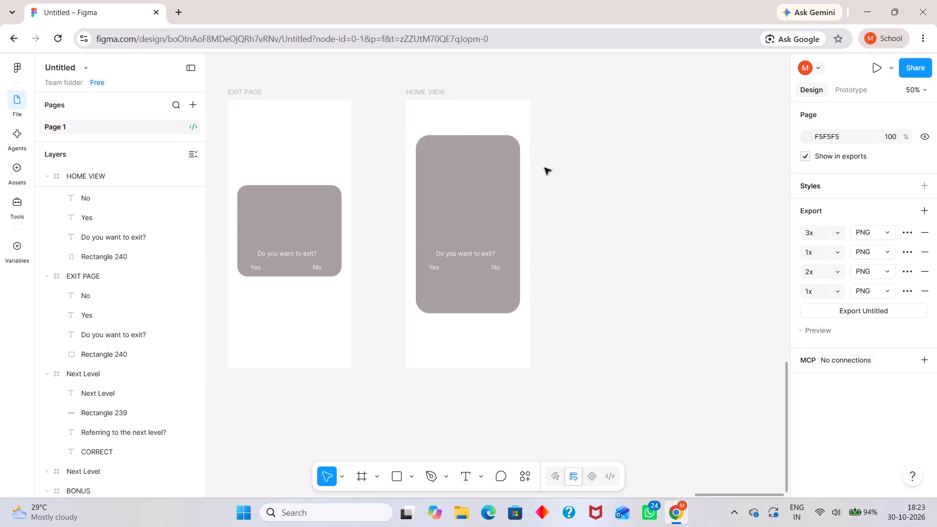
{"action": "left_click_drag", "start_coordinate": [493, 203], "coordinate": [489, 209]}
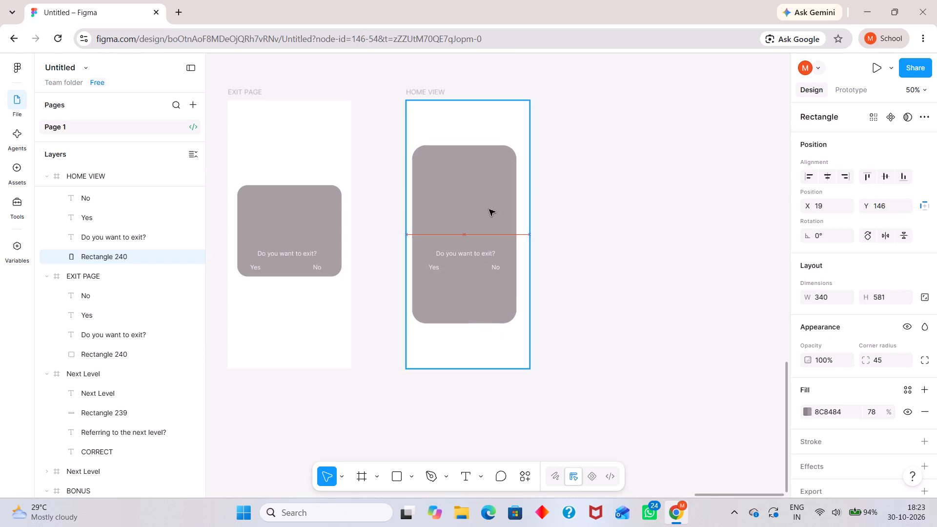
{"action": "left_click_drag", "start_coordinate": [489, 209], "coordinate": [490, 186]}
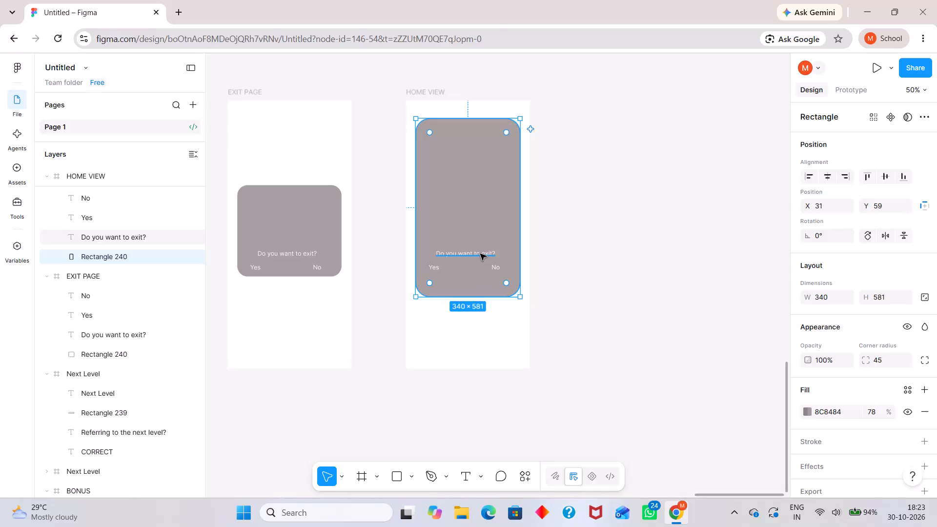
Delete the rectangle, the exit question and the Yes and No texts from the HOME VIEW frame.
{"action": "key", "text": "BackSpace"}
{"action": "key", "text": "BackSpace"}
{"action": "key", "text": "BackSpace"}
{"action": "key", "text": "BackSpace"}
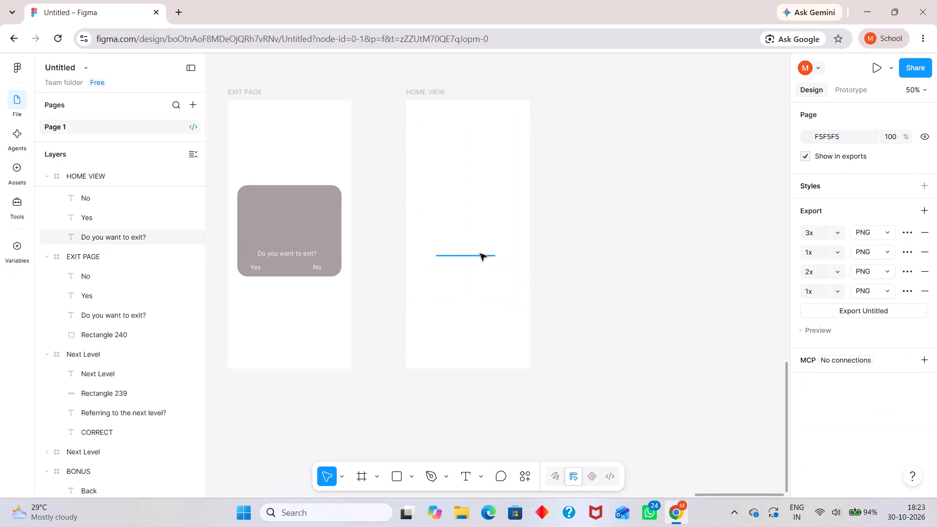
{"action": "left_click_drag", "start_coordinate": [437, 268], "coordinate": [452, 255], "text": "shift"}
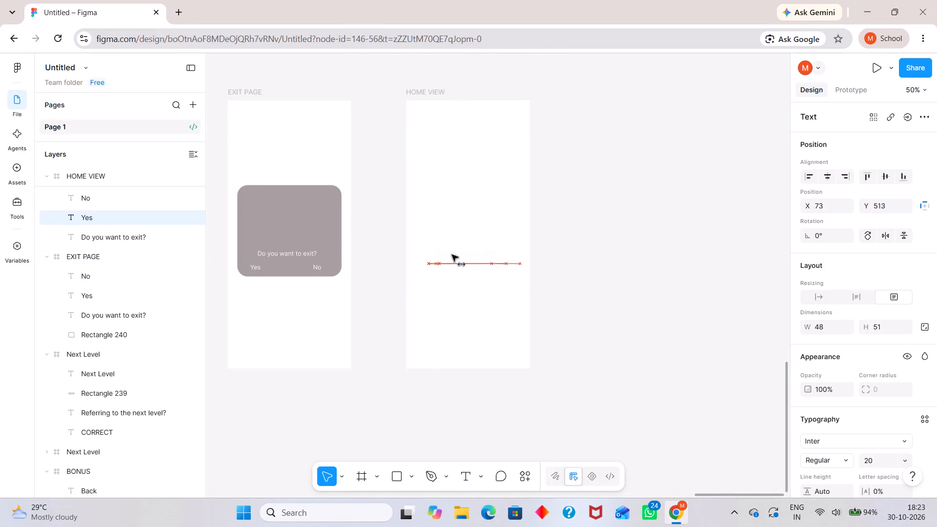
{"action": "left_click_drag", "start_coordinate": [452, 255], "coordinate": [459, 251], "text": "shift"}
{"action": "left_click", "coordinate": [465, 251]}
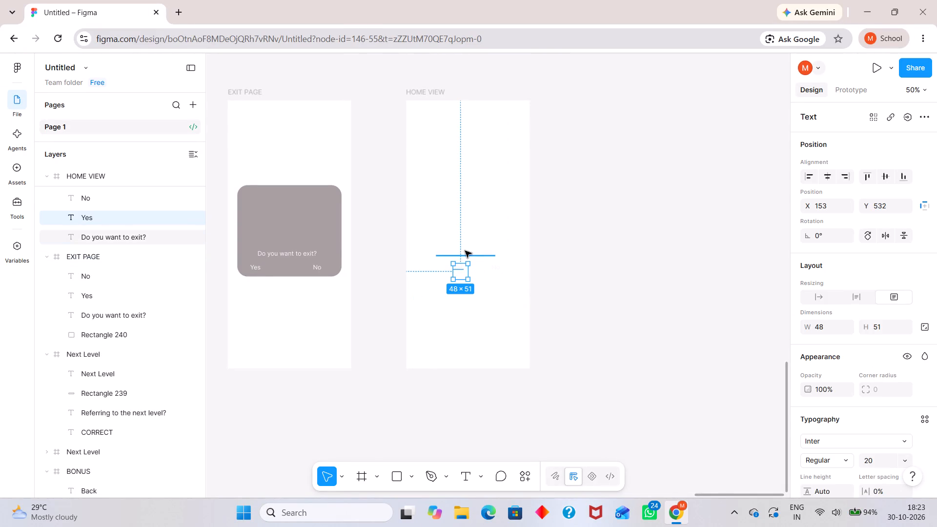
{"action": "key", "text": "BackSpace"}
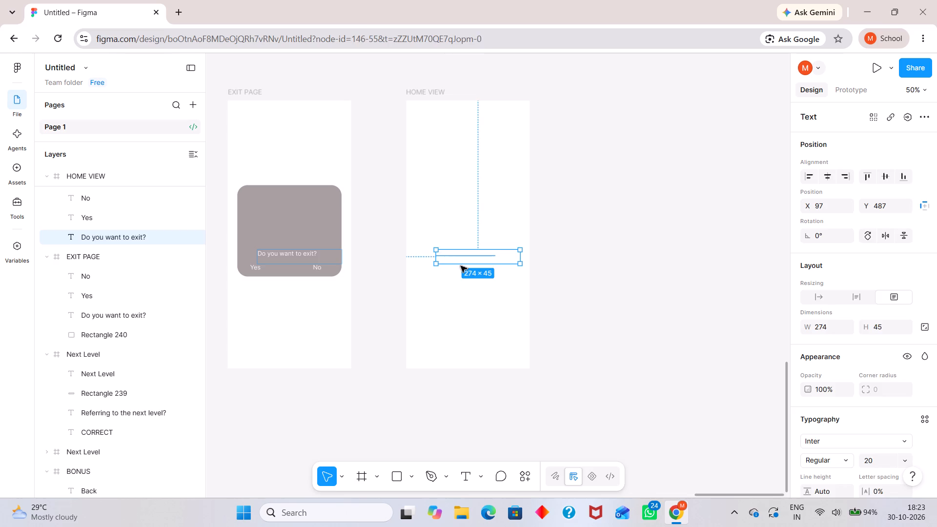
{"action": "left_click", "coordinate": [458, 265]}
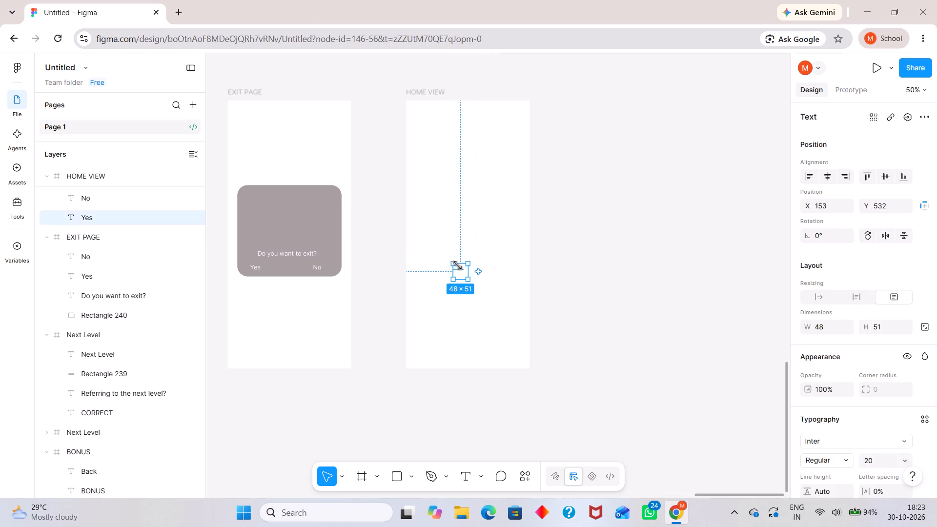
{"action": "key", "text": "BackSpace"}
{"action": "left_click_drag", "start_coordinate": [486, 269], "coordinate": [486, 255]}
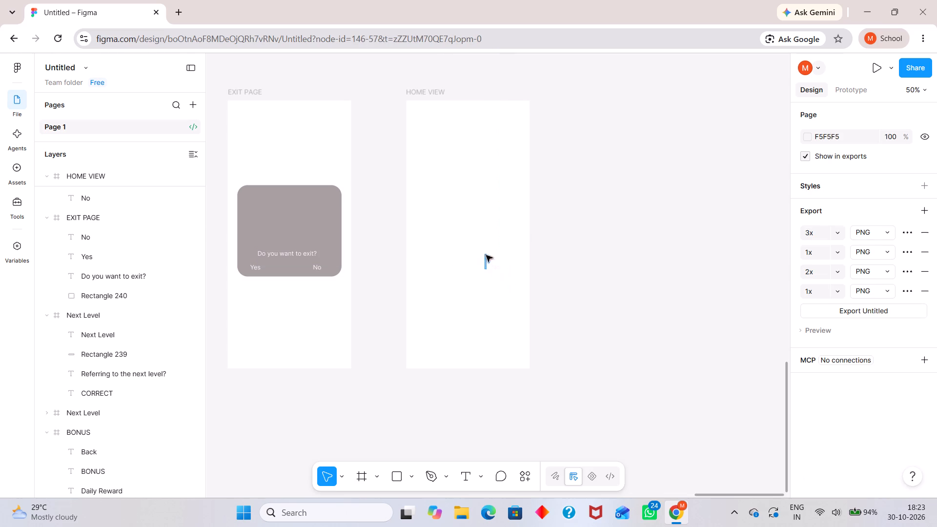
{"action": "left_click_drag", "start_coordinate": [486, 255], "coordinate": [504, 276]}
{"action": "key", "text": "BackSpace"}
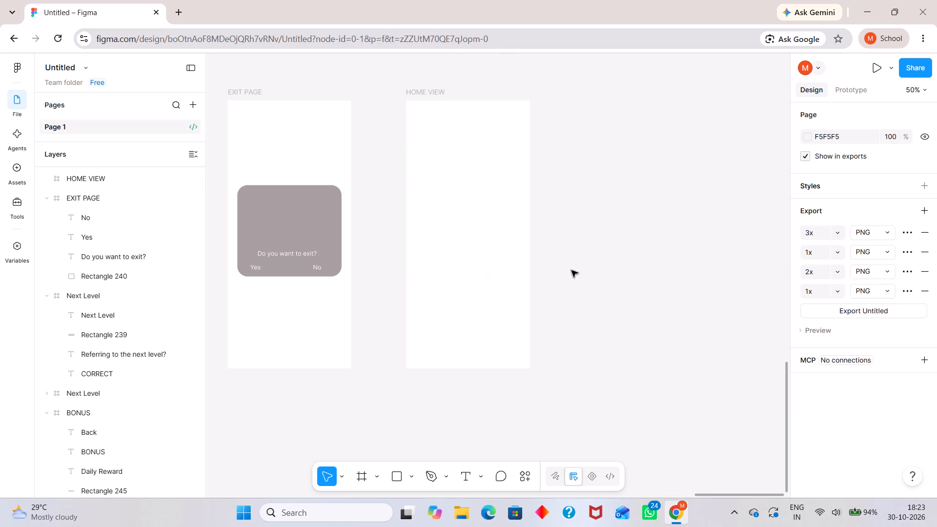
{"action": "left_click", "coordinate": [571, 270]}
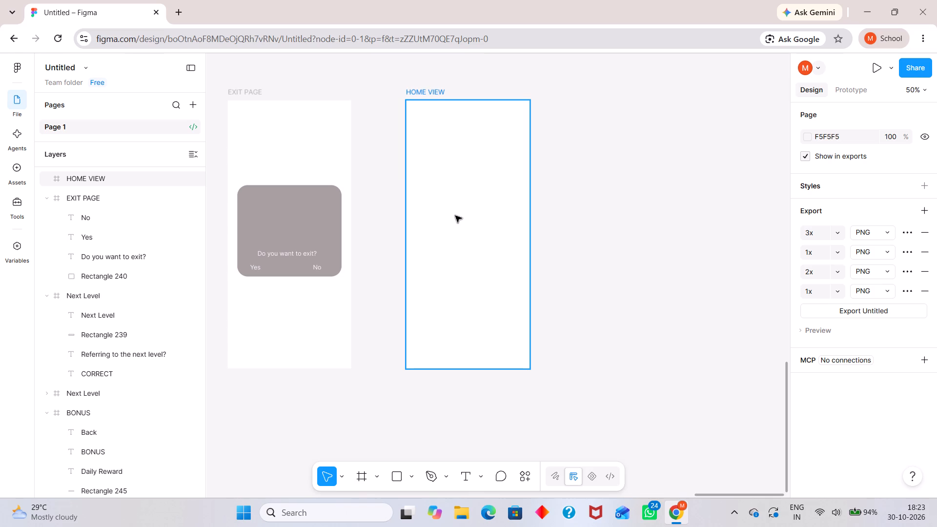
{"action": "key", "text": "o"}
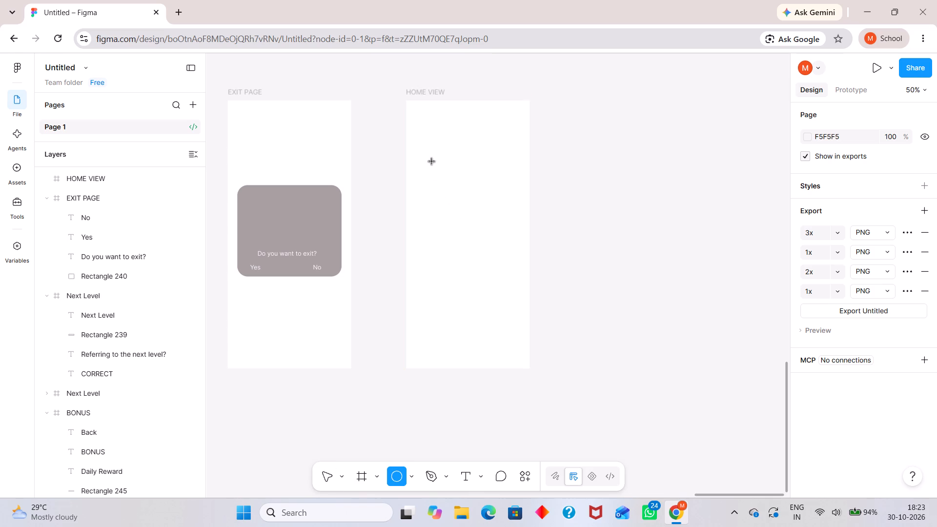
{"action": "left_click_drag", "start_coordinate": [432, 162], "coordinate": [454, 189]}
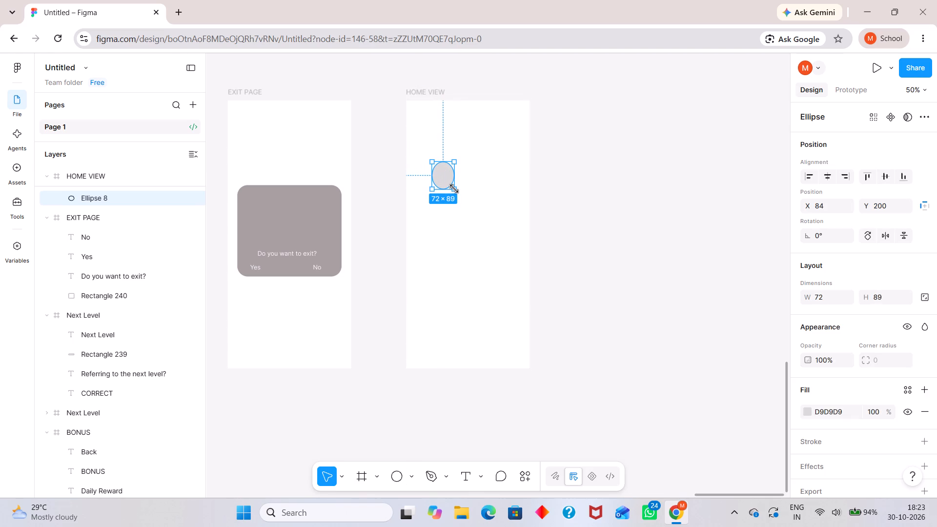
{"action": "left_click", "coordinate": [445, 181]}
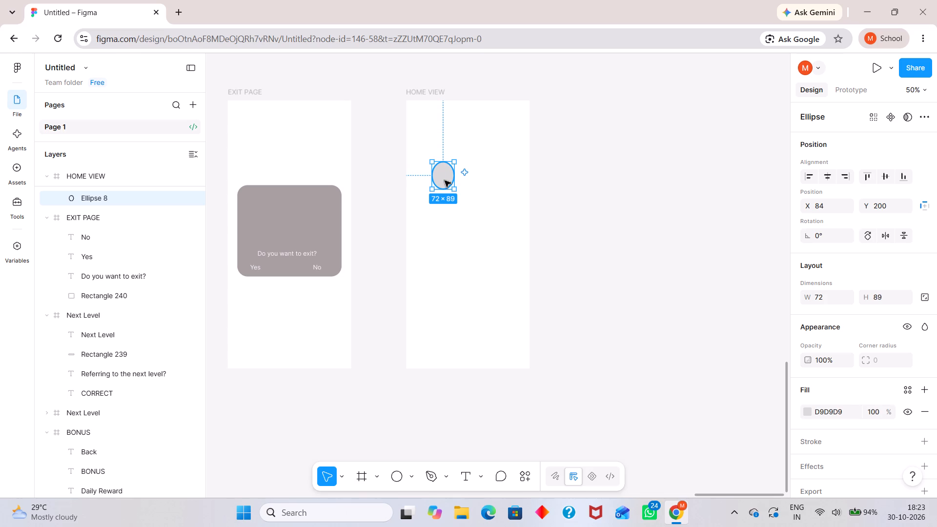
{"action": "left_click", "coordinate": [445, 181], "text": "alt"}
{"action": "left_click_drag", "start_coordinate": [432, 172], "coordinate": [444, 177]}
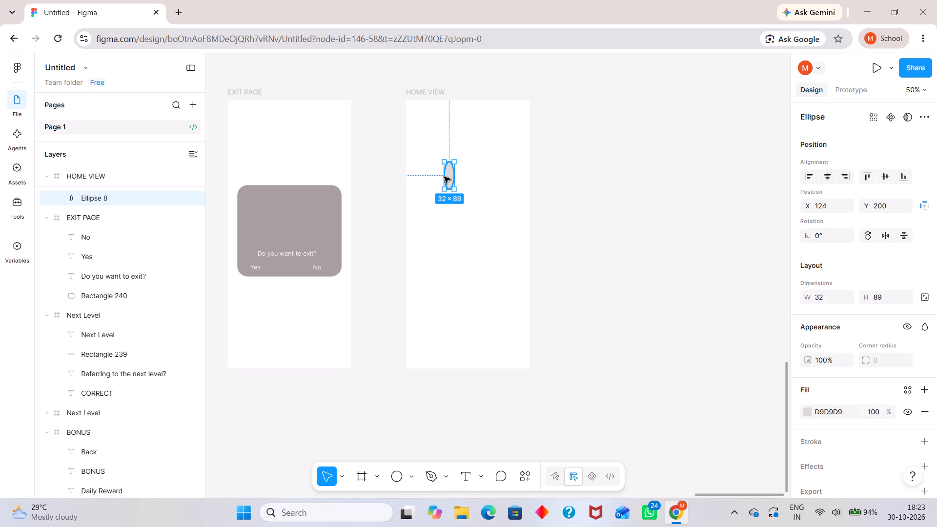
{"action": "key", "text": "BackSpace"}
Draw a 100 × 100 circle in the upper half of the HOME VIEW frame, at about X 124, Y 250.
{"action": "key", "text": "o"}
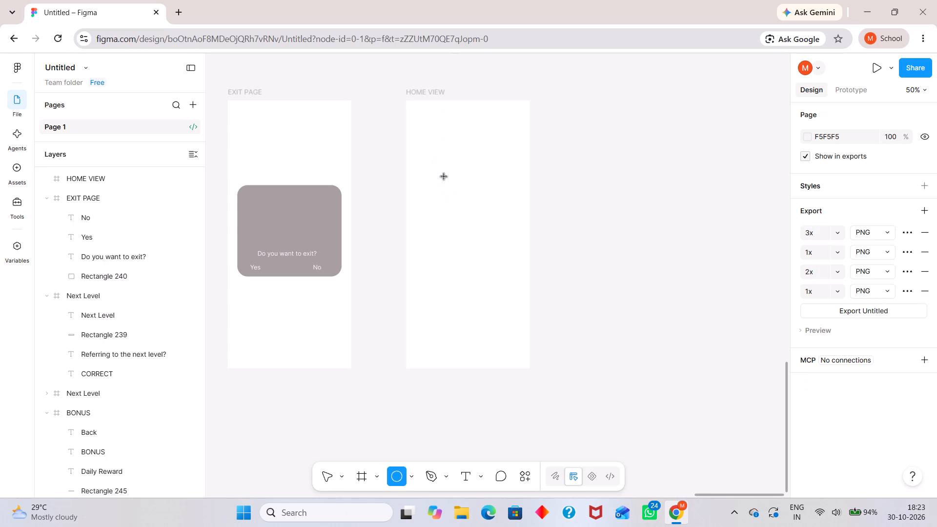
{"action": "left_click_drag", "start_coordinate": [444, 177], "coordinate": [475, 195], "text": "shift"}
{"action": "left_click_drag", "start_coordinate": [567, 191], "coordinate": [613, 191]}
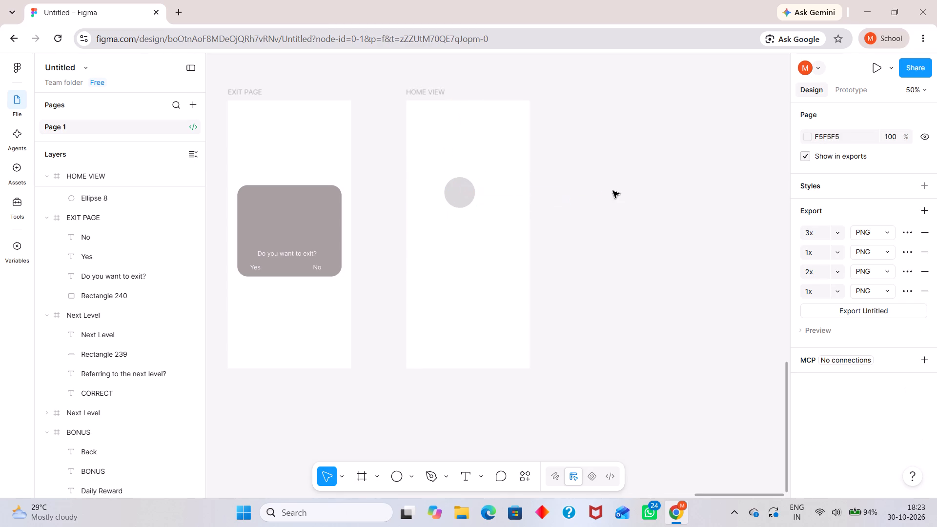
{"action": "left_click_drag", "start_coordinate": [613, 191], "coordinate": [589, 195]}
{"action": "left_click", "coordinate": [589, 195]}
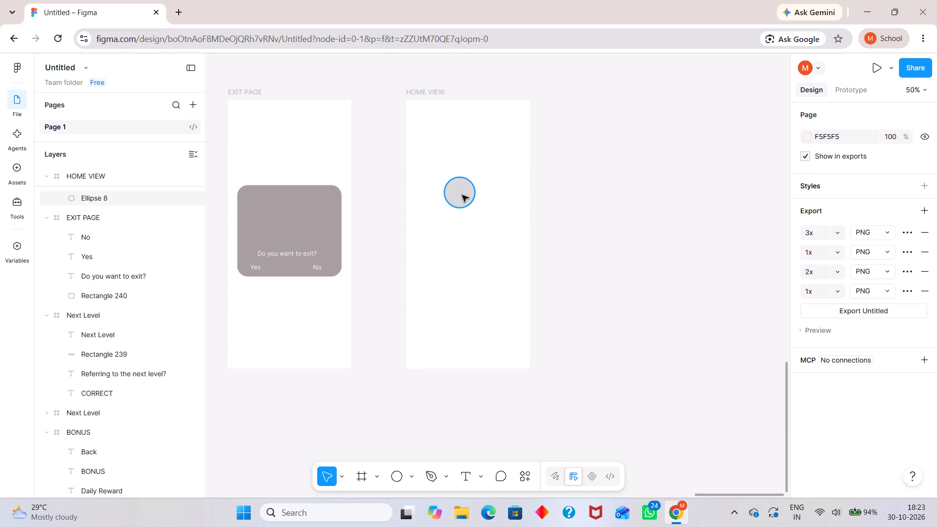
Set the HOME VIEW circle's fill to muted pink-grey B6A5A5 at 76% opacity.
{"action": "left_click", "coordinate": [462, 195]}
{"action": "scroll", "coordinate": [843, 427], "scroll_direction": "down", "scroll_amount": 1}
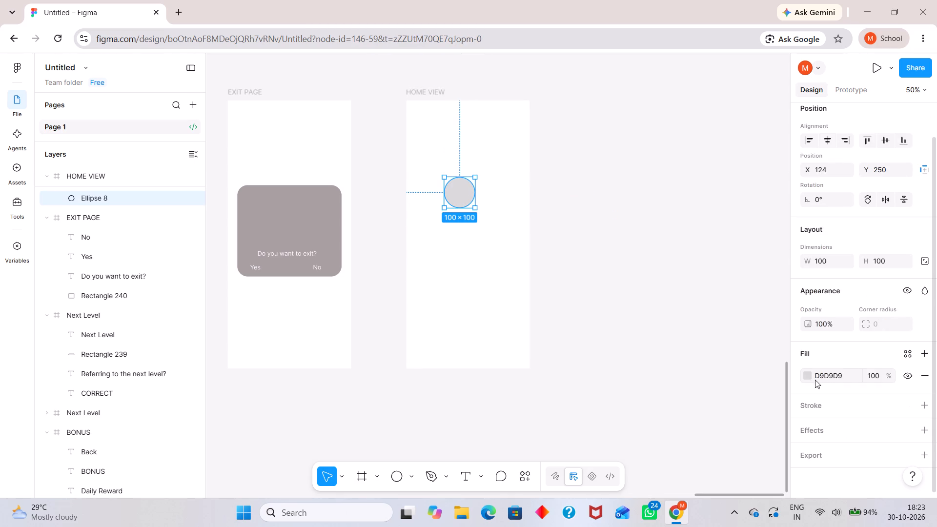
{"action": "left_click", "coordinate": [812, 374]}
{"action": "left_click", "coordinate": [733, 289]}
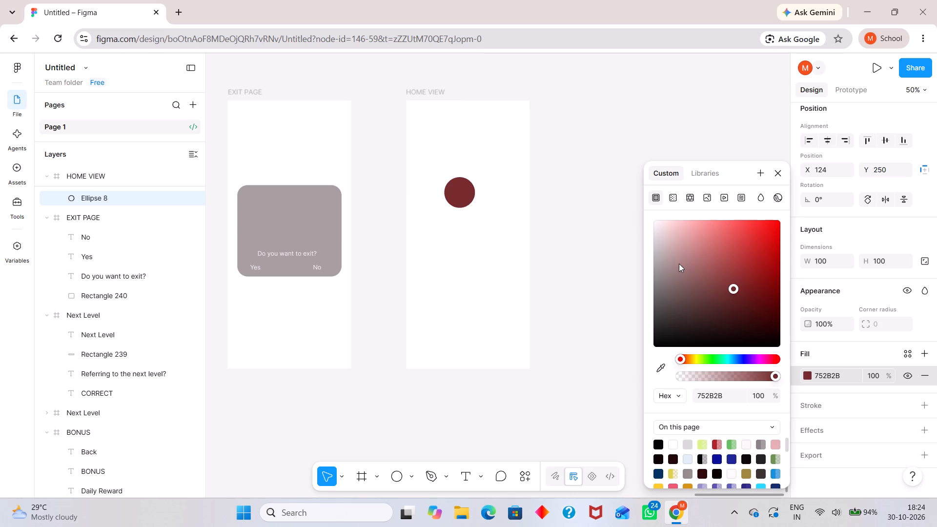
{"action": "left_click", "coordinate": [679, 263]}
{"action": "left_click", "coordinate": [683, 251]}
{"action": "left_click", "coordinate": [674, 254]}
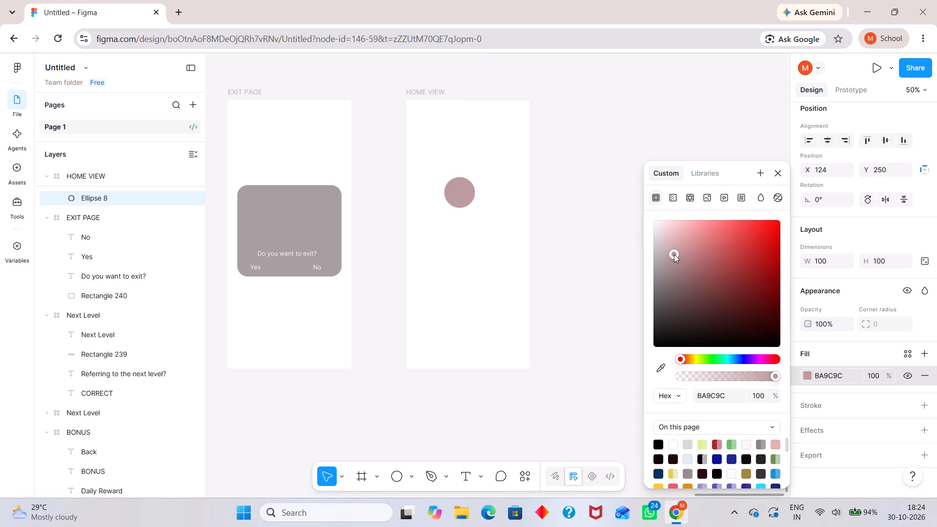
{"action": "left_click", "coordinate": [752, 376]}
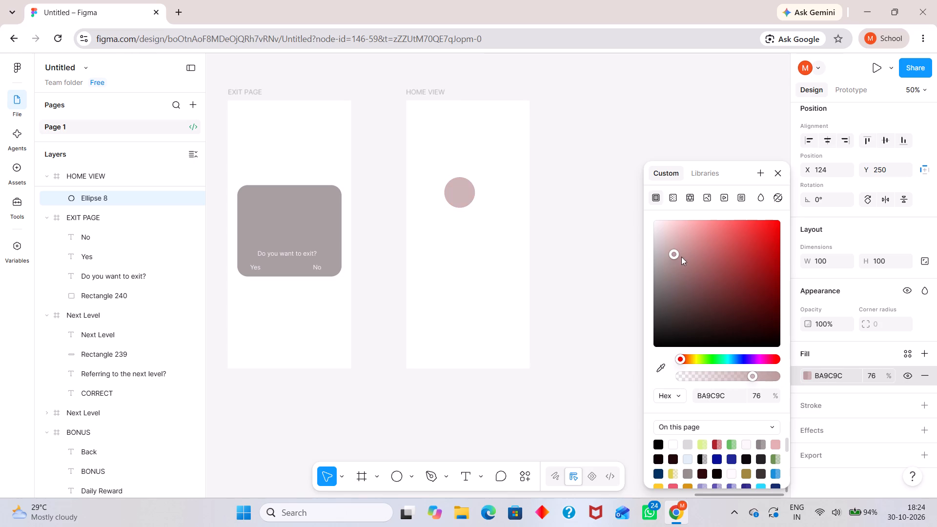
{"action": "left_click_drag", "start_coordinate": [688, 249], "coordinate": [665, 256]}
{"action": "left_click", "coordinate": [665, 256]}
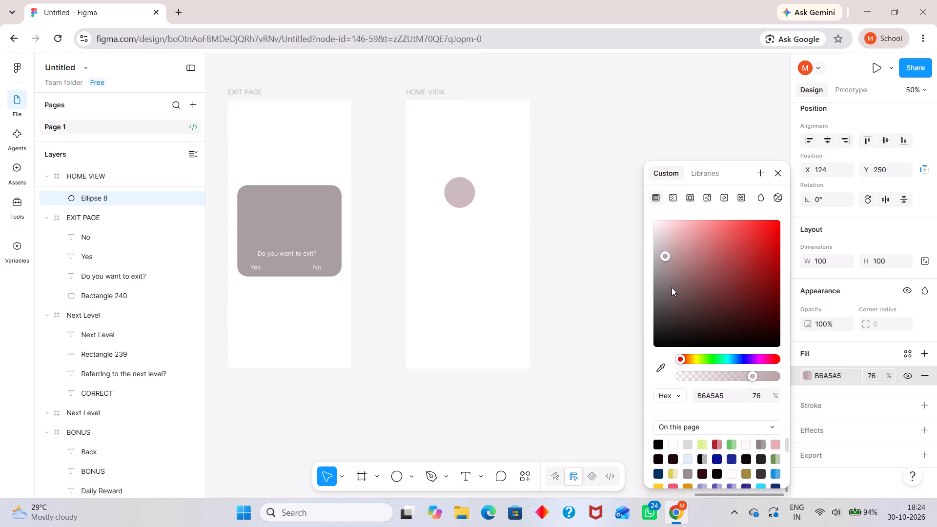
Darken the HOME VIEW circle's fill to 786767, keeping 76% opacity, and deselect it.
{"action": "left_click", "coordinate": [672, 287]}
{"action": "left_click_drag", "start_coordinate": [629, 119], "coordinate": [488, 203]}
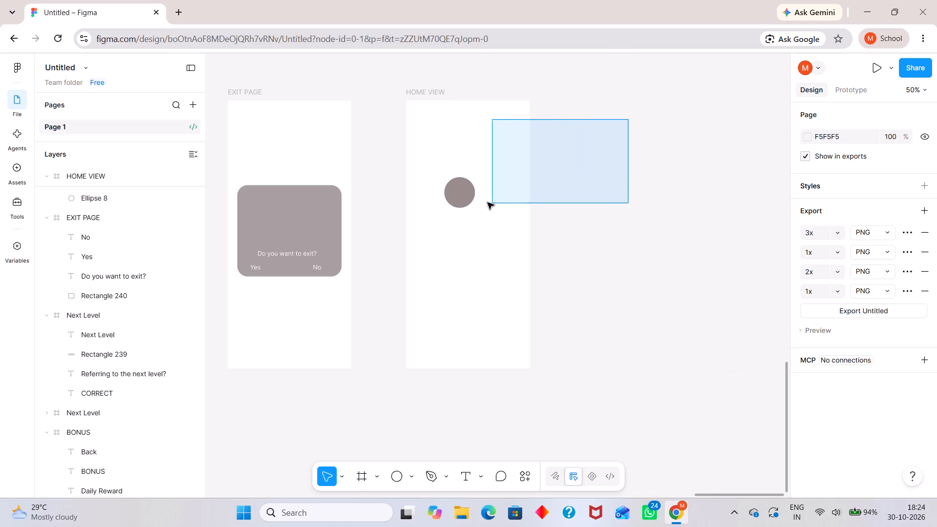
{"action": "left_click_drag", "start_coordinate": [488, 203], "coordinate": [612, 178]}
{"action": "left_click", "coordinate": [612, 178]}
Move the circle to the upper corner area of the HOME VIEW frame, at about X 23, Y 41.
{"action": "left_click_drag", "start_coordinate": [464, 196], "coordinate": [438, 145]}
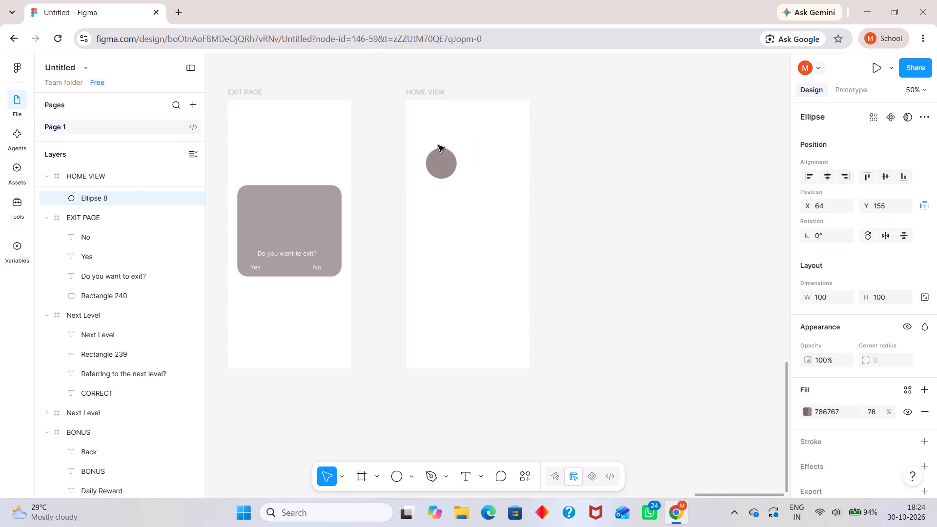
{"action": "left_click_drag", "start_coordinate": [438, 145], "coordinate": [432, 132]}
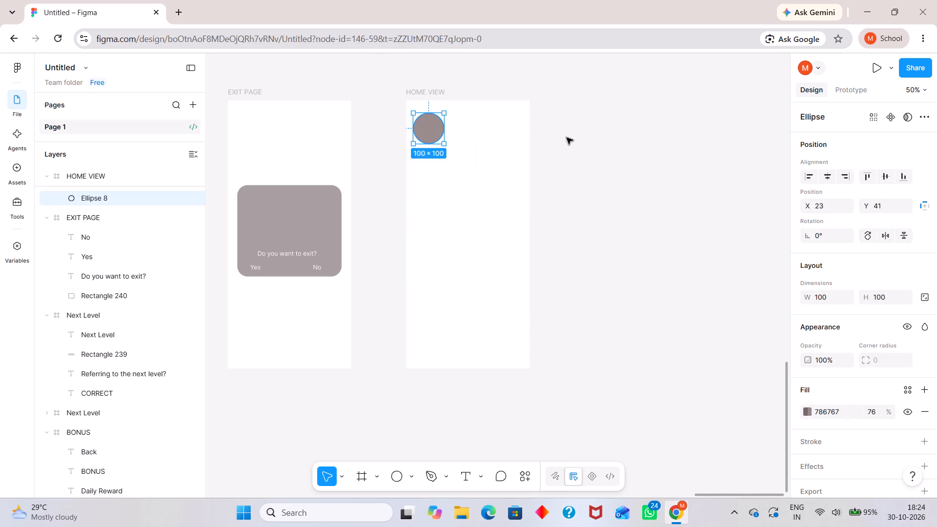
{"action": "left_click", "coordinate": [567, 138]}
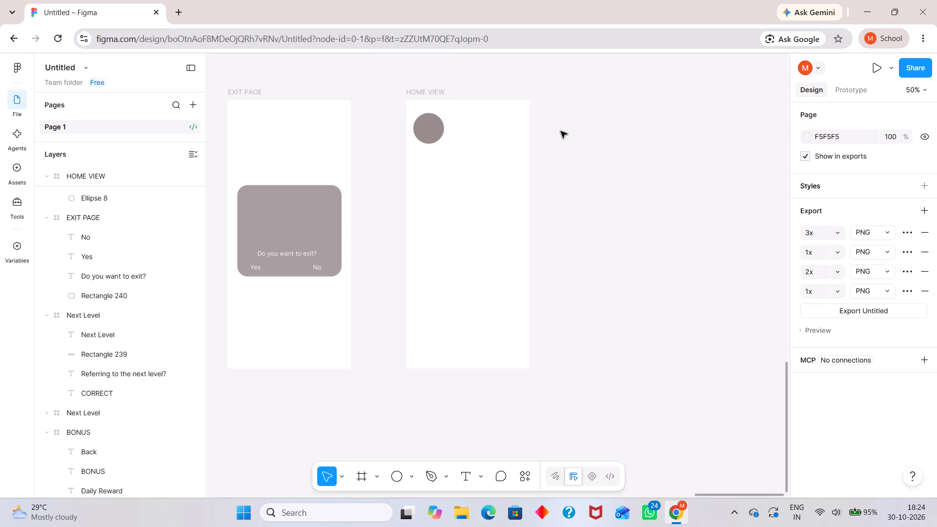
Delete the circle from the HOME VIEW frame.
{"action": "left_click", "coordinate": [430, 139]}
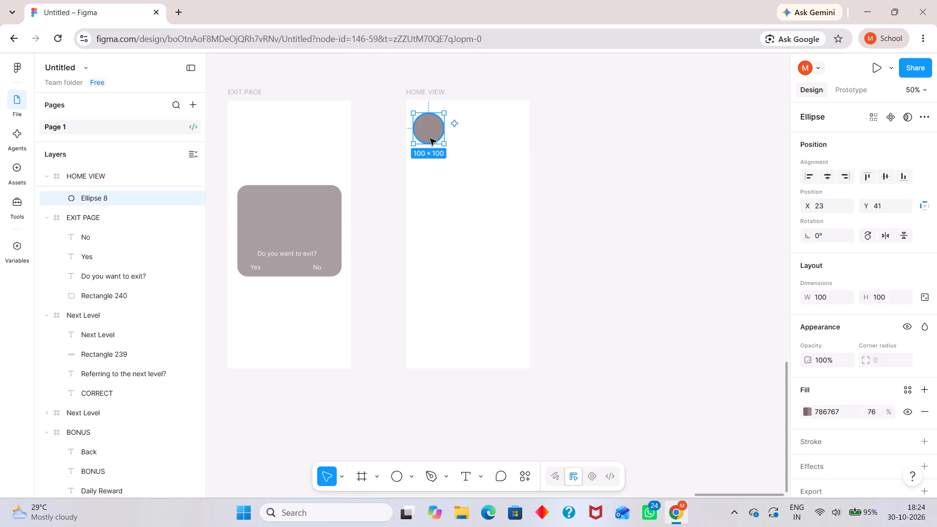
{"action": "key", "text": "BackSpace"}
Move the empty HOME VIEW frame closer to EXIT PAGE, top-aligned with it, at about X 9140, Y 3223.
{"action": "left_click_drag", "start_coordinate": [430, 139], "coordinate": [424, 173]}
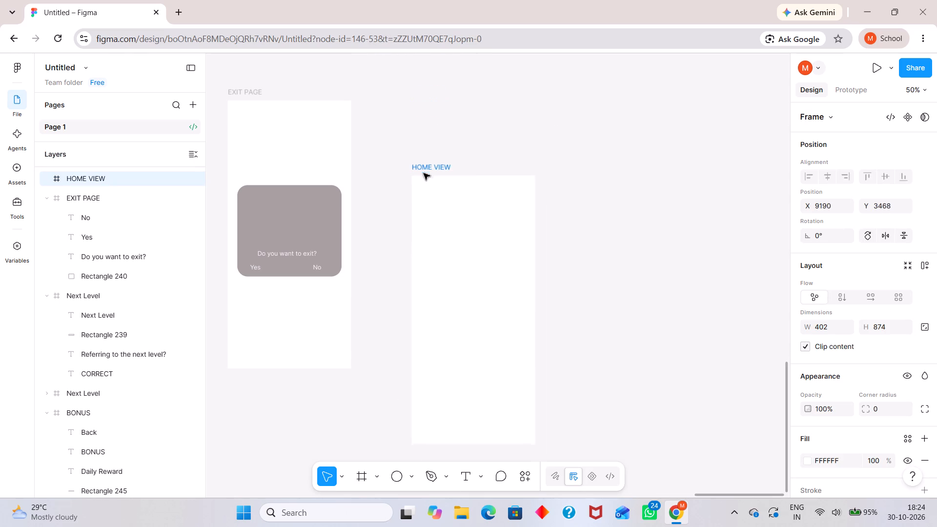
{"action": "left_click_drag", "start_coordinate": [424, 173], "coordinate": [420, 139]}
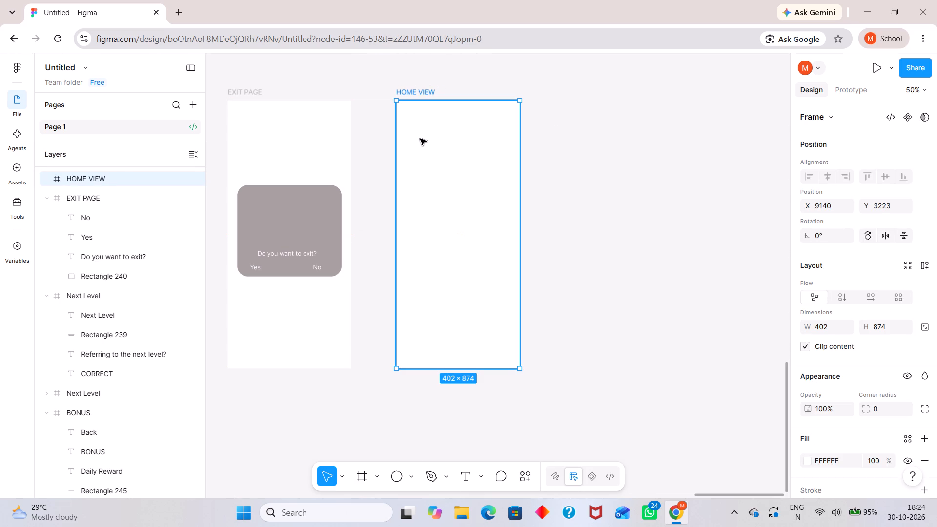
{"action": "key", "text": "Escape"}
Draw a rectangle about 98 × 82 in the upper part of the HOME VIEW frame, at about X 124, Y 178.
{"action": "key", "text": "r"}
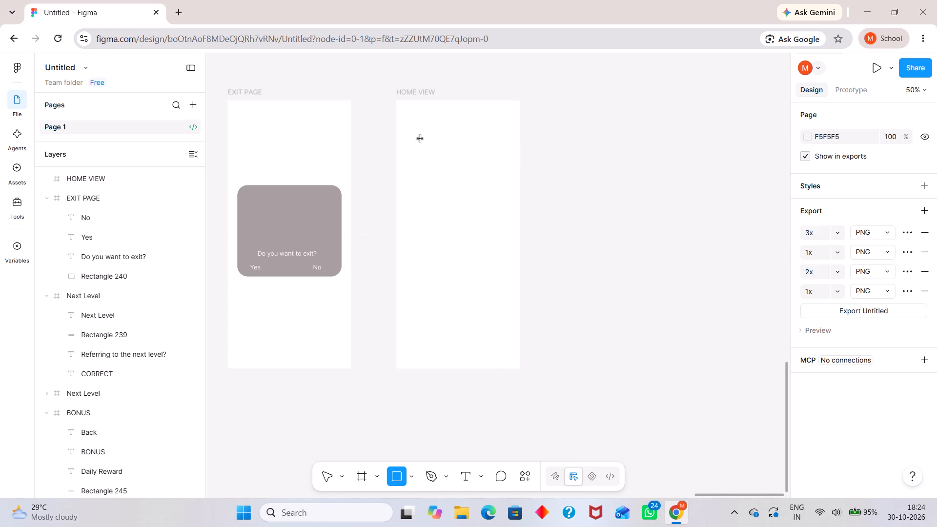
{"action": "left_click_drag", "start_coordinate": [434, 155], "coordinate": [432, 160]}
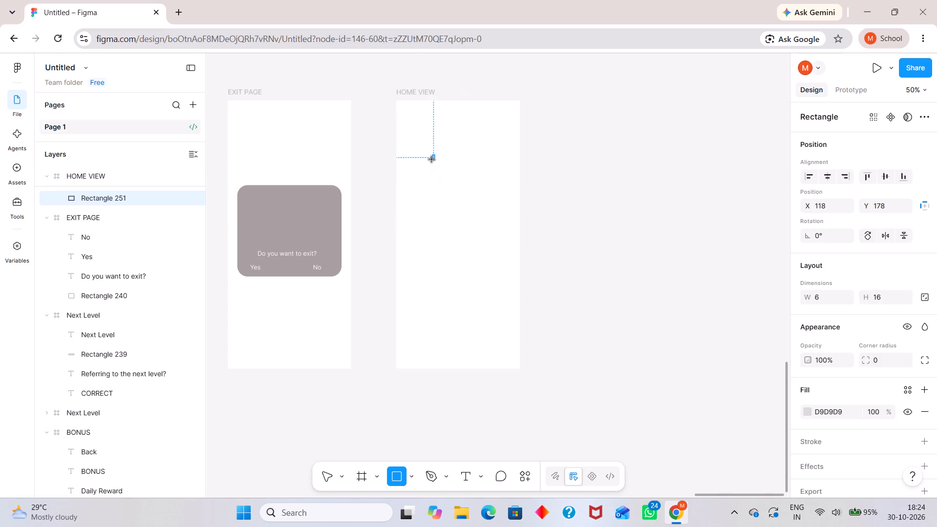
{"action": "left_click_drag", "start_coordinate": [432, 160], "coordinate": [460, 182]}
{"action": "left_click_drag", "start_coordinate": [457, 182], "coordinate": [460, 182]}
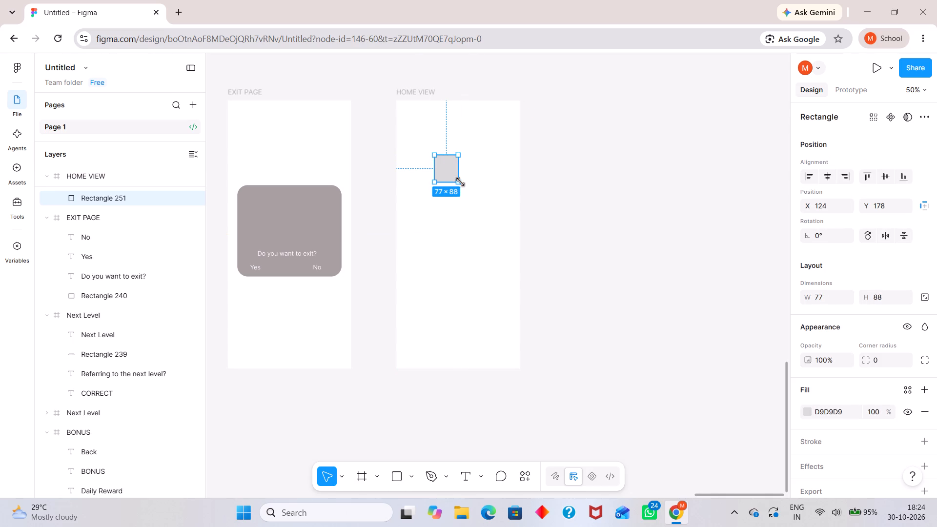
{"action": "left_click_drag", "start_coordinate": [460, 182], "coordinate": [464, 180]}
{"action": "left_click", "coordinate": [464, 180]}
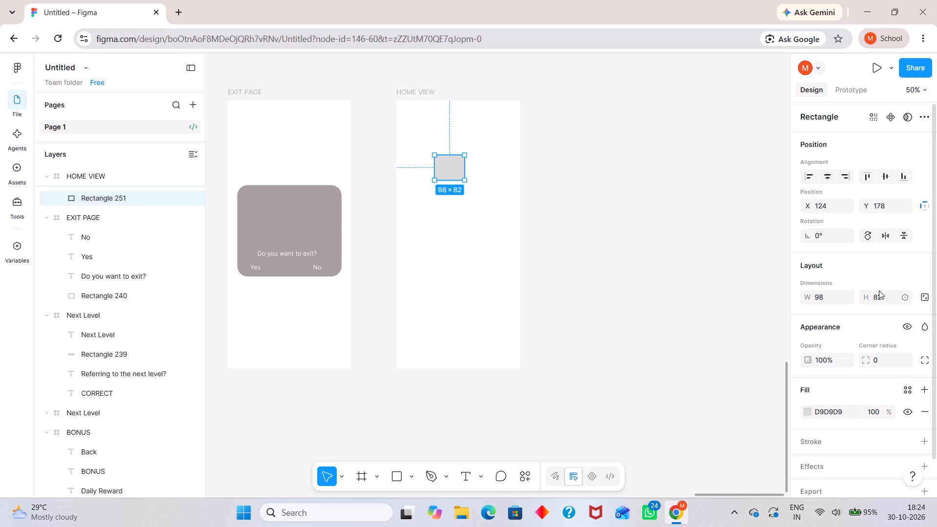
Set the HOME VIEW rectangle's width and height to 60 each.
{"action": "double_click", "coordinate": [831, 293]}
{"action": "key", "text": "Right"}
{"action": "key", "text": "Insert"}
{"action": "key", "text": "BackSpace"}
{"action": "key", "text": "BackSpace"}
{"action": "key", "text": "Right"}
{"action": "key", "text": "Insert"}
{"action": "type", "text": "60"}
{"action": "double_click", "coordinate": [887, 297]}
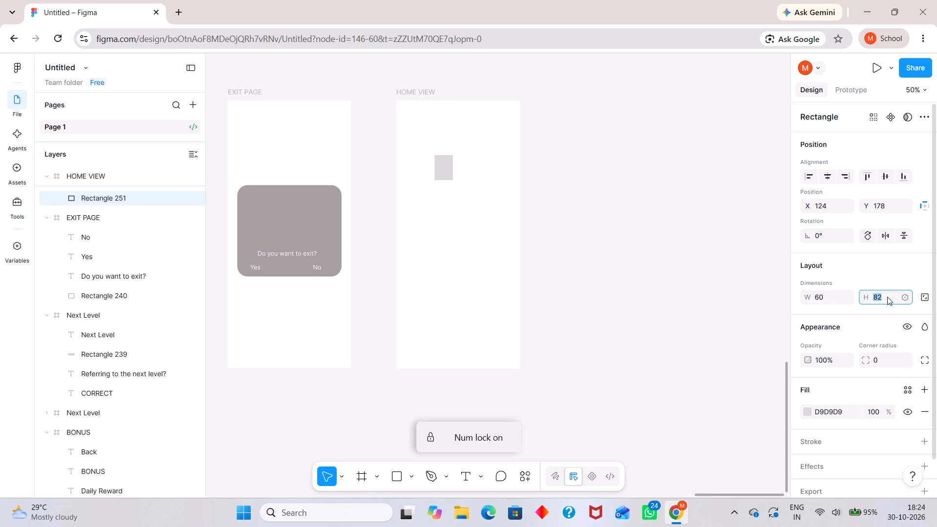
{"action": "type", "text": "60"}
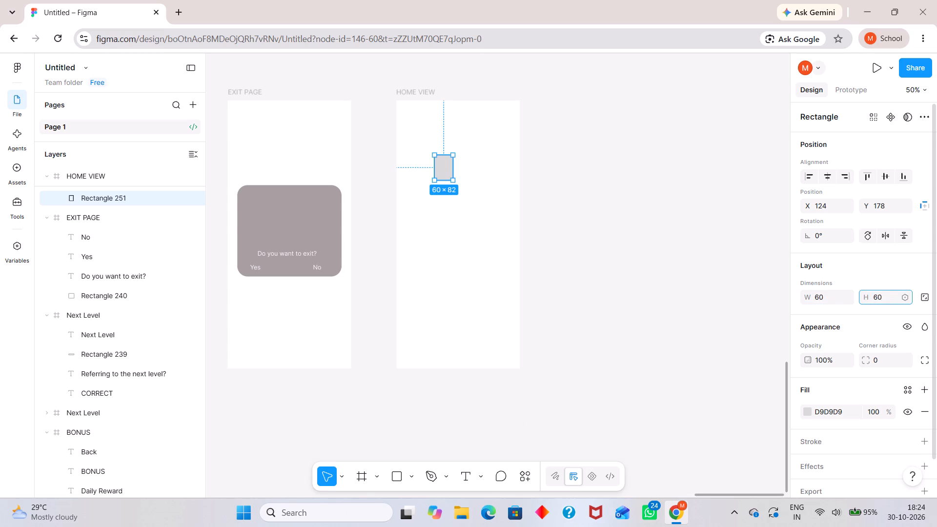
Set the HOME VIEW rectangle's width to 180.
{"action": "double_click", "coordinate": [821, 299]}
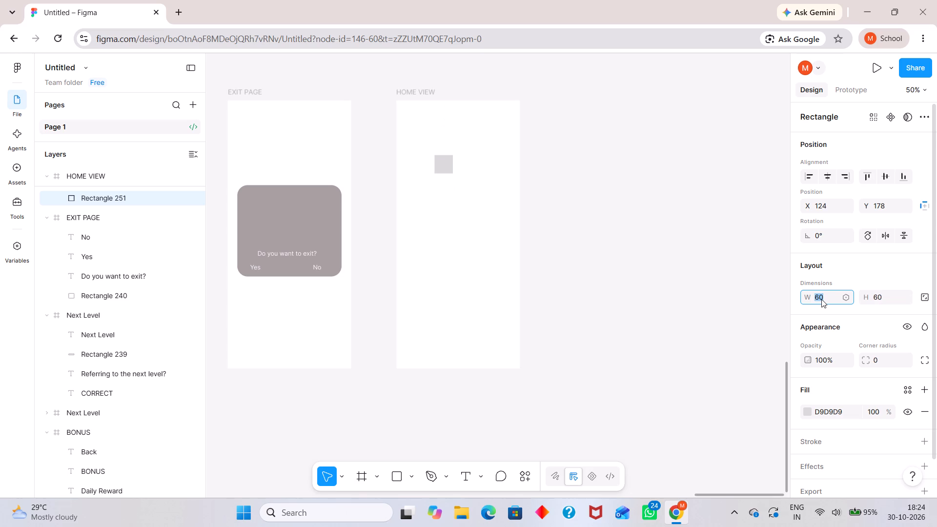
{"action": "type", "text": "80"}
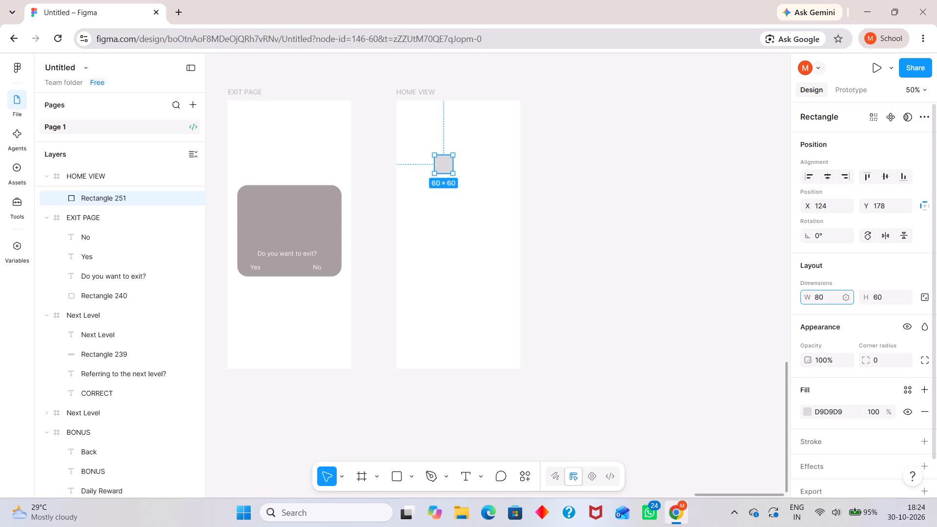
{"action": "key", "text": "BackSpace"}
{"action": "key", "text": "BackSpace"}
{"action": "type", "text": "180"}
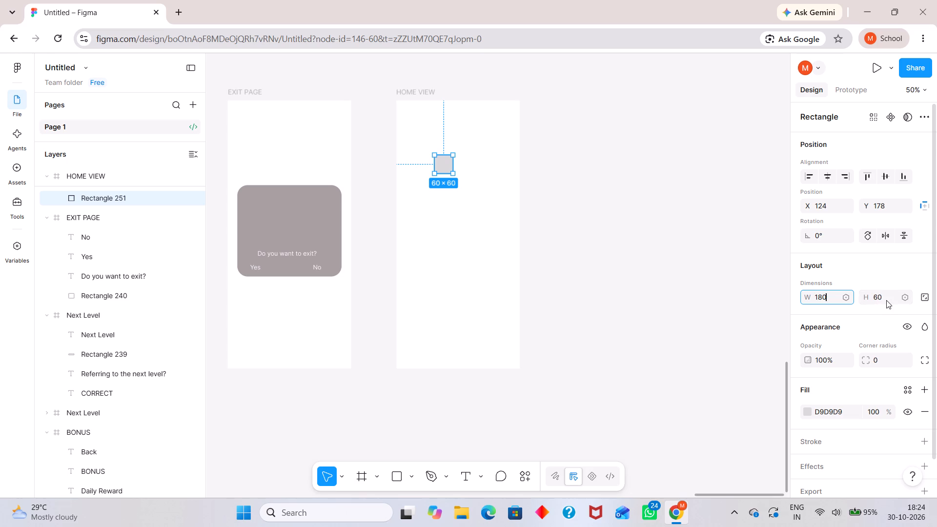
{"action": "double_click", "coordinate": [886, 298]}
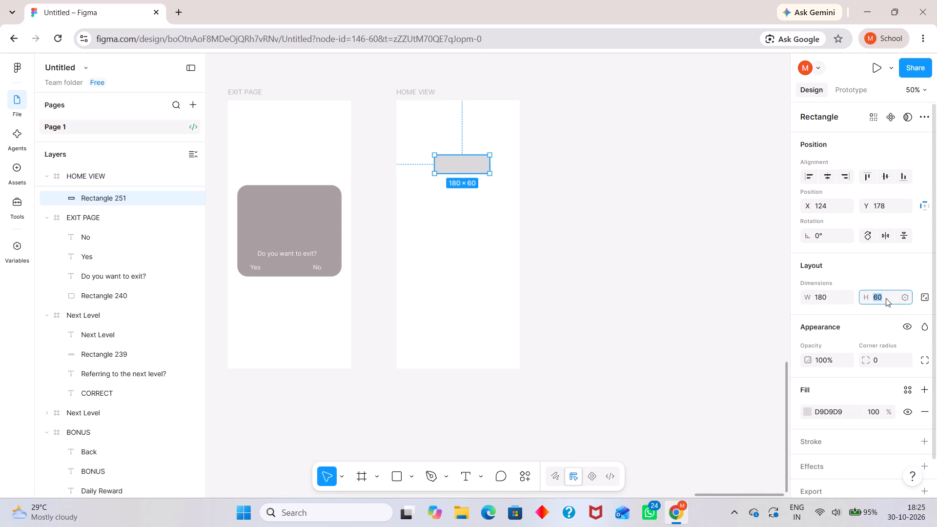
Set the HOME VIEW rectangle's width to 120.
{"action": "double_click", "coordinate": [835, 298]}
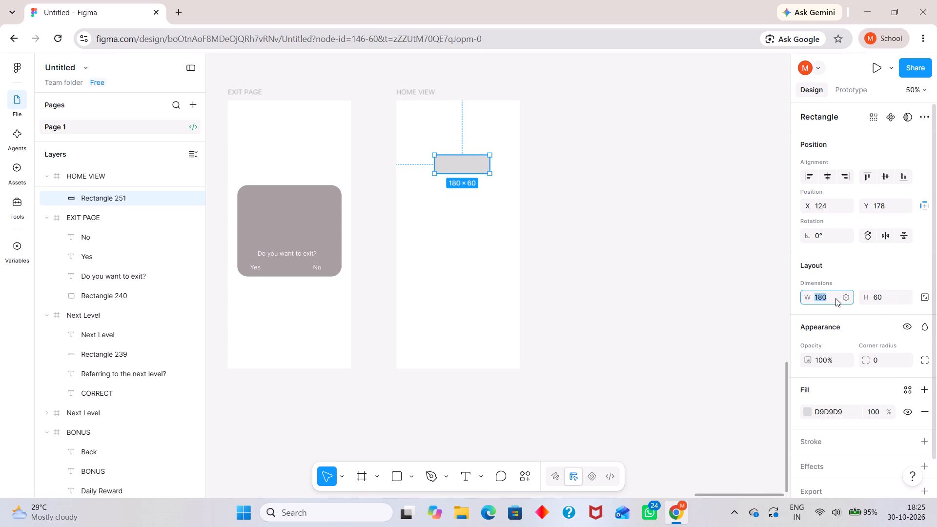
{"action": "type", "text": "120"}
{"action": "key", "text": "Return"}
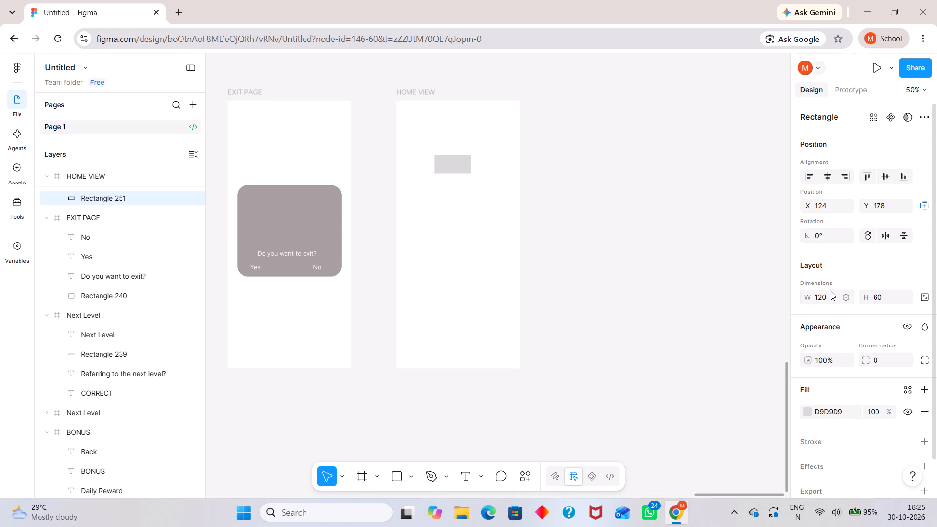
Resize the HOME VIEW rectangle to a width of 90 and a height of 80.
{"action": "double_click", "coordinate": [824, 293]}
{"action": "key", "text": "3"}
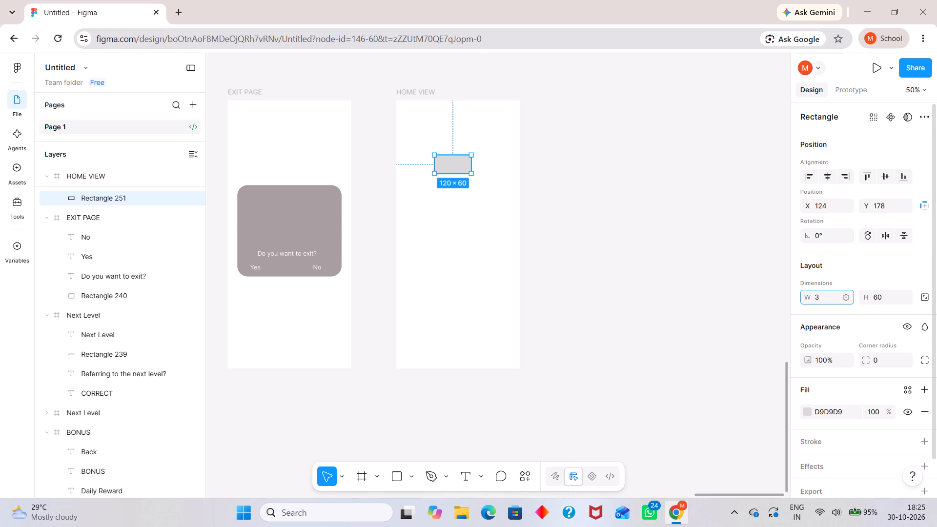
{"action": "key", "text": "BackSpace"}
{"action": "type", "text": "90"}
{"action": "key", "text": "a"}
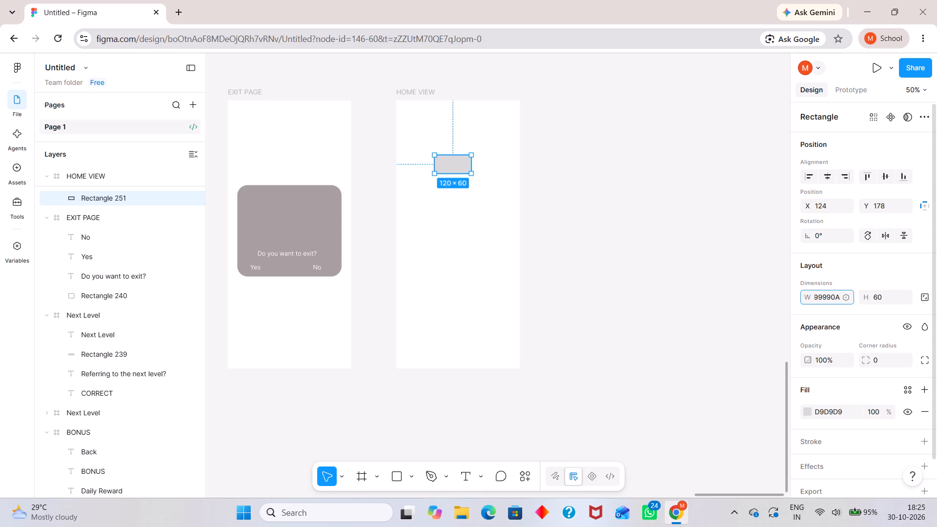
{"action": "triple_click", "coordinate": [824, 293]}
{"action": "type", "text": "90"}
{"action": "key", "text": "Return"}
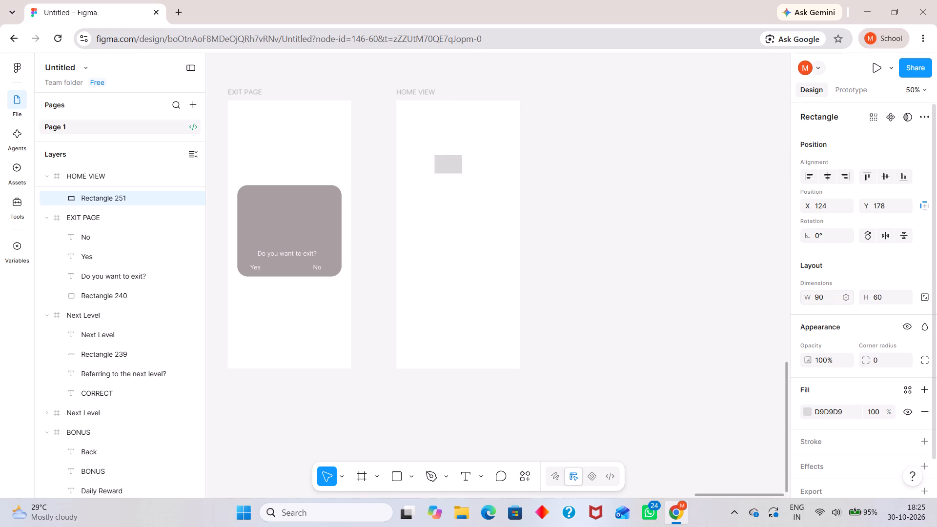
{"action": "double_click", "coordinate": [879, 294]}
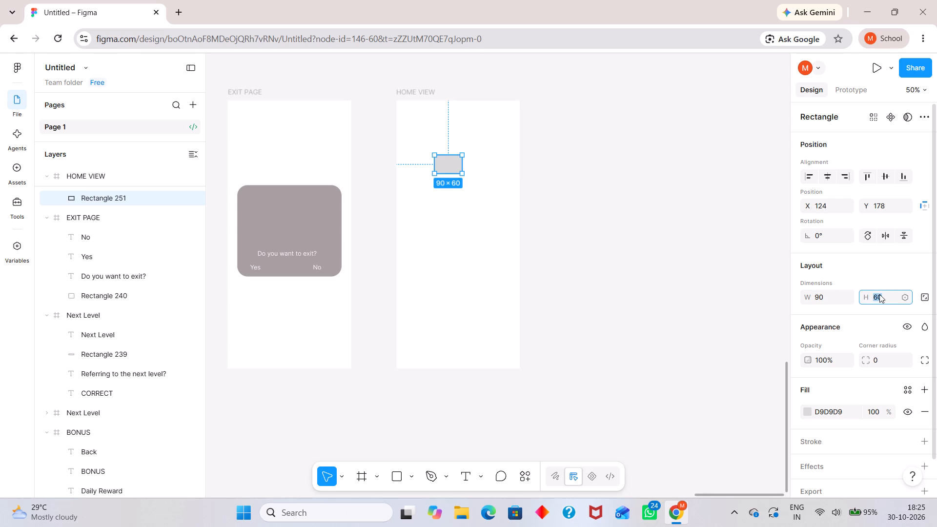
{"action": "type", "text": "80"}
{"action": "key", "text": "Return"}
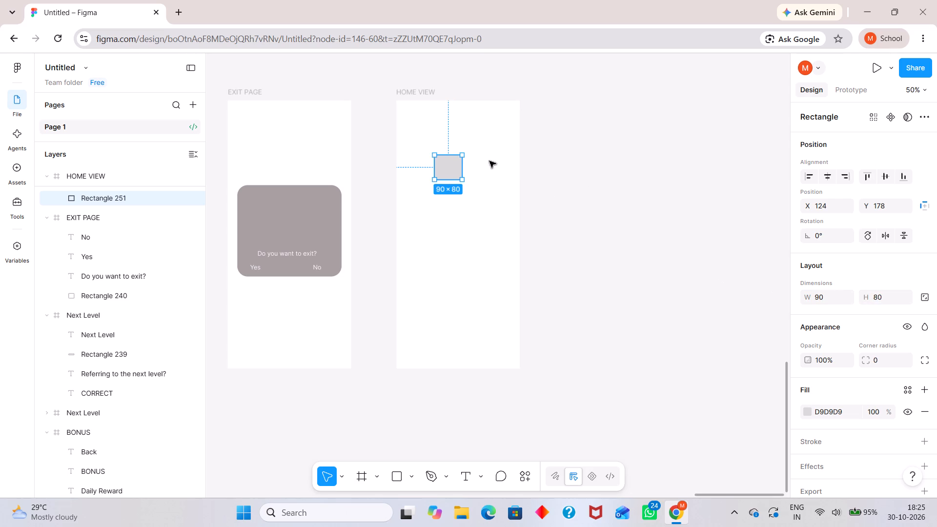
Round the HOME VIEW rectangle's corners to a radius of about 16 and deselect it.
{"action": "left_click", "coordinate": [415, 182]}
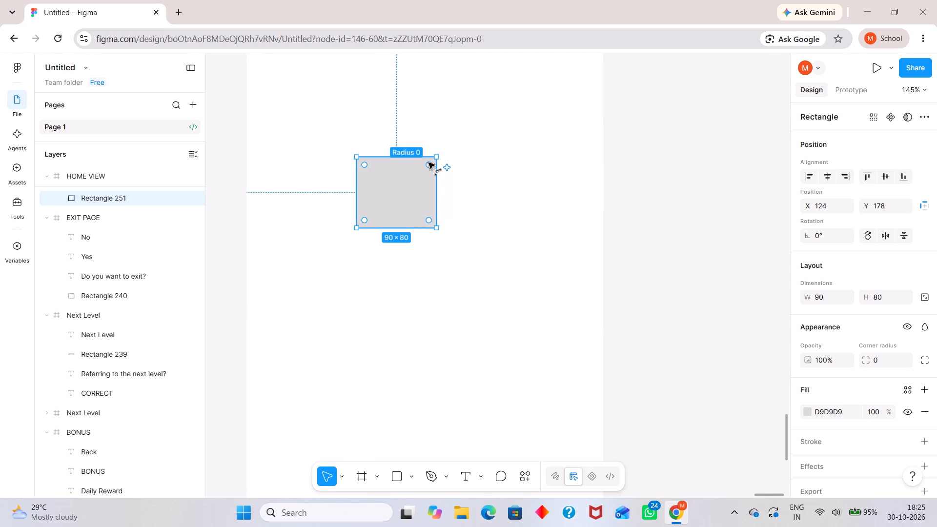
{"action": "left_click_drag", "start_coordinate": [428, 162], "coordinate": [425, 172]}
{"action": "key", "text": "Escape"}
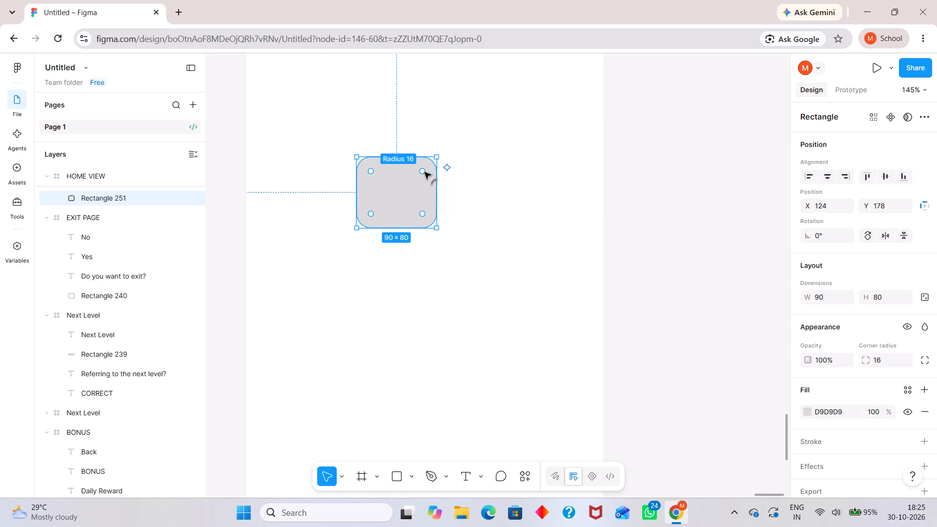
{"action": "left_click", "coordinate": [653, 206]}
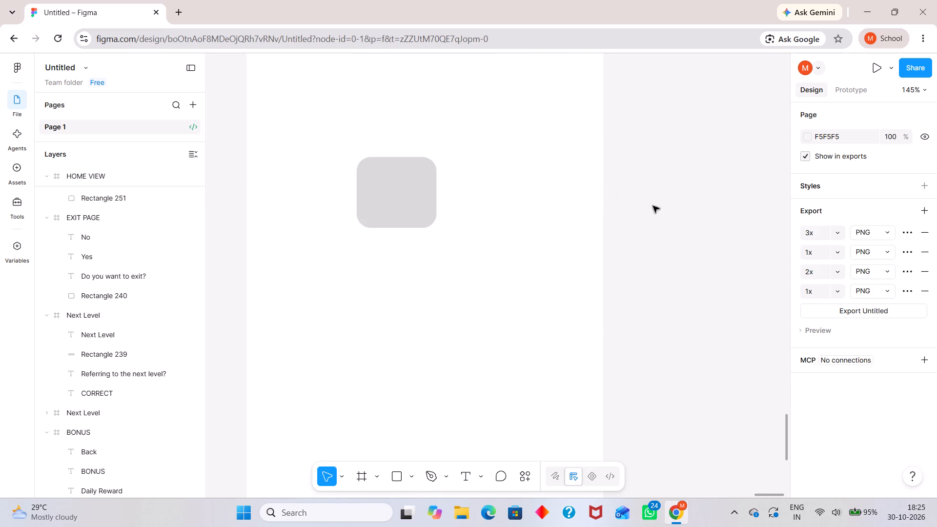
Fill the rounded rectangle in the HOME VIEW frame with the greyish-brown colour 9B8B8B and deselect it.
{"action": "left_click", "coordinate": [554, 197]}
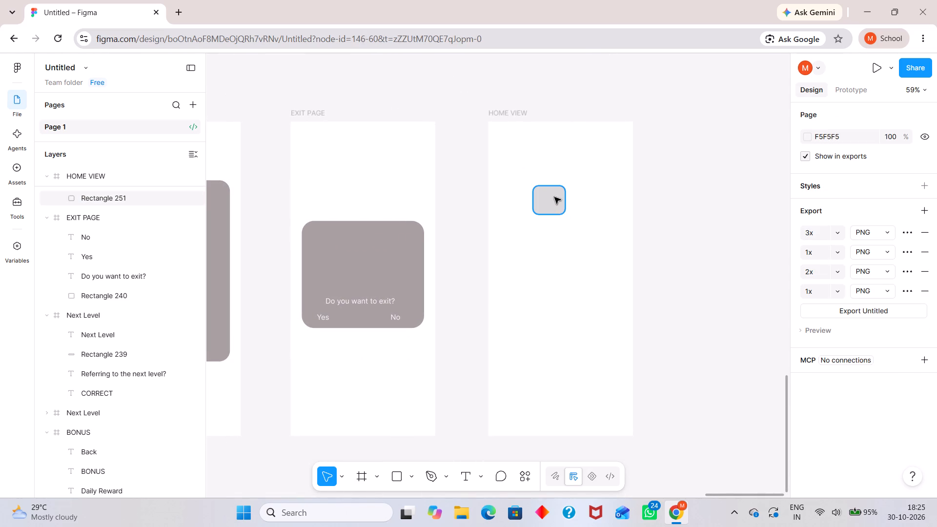
{"action": "left_click", "coordinate": [809, 411]}
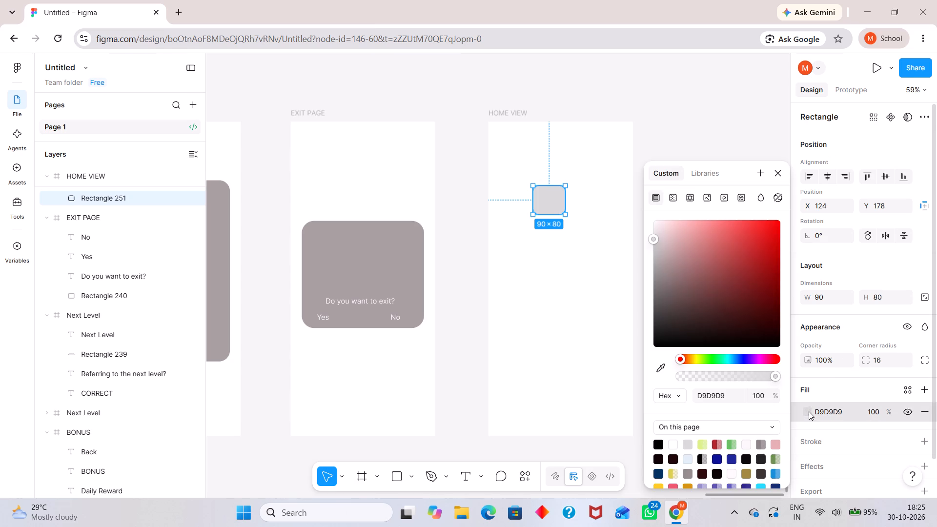
{"action": "left_click", "coordinate": [667, 270]}
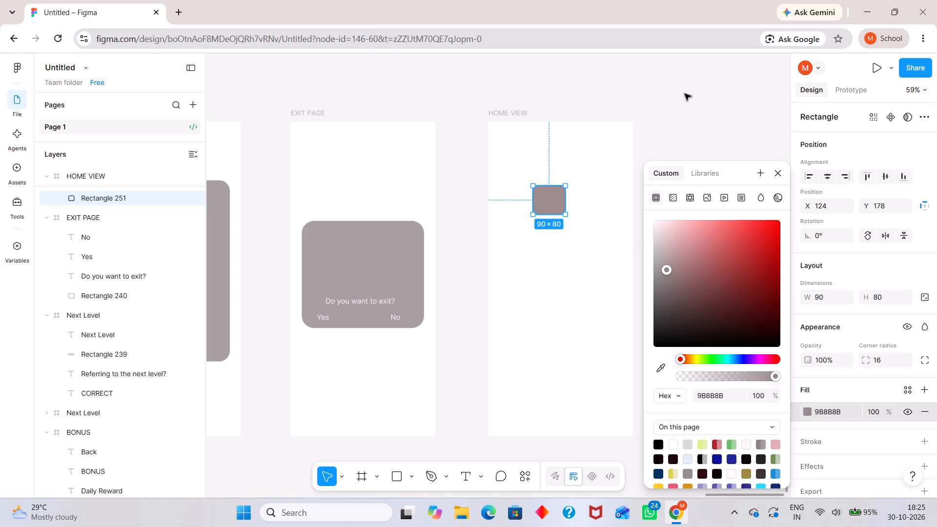
{"action": "left_click_drag", "start_coordinate": [685, 94], "coordinate": [704, 145]}
{"action": "left_click", "coordinate": [704, 145]}
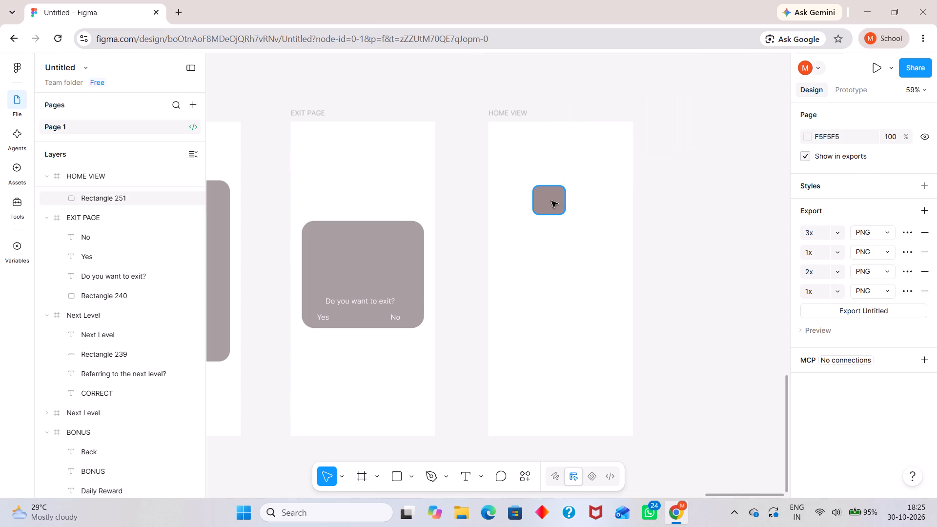
Move the rounded rectangle to the upper-left corner of the HOME VIEW frame, leaving a small margin.
{"action": "left_click", "coordinate": [551, 201]}
{"action": "left_click_drag", "start_coordinate": [548, 198], "coordinate": [508, 144]}
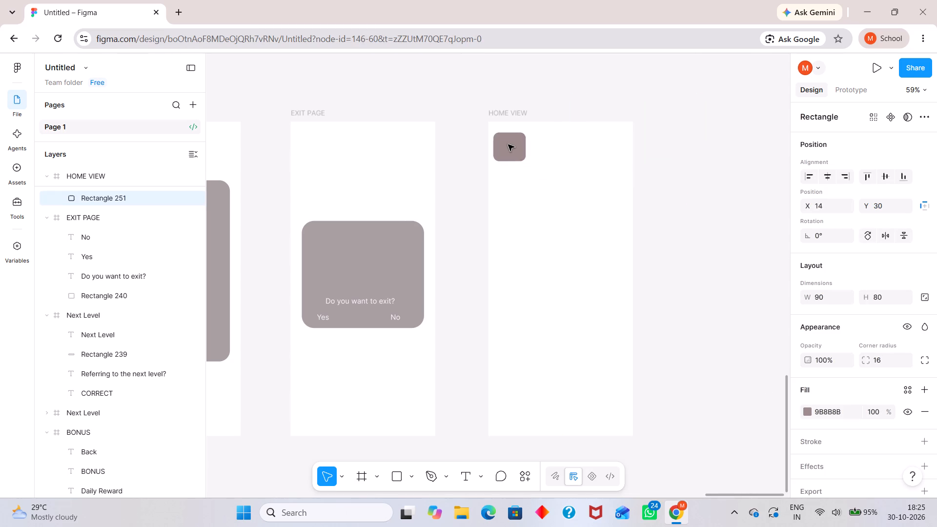
{"action": "left_click_drag", "start_coordinate": [508, 144], "coordinate": [510, 141]}
{"action": "left_click", "coordinate": [658, 141]}
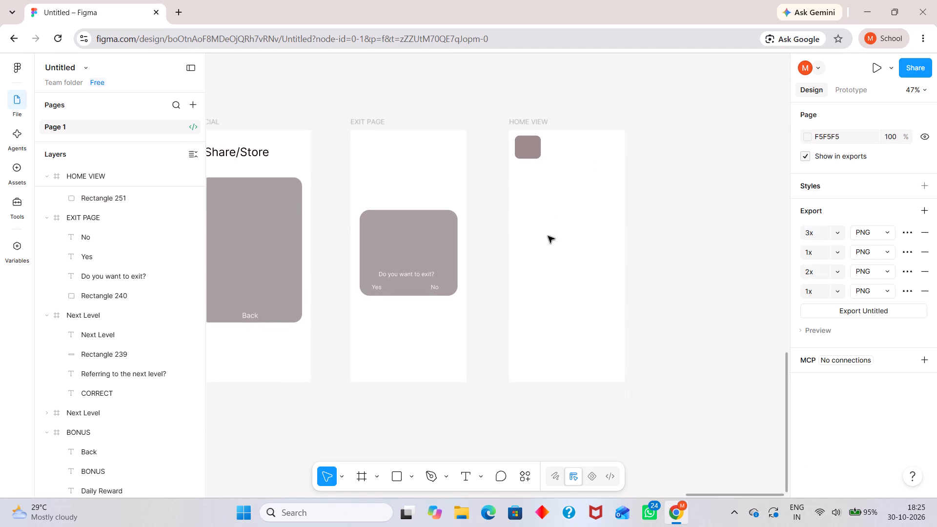
Draw an ellipse of about 89 by 78 near the middle of the HOME VIEW frame and fill it with 918484.
{"action": "key", "text": "o"}
{"action": "left_click_drag", "start_coordinate": [545, 234], "coordinate": [570, 258]}
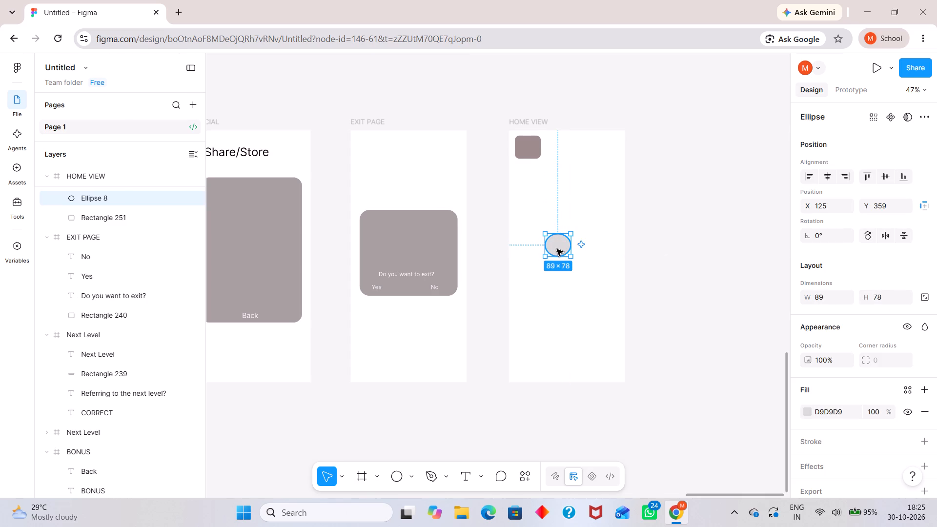
{"action": "left_click", "coordinate": [557, 248]}
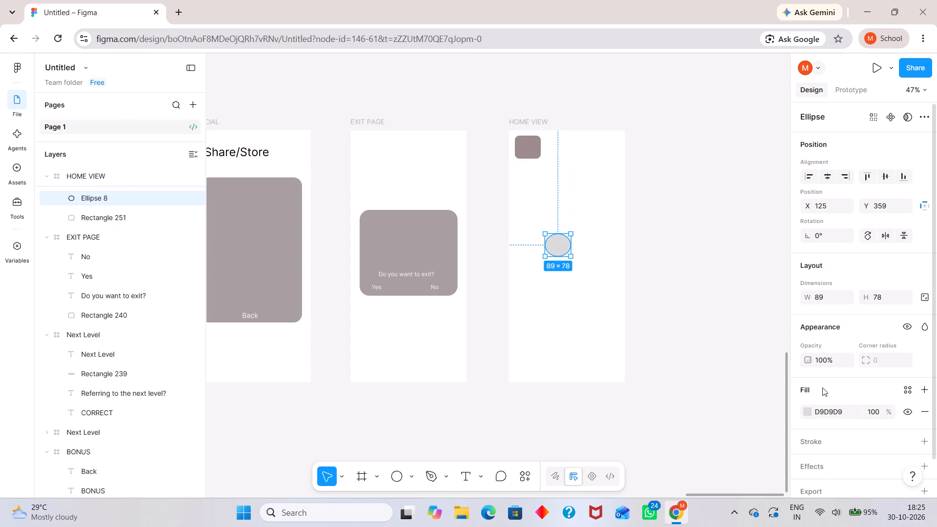
{"action": "left_click_drag", "start_coordinate": [806, 410], "coordinate": [665, 275]}
{"action": "left_click", "coordinate": [665, 275]}
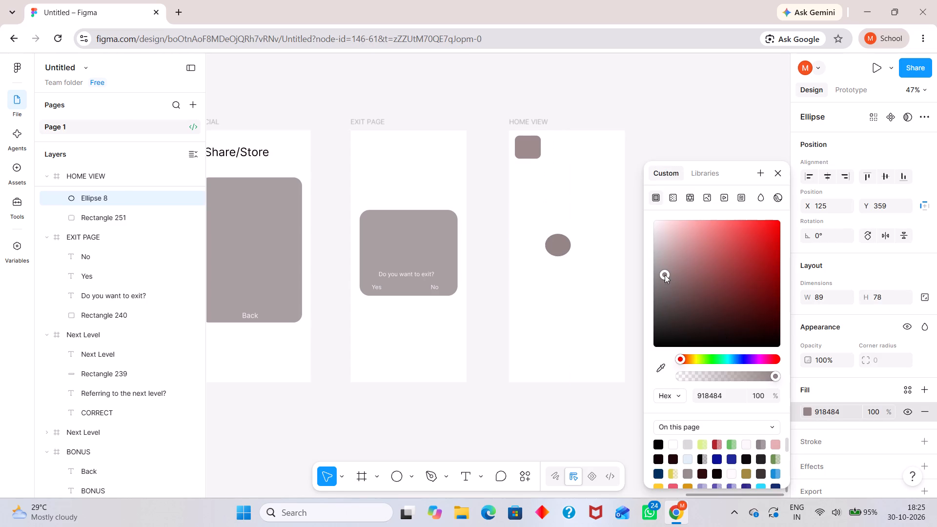
{"action": "left_click", "coordinate": [653, 135]}
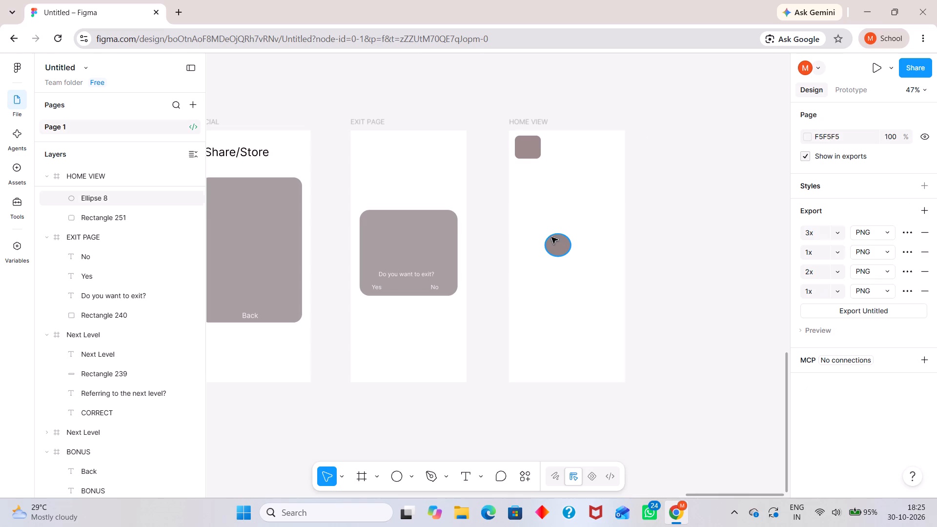
Move the ellipse beneath the rounded rectangle in the HOME VIEW frame, at about X 20, Y 276.
{"action": "left_click_drag", "start_coordinate": [555, 240], "coordinate": [522, 225]}
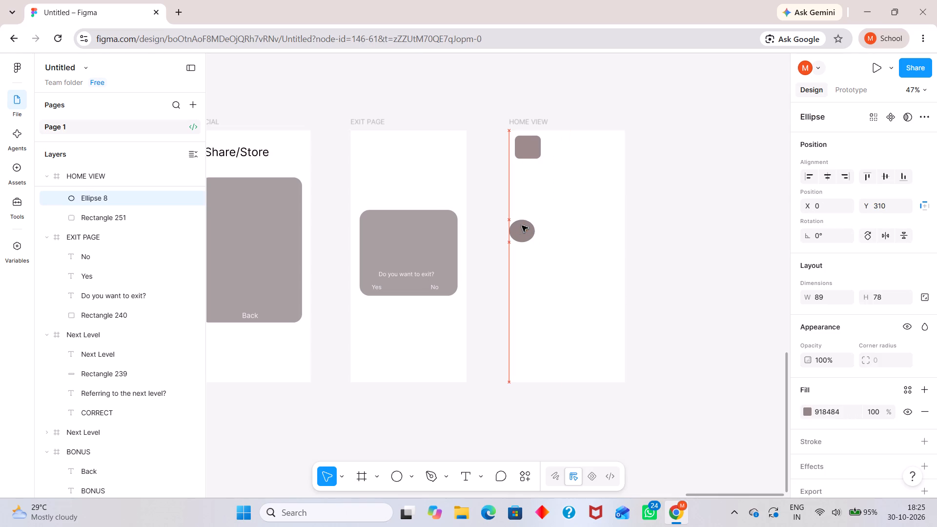
{"action": "left_click_drag", "start_coordinate": [522, 225], "coordinate": [527, 217]}
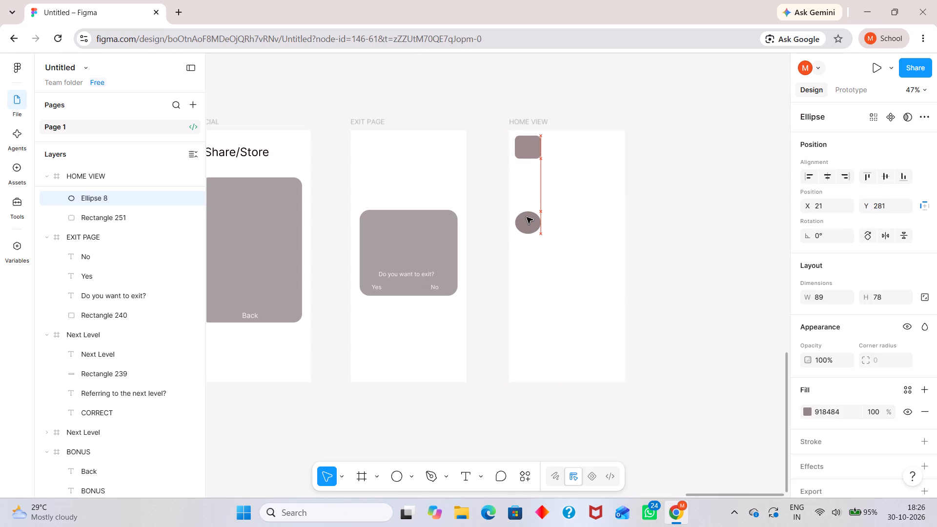
{"action": "left_click_drag", "start_coordinate": [527, 217], "coordinate": [524, 216]}
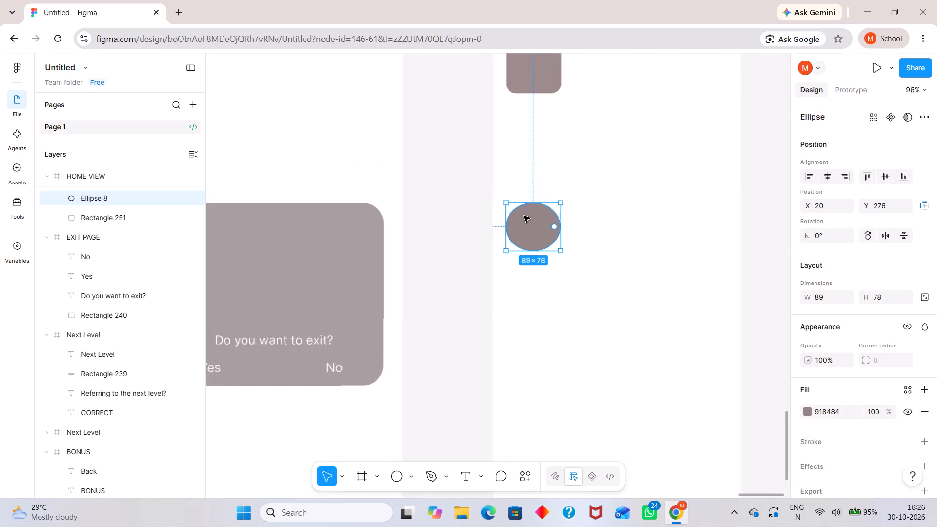
{"action": "left_click", "coordinate": [535, 231]}
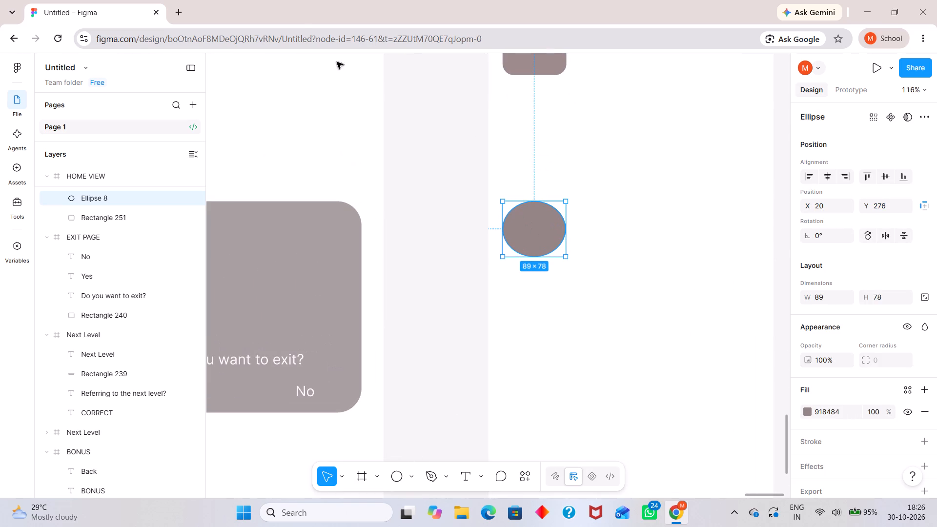
Search the web for "SVG IICONS" in a new browser tab and open the SVG Repo site.
{"action": "left_click", "coordinate": [171, 12]}
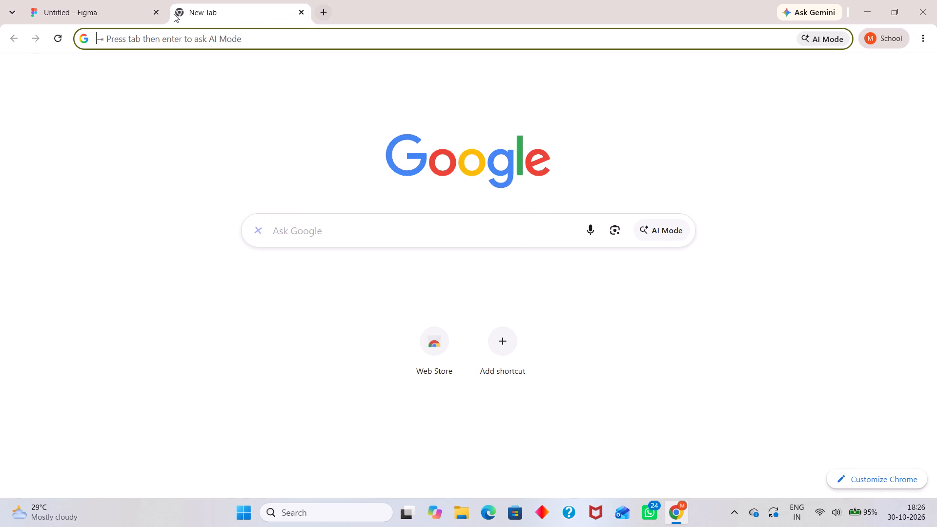
{"action": "left_click", "coordinate": [302, 232]}
{"action": "type", "text": "SV"}
{"action": "type", "text": "G"}
{"action": "key", "text": "space"}
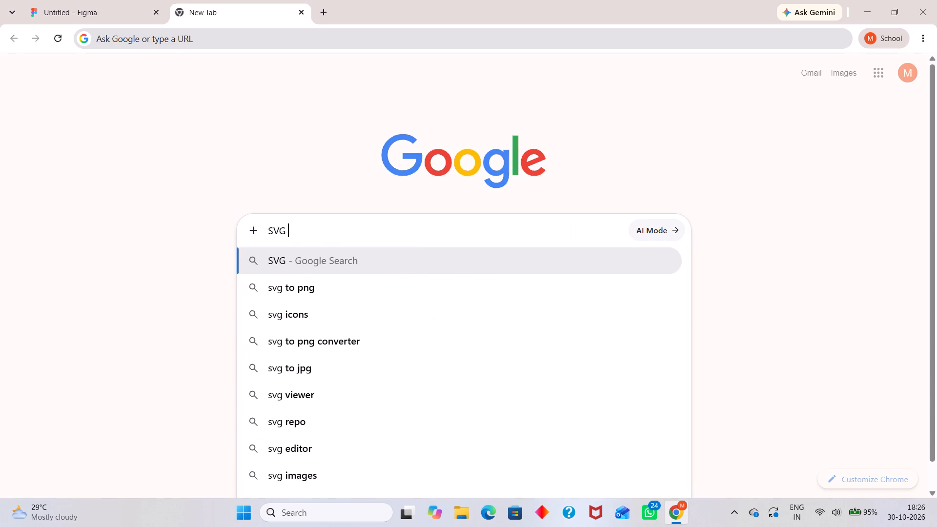
{"action": "type", "text": "IICONS"}
{"action": "key", "text": "Return"}
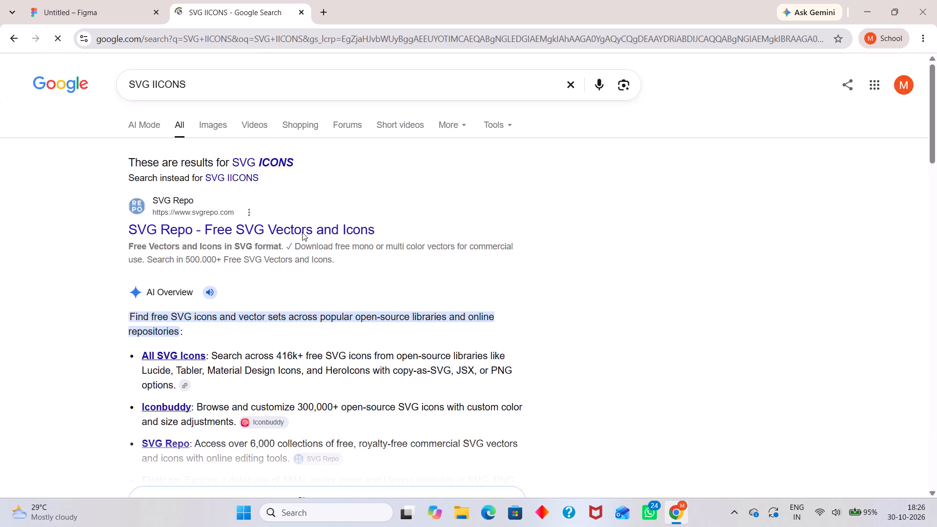
{"action": "double_click", "coordinate": [340, 229]}
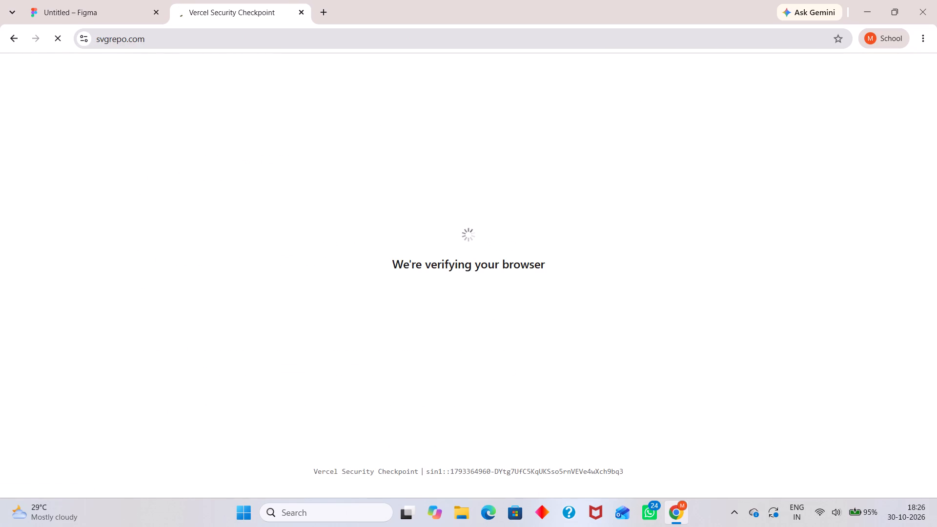
Search SVG Repo for "share" and examine the icons for a suitable share symbol.
{"action": "left_click", "coordinate": [334, 223]}
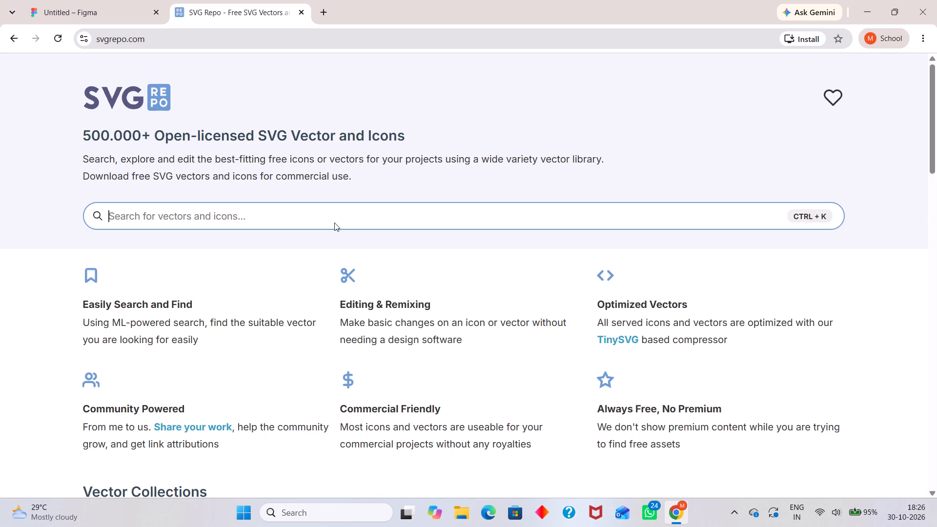
{"action": "type", "text": "share"}
{"action": "key", "text": "Return"}
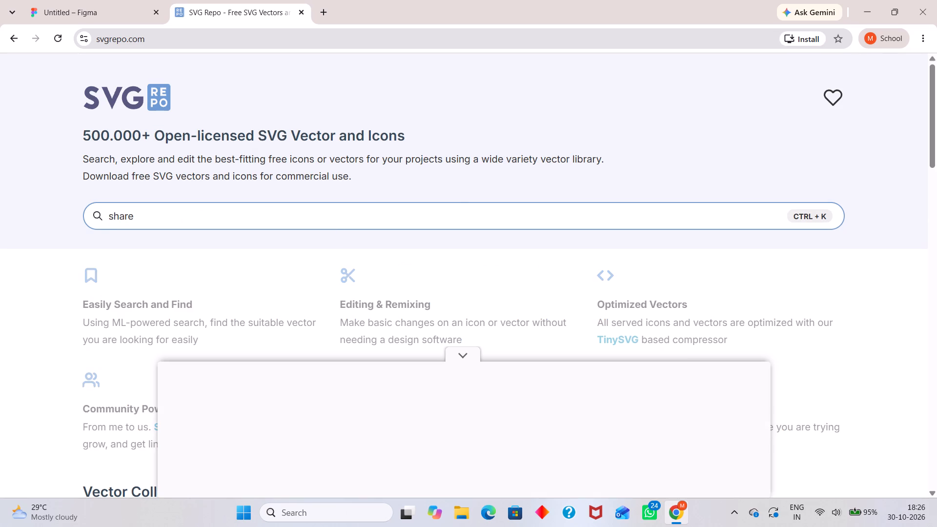
{"action": "left_click", "coordinate": [461, 347]}
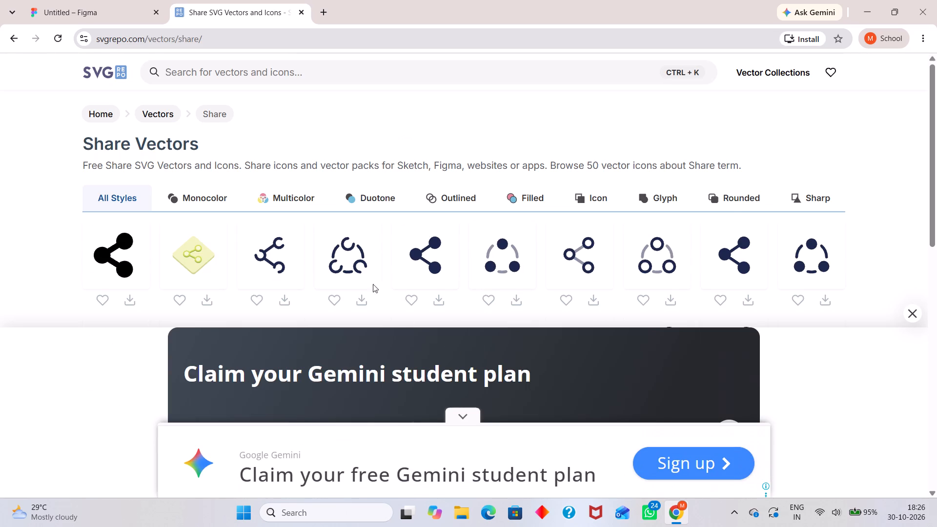
{"action": "scroll", "coordinate": [413, 293], "scroll_direction": "down", "scroll_amount": 1}
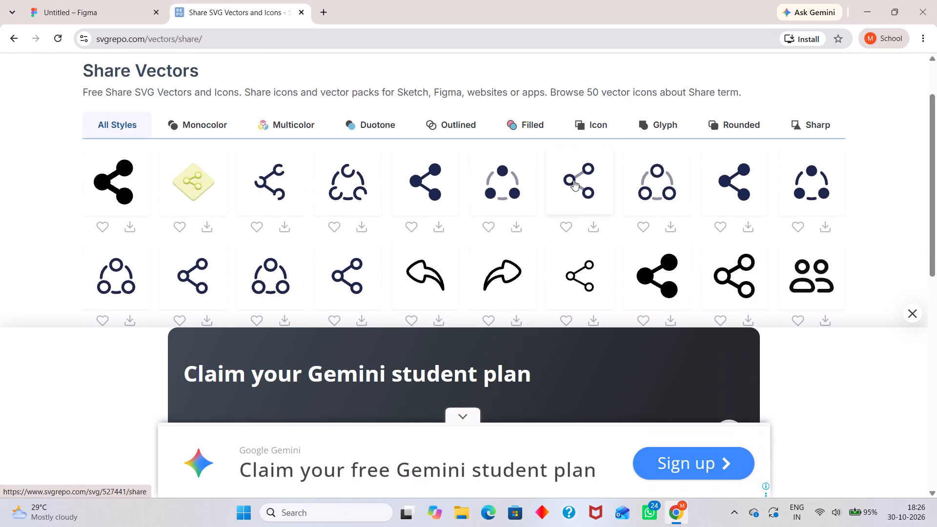
{"action": "scroll", "coordinate": [530, 180], "scroll_direction": "down", "scroll_amount": 2}
{"action": "scroll", "coordinate": [530, 180], "scroll_direction": "up", "scroll_amount": 1}
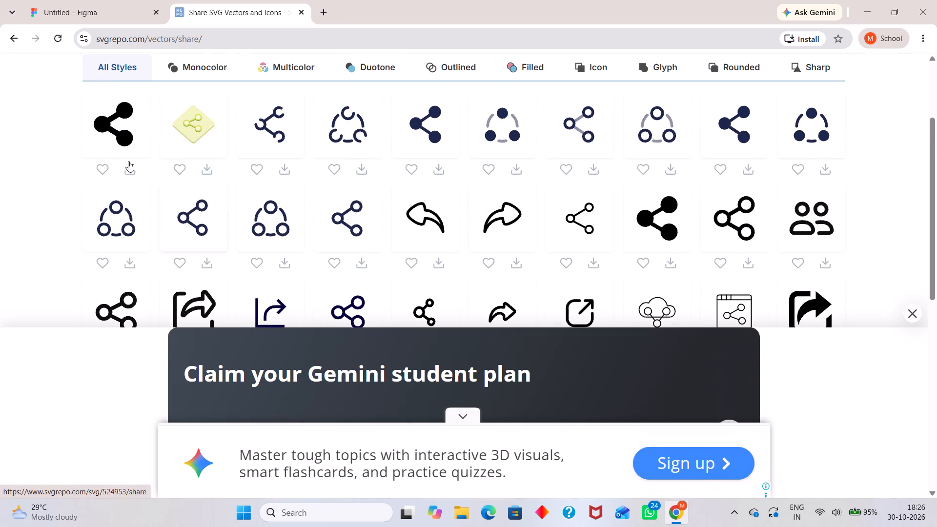
{"action": "scroll", "coordinate": [211, 218], "scroll_direction": "down", "scroll_amount": 2}
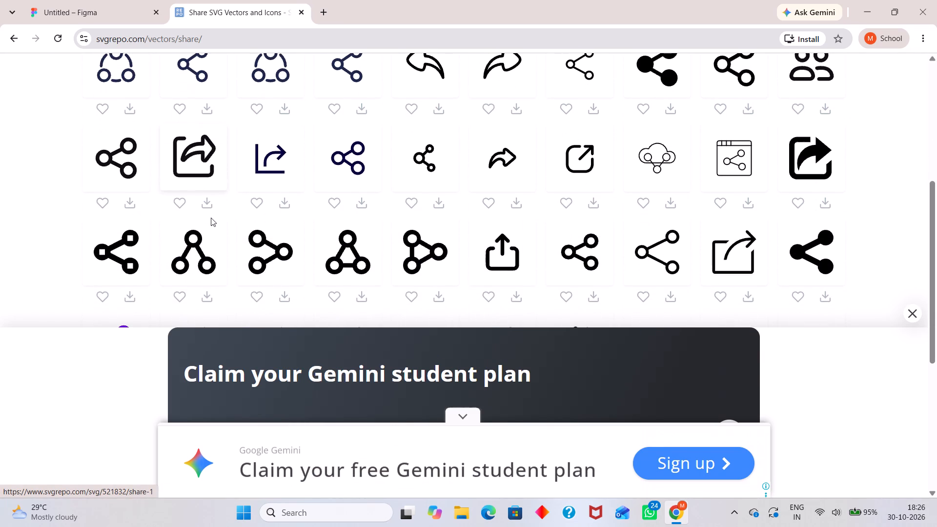
{"action": "scroll", "coordinate": [317, 229], "scroll_direction": "up", "scroll_amount": 1}
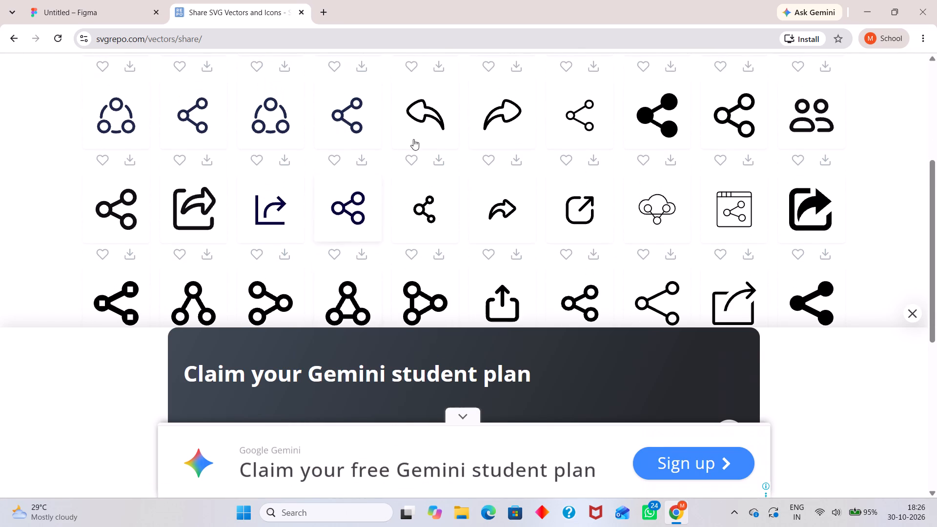
{"action": "scroll", "coordinate": [474, 141], "scroll_direction": "up", "scroll_amount": 1}
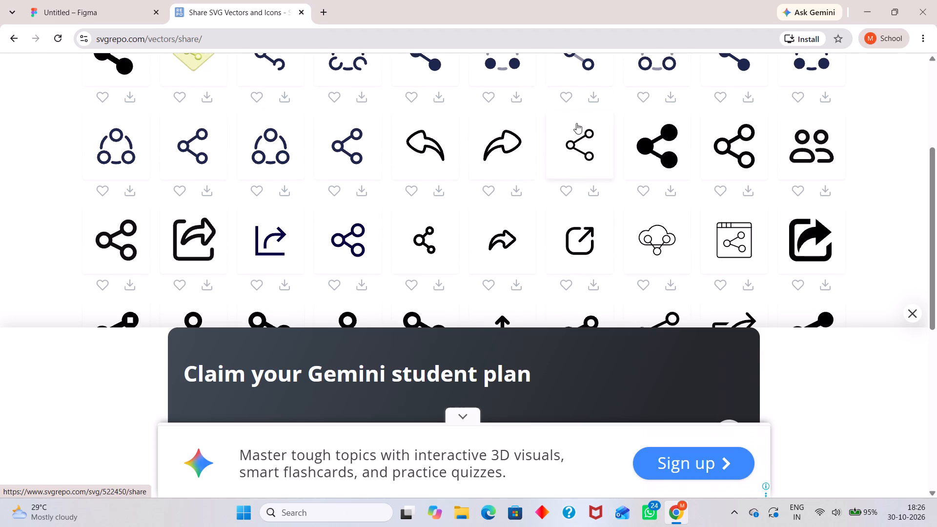
{"action": "scroll", "coordinate": [576, 123], "scroll_direction": "down", "scroll_amount": 5}
{"action": "scroll", "coordinate": [505, 188], "scroll_direction": "up", "scroll_amount": 2}
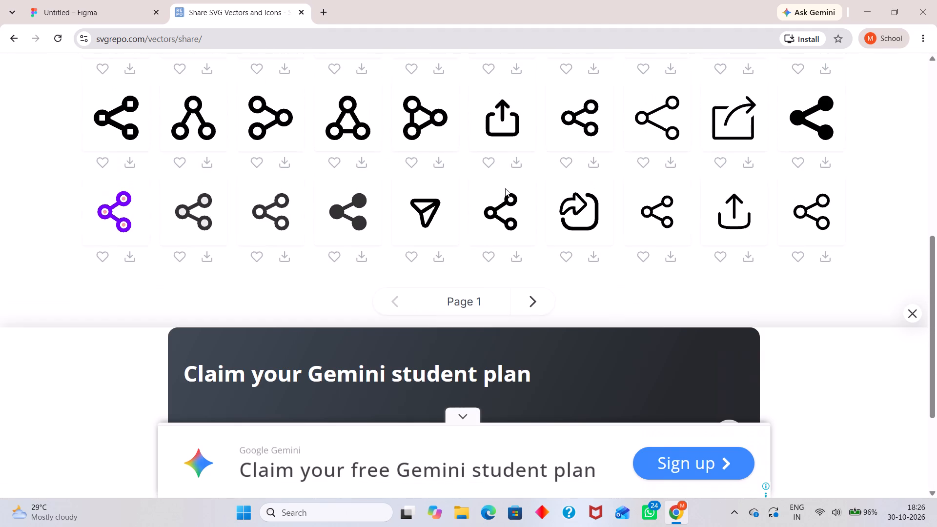
{"action": "scroll", "coordinate": [505, 188], "scroll_direction": "up", "scroll_amount": 2}
{"action": "scroll", "coordinate": [329, 100], "scroll_direction": "up", "scroll_amount": 1}
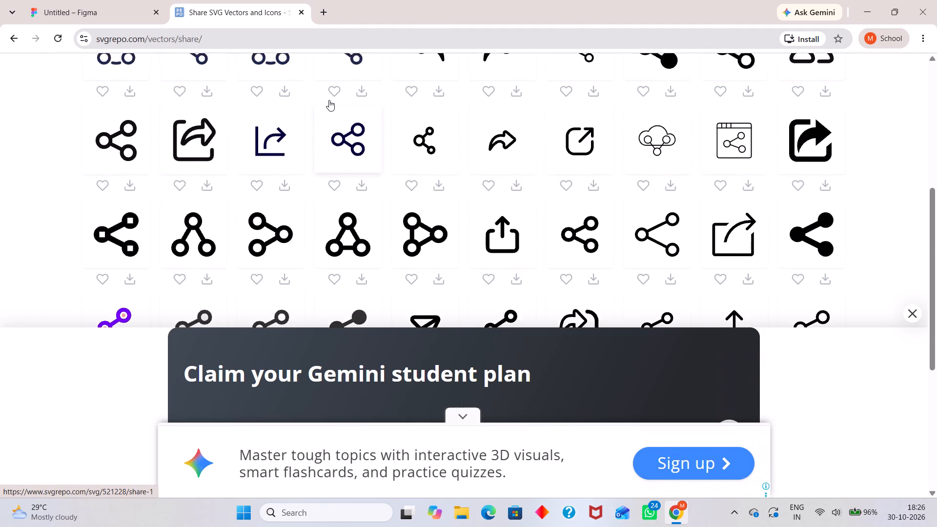
{"action": "scroll", "coordinate": [329, 100], "scroll_direction": "up", "scroll_amount": 3}
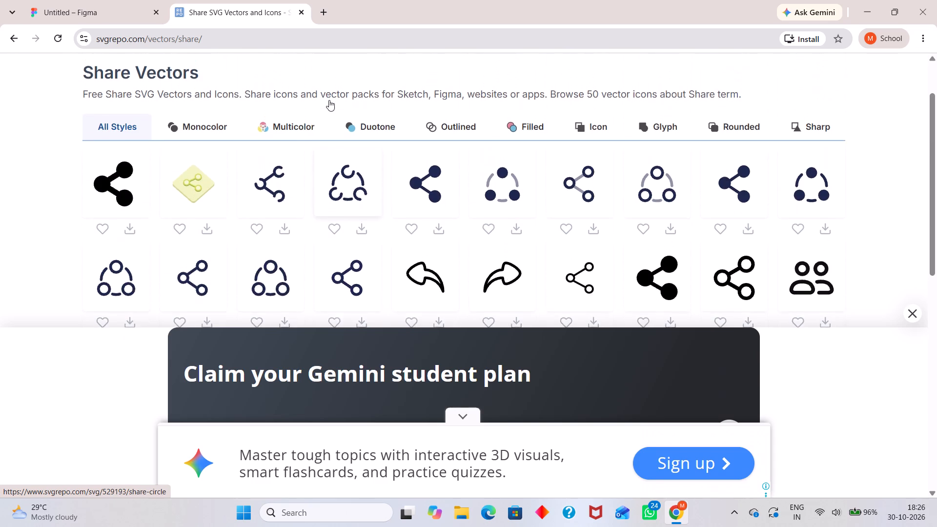
{"action": "scroll", "coordinate": [329, 100], "scroll_direction": "up", "scroll_amount": 2}
{"action": "scroll", "coordinate": [329, 100], "scroll_direction": "down", "scroll_amount": 3}
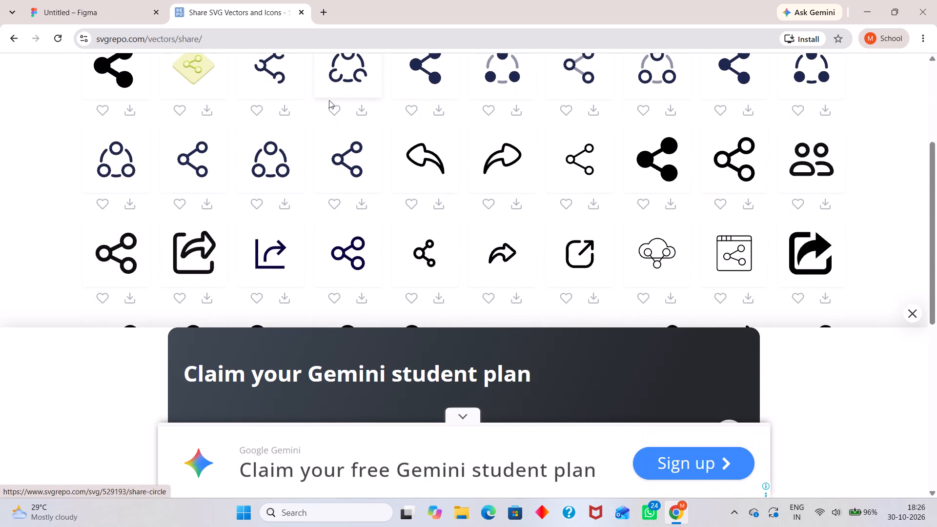
Copy the image of the thin black share icon with three small outlined circles, beside the curved right arrow.
{"action": "right_click", "coordinate": [585, 162]}
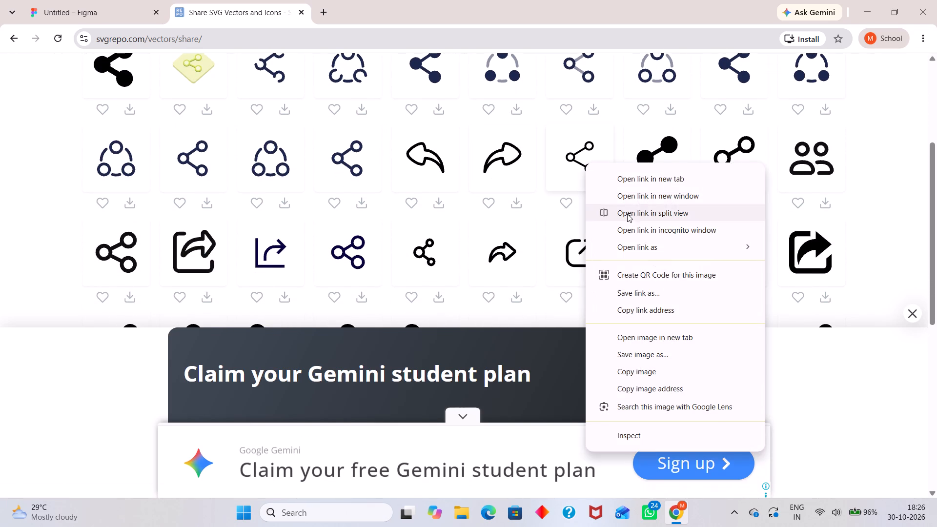
{"action": "left_click", "coordinate": [649, 372]}
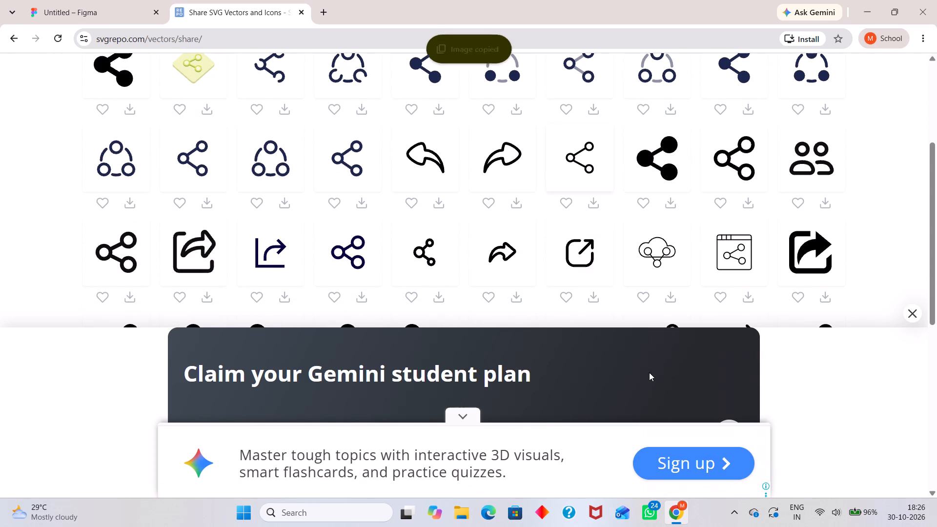
Return to the Figma file and resize the HOME VIEW ellipse to a circle 60 wide and 60 high.
{"action": "left_click", "coordinate": [71, 6]}
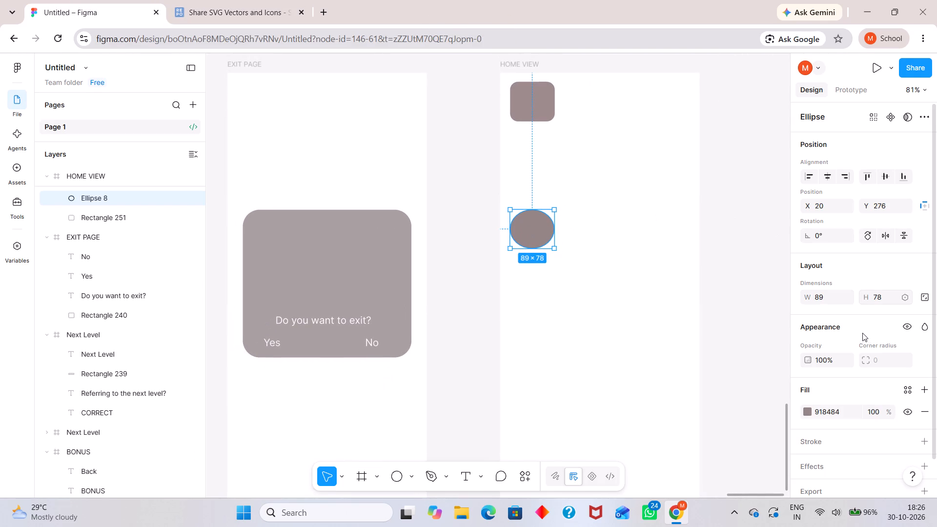
{"action": "scroll", "coordinate": [844, 360], "scroll_direction": "down", "scroll_amount": 2}
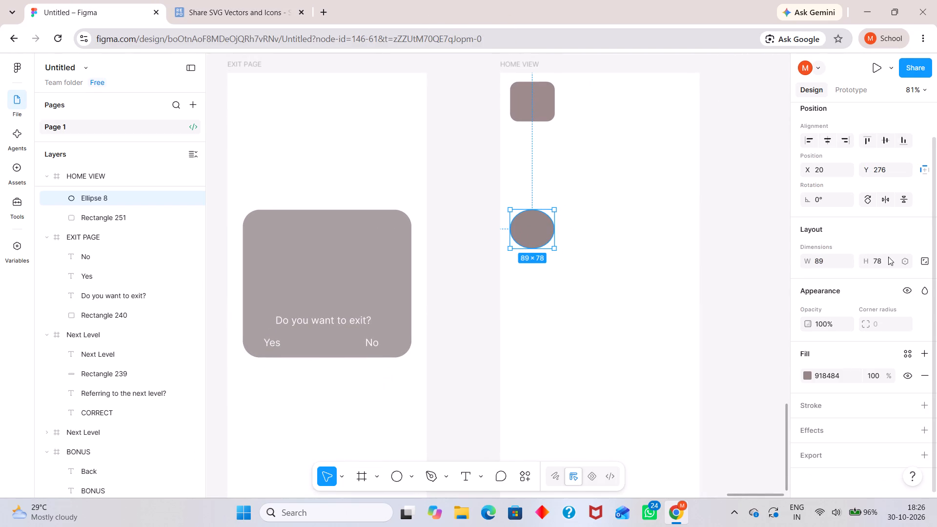
{"action": "double_click", "coordinate": [820, 259]}
{"action": "type", "text": "60"}
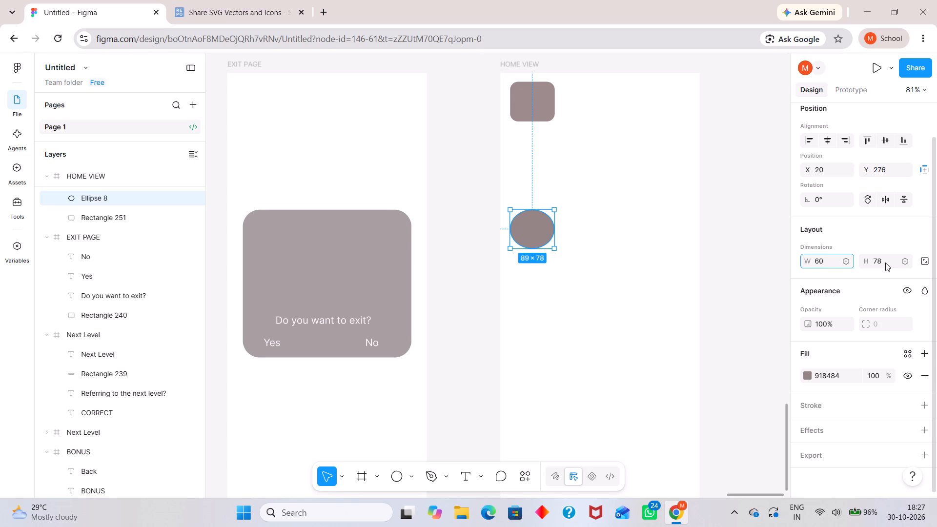
{"action": "double_click", "coordinate": [887, 258]}
{"action": "type", "text": "50"}
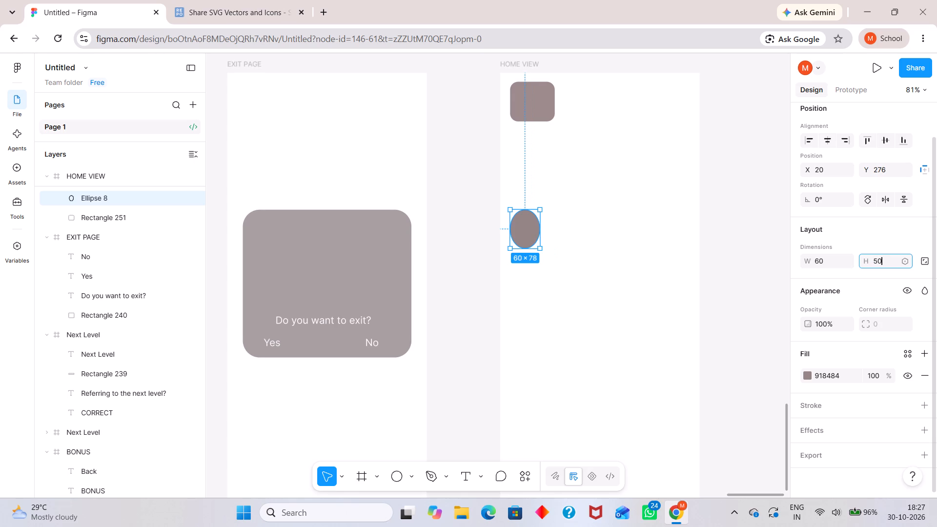
{"action": "key", "text": "BackSpace"}
{"action": "key", "text": "BackSpace"}
{"action": "type", "text": "60"}
{"action": "key", "text": "Return"}
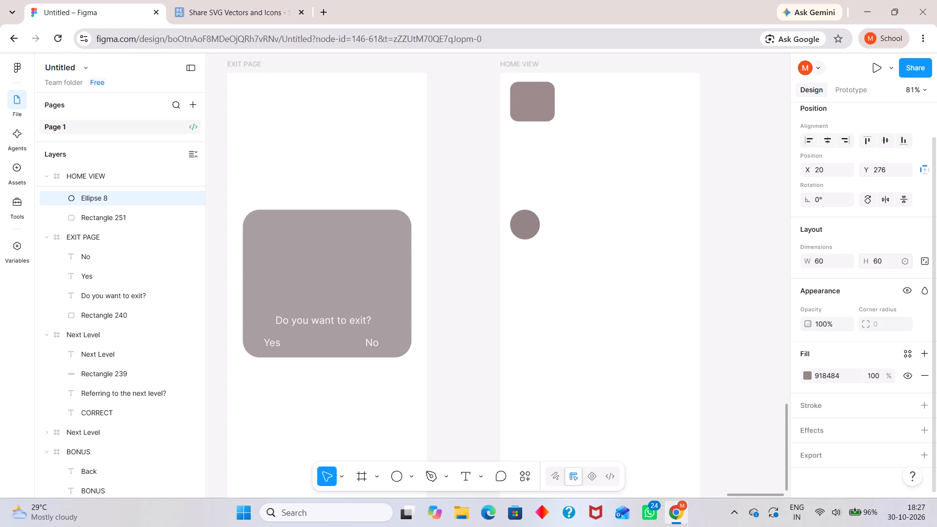
Move the circle further down in the HOME VIEW frame, to about X 20, Y 360, and deselect it.
{"action": "left_click_drag", "start_coordinate": [532, 245], "coordinate": [526, 224]}
{"action": "left_click", "coordinate": [529, 225]}
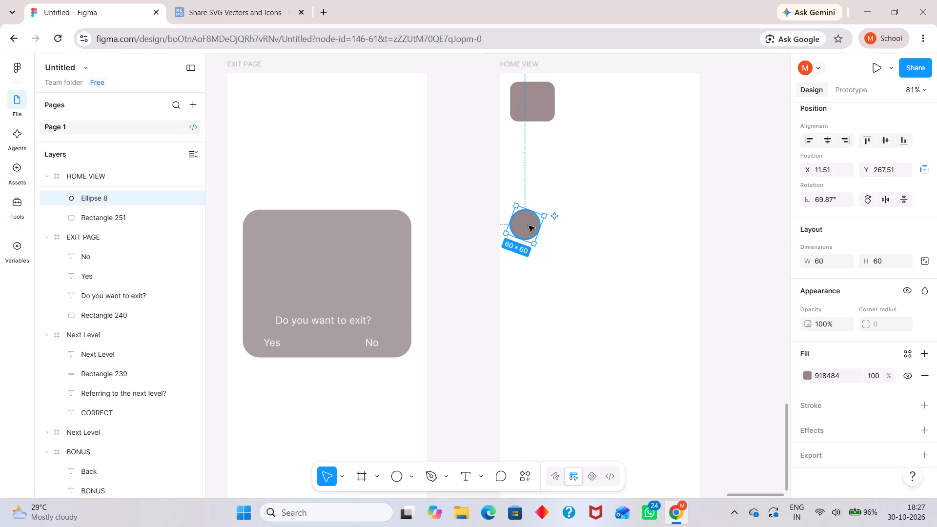
{"action": "left_click_drag", "start_coordinate": [529, 225], "coordinate": [534, 269]}
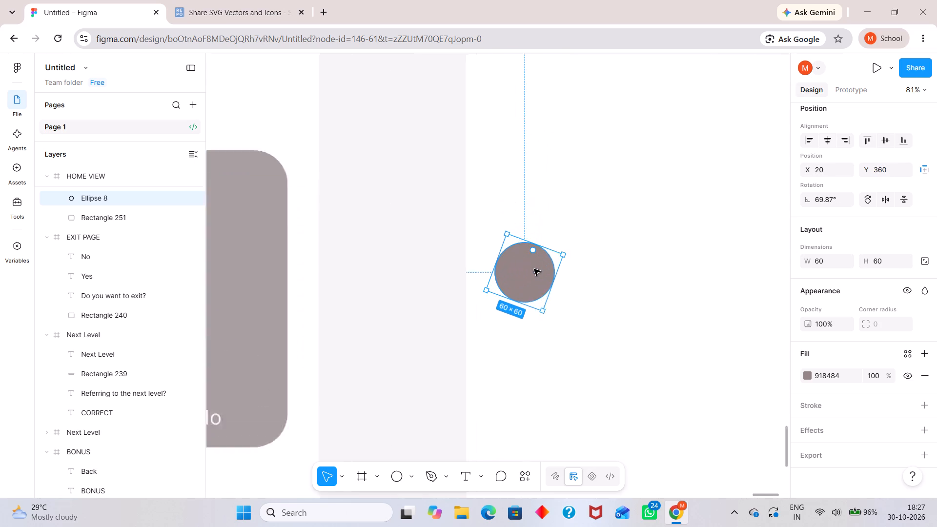
{"action": "left_click", "coordinate": [534, 269]}
{"action": "left_click", "coordinate": [534, 269]}
{"action": "key", "text": "Escape"}
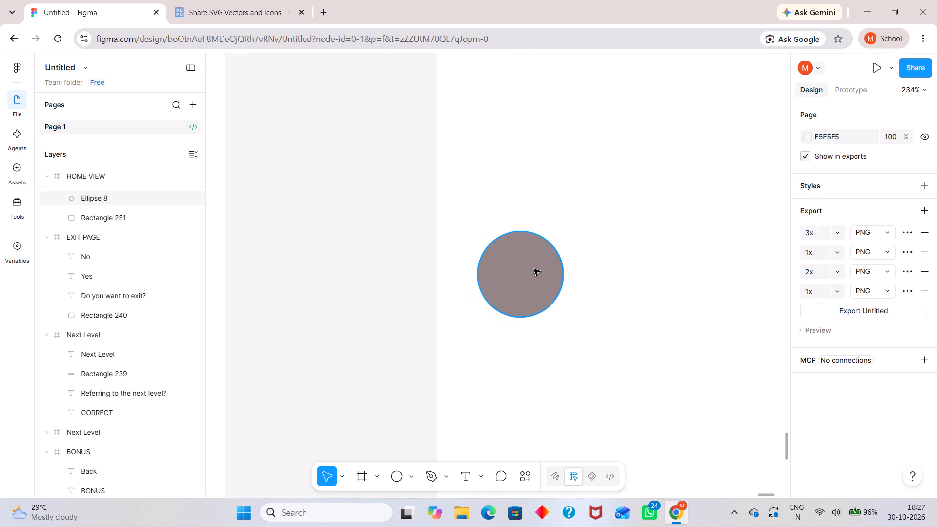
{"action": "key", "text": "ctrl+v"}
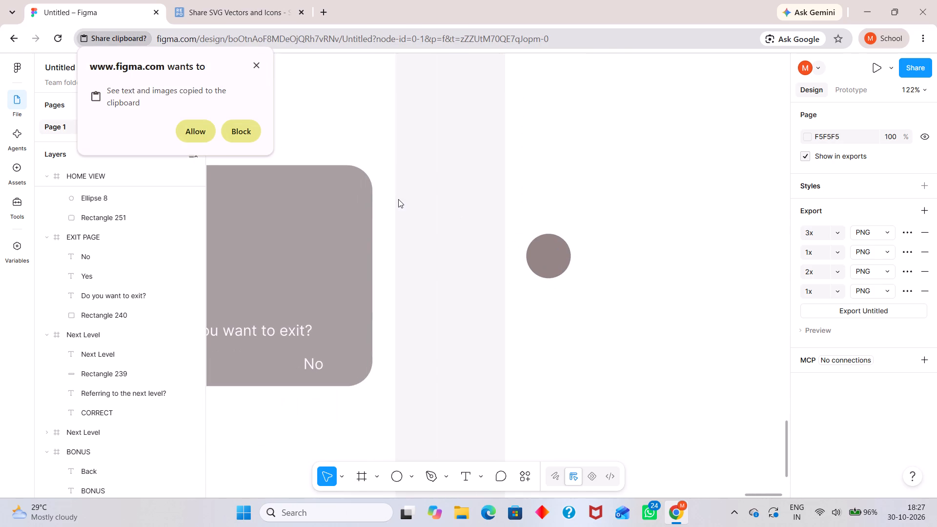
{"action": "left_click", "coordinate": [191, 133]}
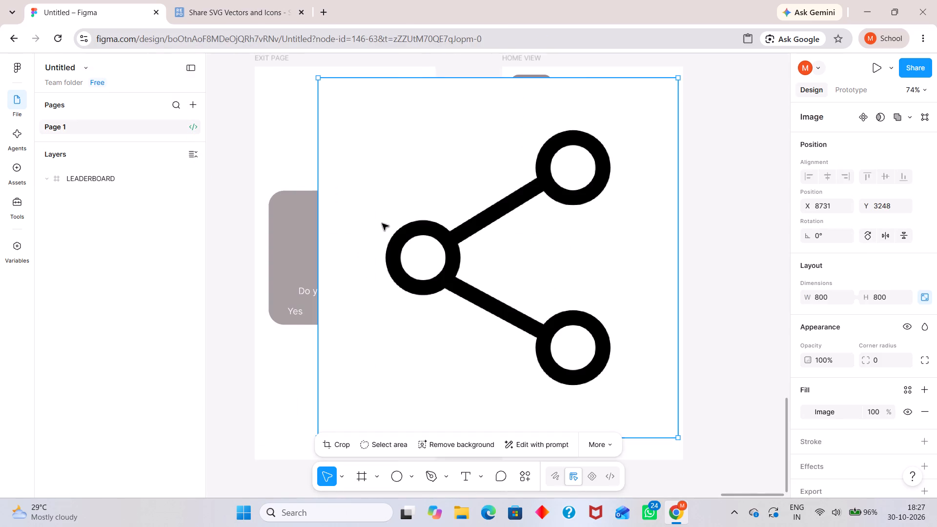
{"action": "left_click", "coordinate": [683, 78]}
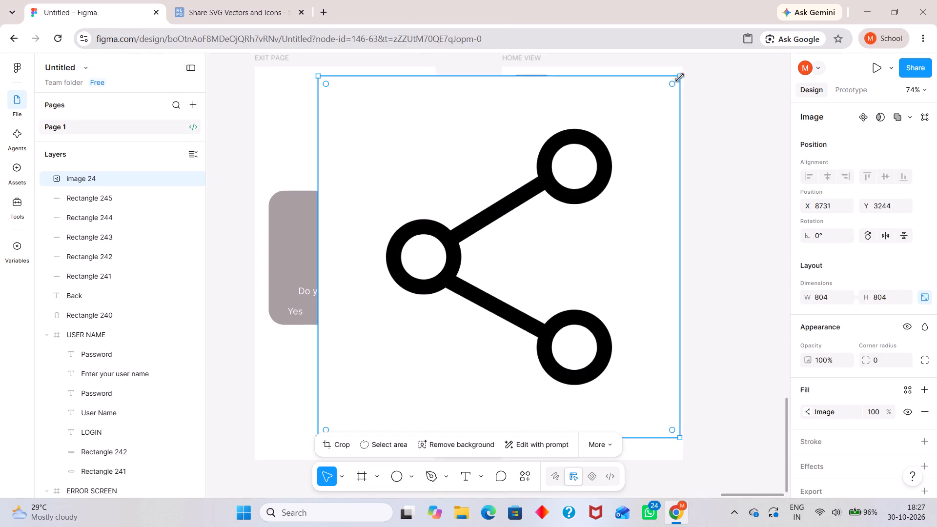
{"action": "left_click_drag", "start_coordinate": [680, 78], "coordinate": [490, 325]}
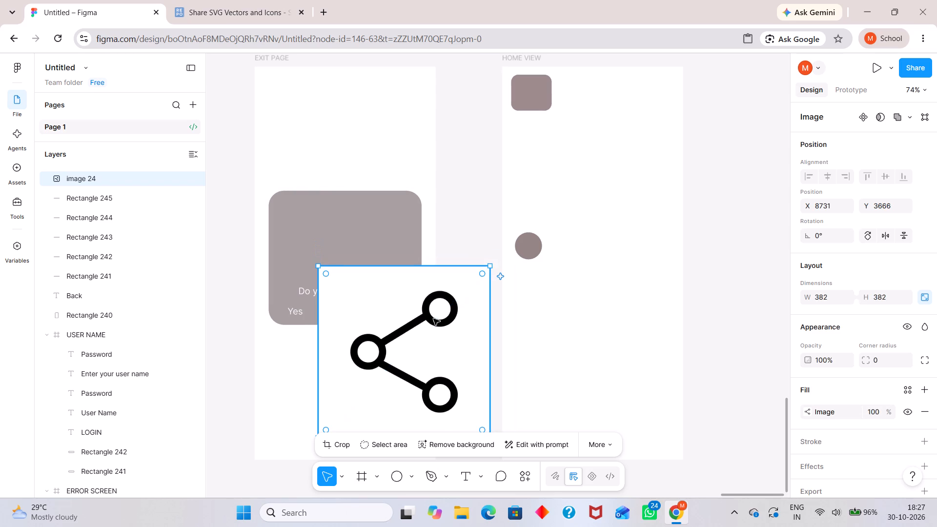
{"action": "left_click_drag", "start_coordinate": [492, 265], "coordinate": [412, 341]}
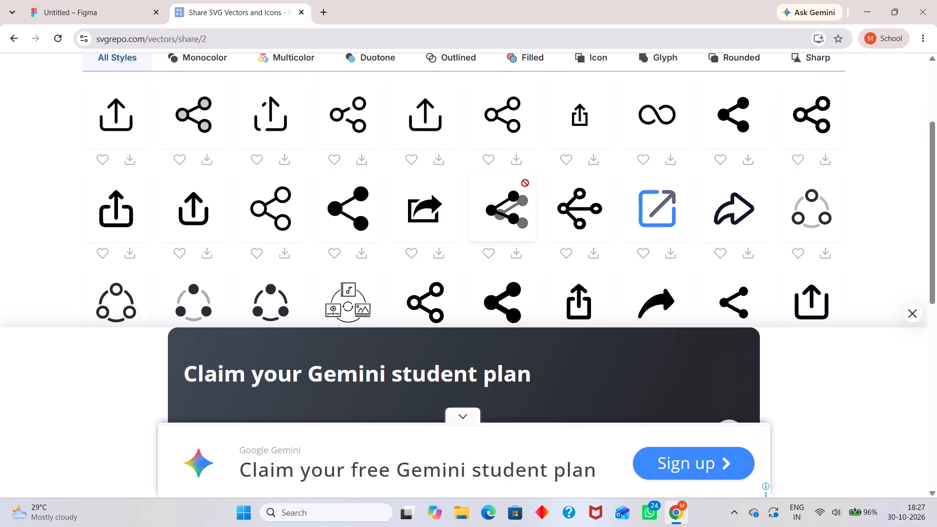
{"action": "left_click_drag", "start_coordinate": [525, 183], "coordinate": [525, 183]}
{"action": "scroll", "coordinate": [511, 197], "scroll_direction": "down", "scroll_amount": 4}
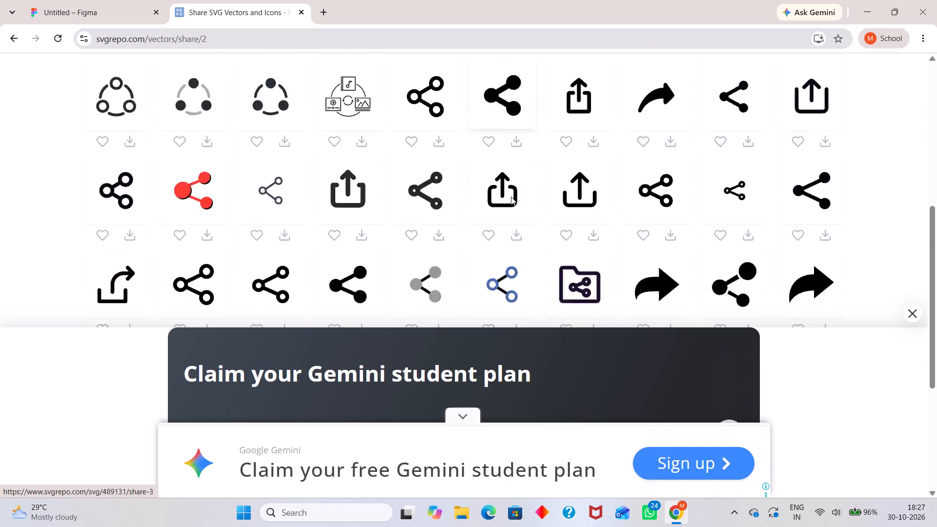
{"action": "scroll", "coordinate": [511, 197], "scroll_direction": "down", "scroll_amount": 1}
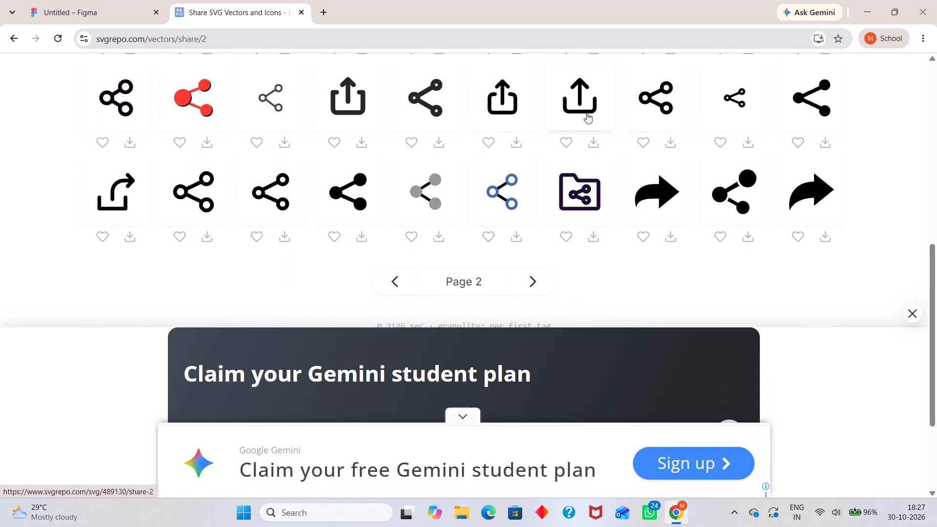
Copy the image of the wide black share icon with an upward arrow rising from an open tray on page 2.
{"action": "scroll", "coordinate": [587, 113], "scroll_direction": "up", "scroll_amount": 1}
{"action": "right_click", "coordinate": [587, 113]}
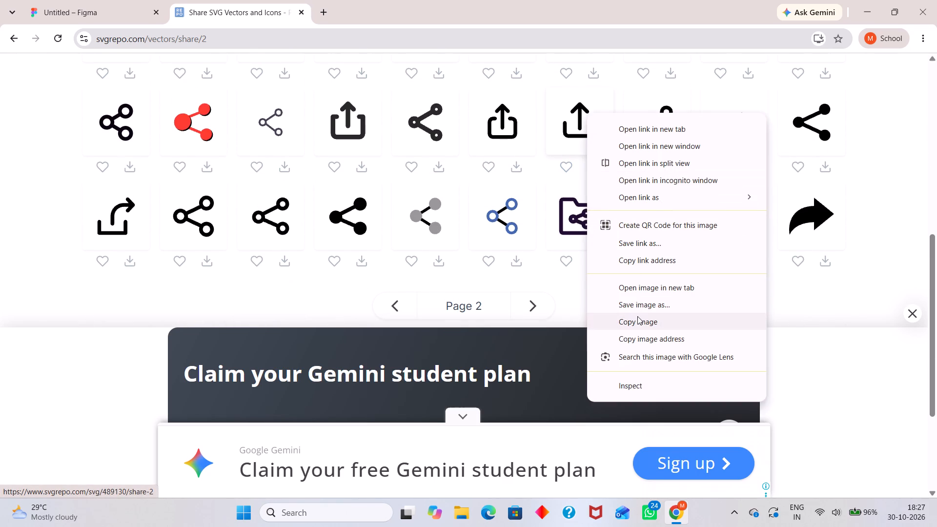
{"action": "left_click", "coordinate": [638, 319]}
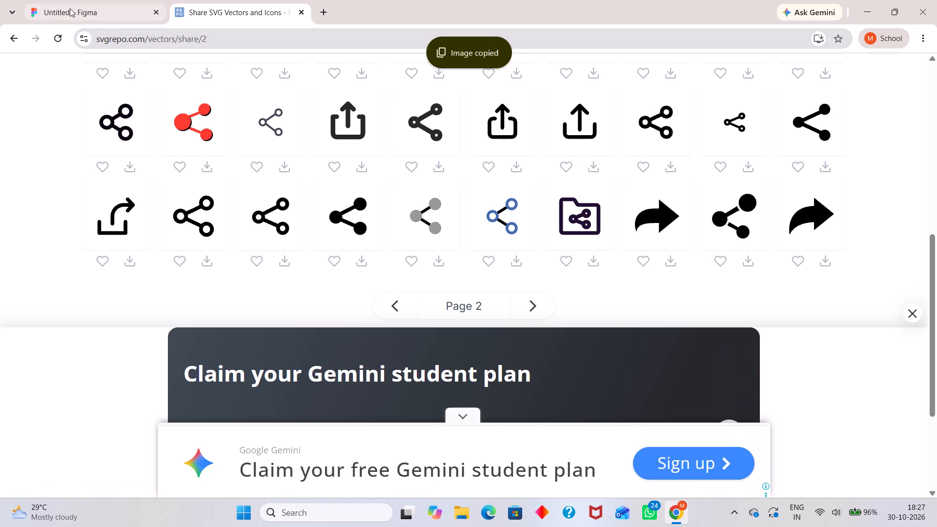
Paste the upward-arrow share icon into the Figma file's HOME VIEW frame and scale it down to about 85 × 85.
{"action": "left_click", "coordinate": [70, 8]}
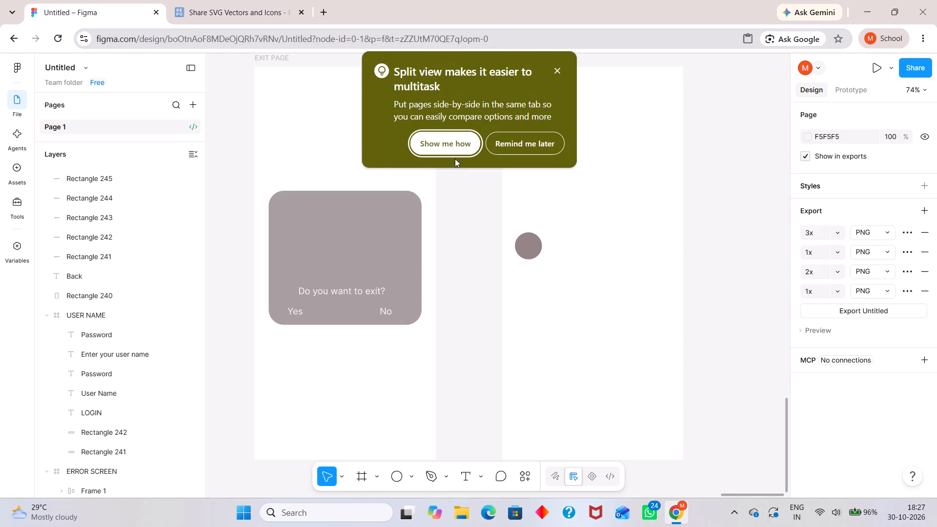
{"action": "left_click", "coordinate": [552, 65]}
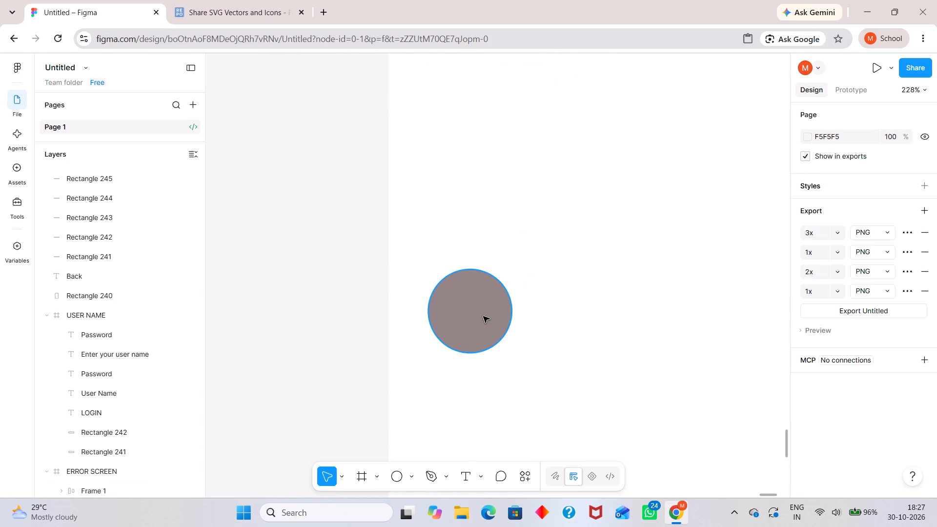
{"action": "key", "text": "ctrl+v"}
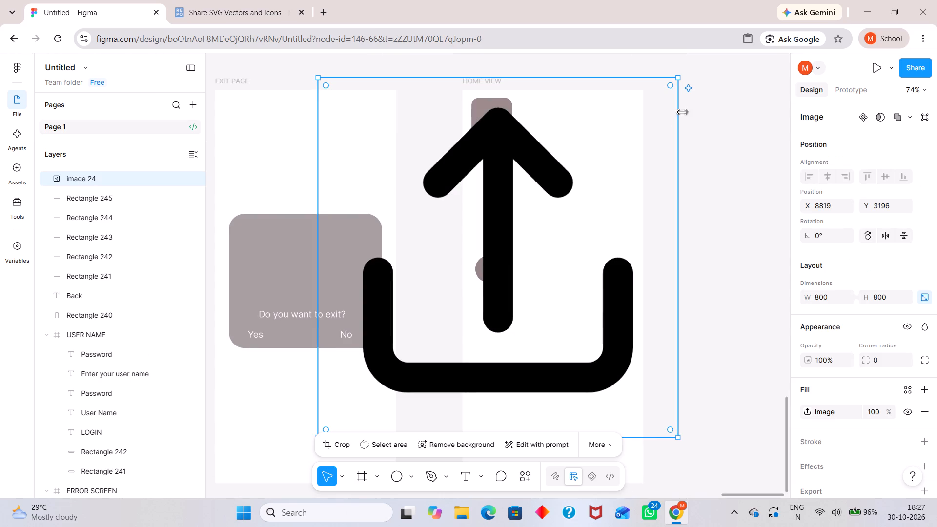
{"action": "left_click_drag", "start_coordinate": [674, 77], "coordinate": [450, 318]}
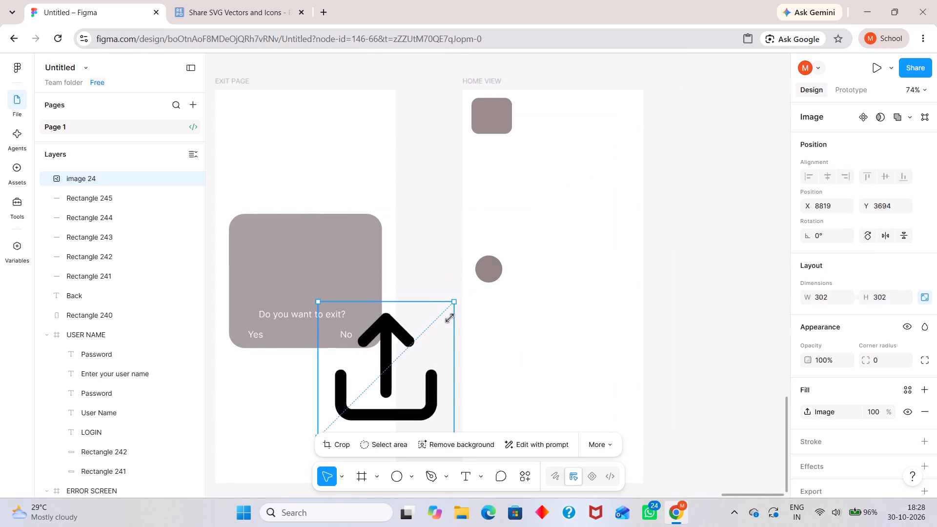
{"action": "left_click_drag", "start_coordinate": [450, 318], "coordinate": [438, 332]}
{"action": "left_click", "coordinate": [433, 273]}
{"action": "left_click_drag", "start_coordinate": [406, 376], "coordinate": [475, 292]}
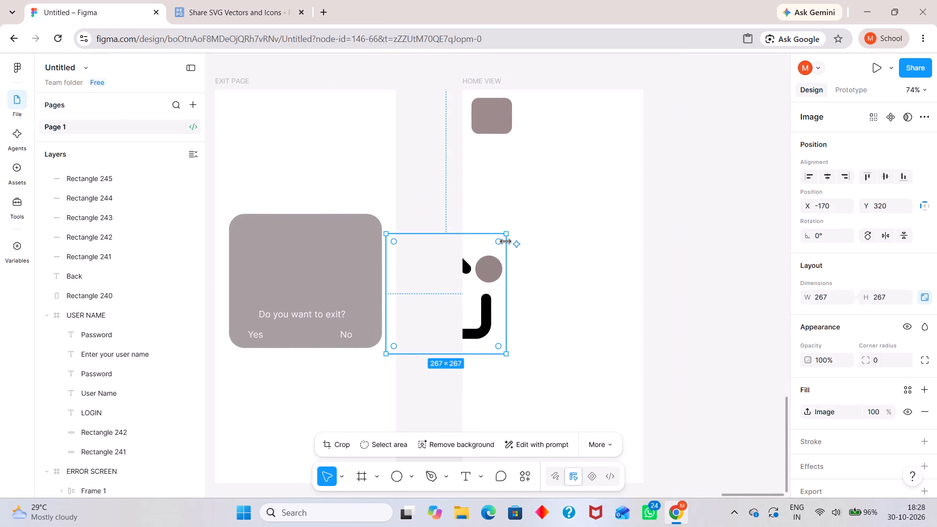
{"action": "left_click_drag", "start_coordinate": [505, 236], "coordinate": [424, 323]}
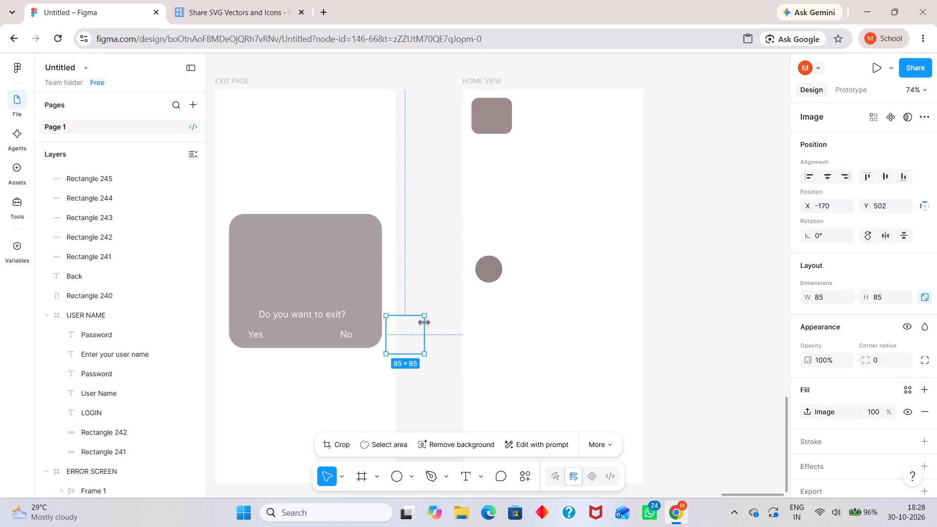
Move the upward-arrow share icon onto the circle in the HOME VIEW frame and scale it down to about 38 × 38.
{"action": "left_click", "coordinate": [449, 312]}
{"action": "left_click_drag", "start_coordinate": [398, 342], "coordinate": [428, 332]}
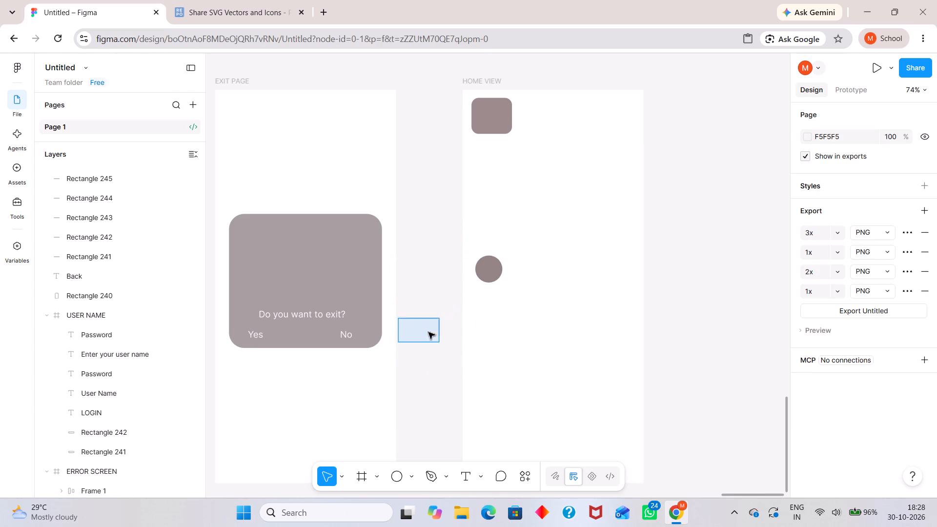
{"action": "left_click_drag", "start_coordinate": [428, 332], "coordinate": [427, 334]}
{"action": "left_click", "coordinate": [427, 334]}
{"action": "key", "text": "ctrl+z"}
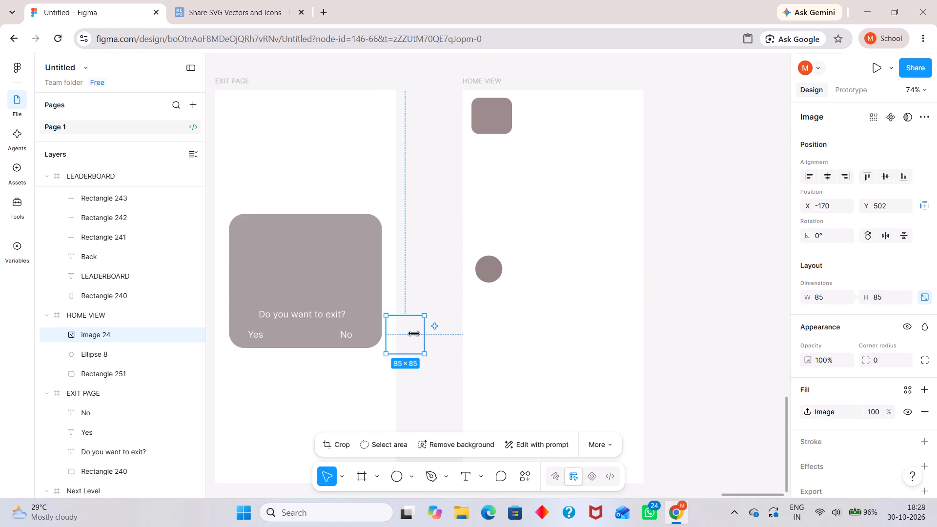
{"action": "left_click_drag", "start_coordinate": [404, 332], "coordinate": [489, 271]}
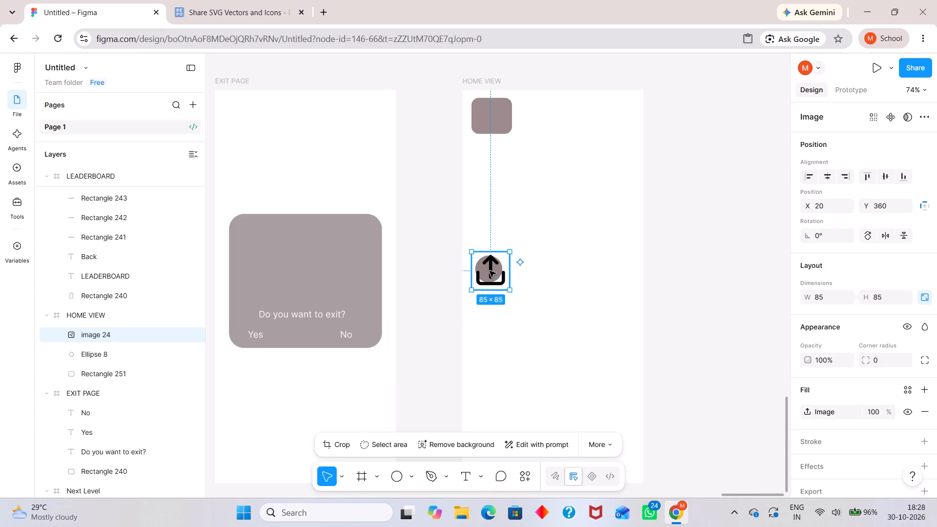
{"action": "left_click_drag", "start_coordinate": [511, 249], "coordinate": [493, 285]}
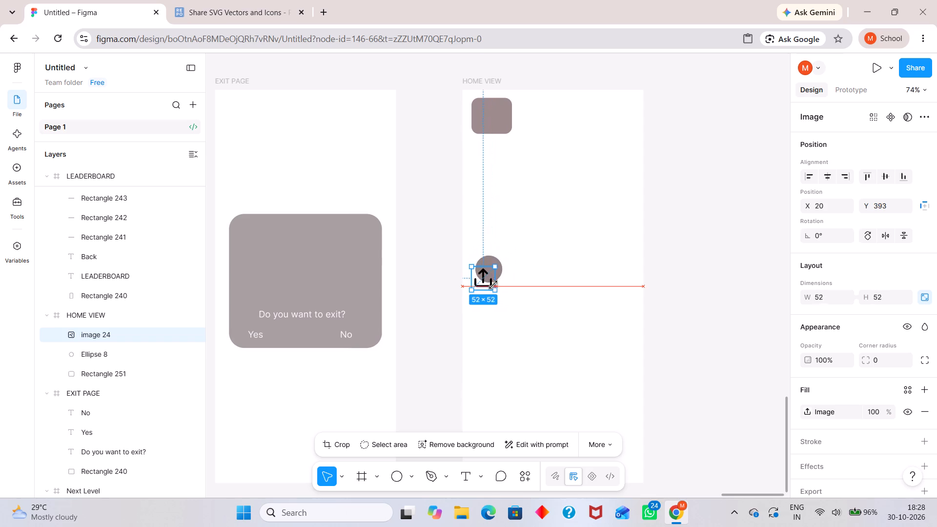
{"action": "left_click_drag", "start_coordinate": [493, 285], "coordinate": [490, 288]}
Return to page 2 of the SVG Repo share results and copy the image of the black outlined three-circle share icon.
{"action": "left_click", "coordinate": [257, 16]}
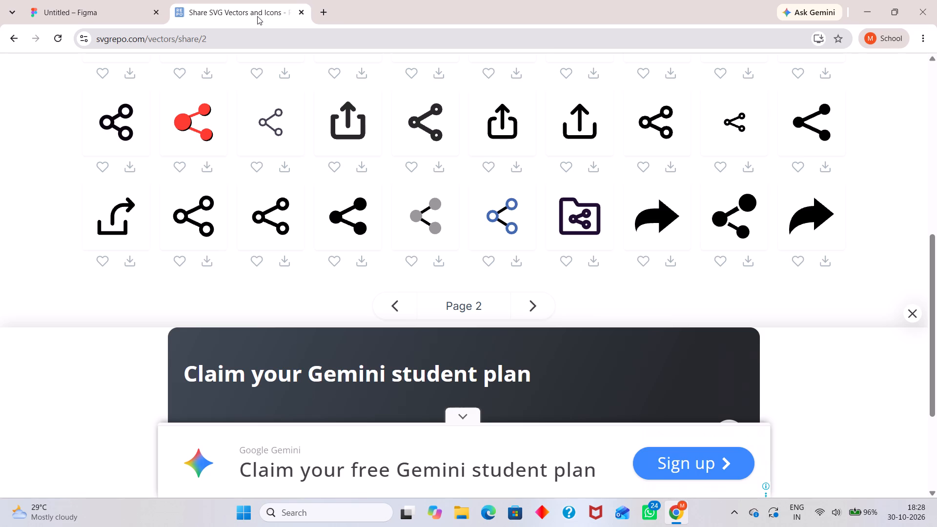
{"action": "scroll", "coordinate": [454, 198], "scroll_direction": "down", "scroll_amount": 1}
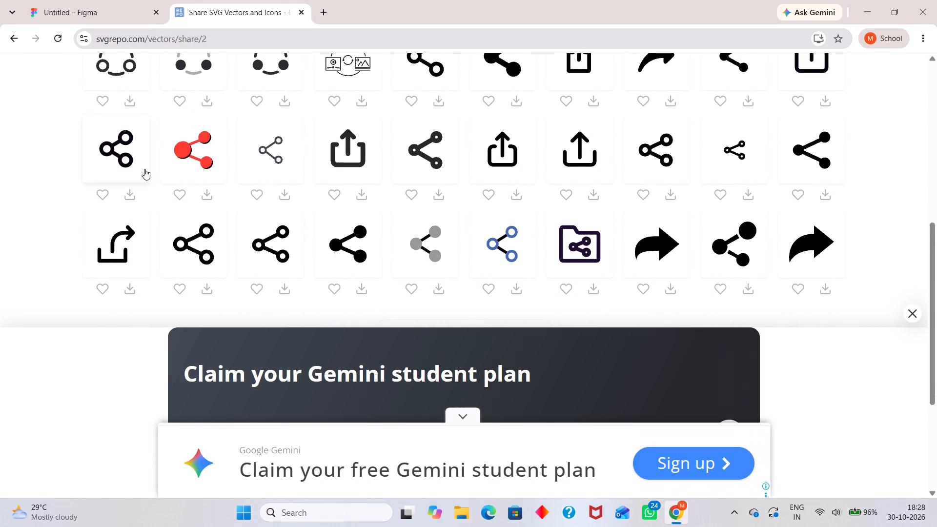
{"action": "right_click", "coordinate": [121, 155]}
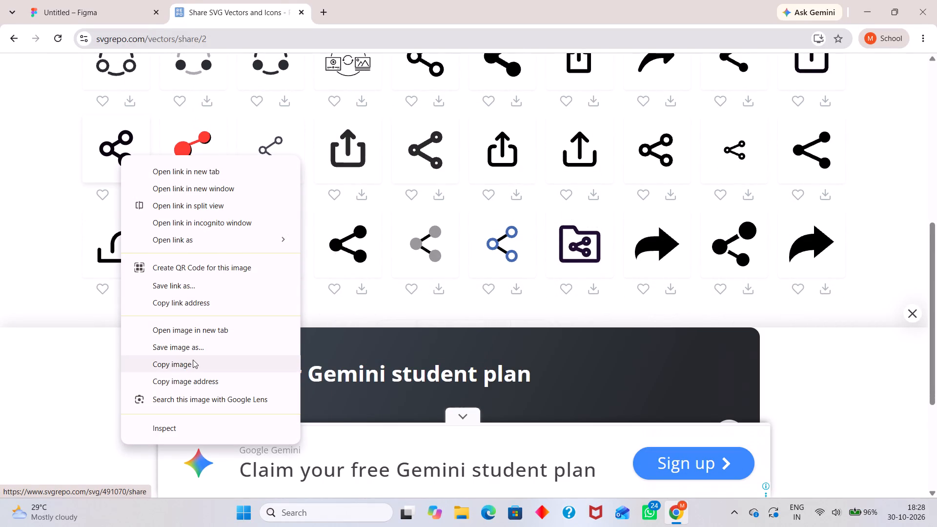
{"action": "left_click", "coordinate": [193, 360]}
Back in the Figma file, replace the upward-arrow image with the copied three-circle icon and centre it on the HOME VIEW circle.
{"action": "left_click", "coordinate": [57, 6]}
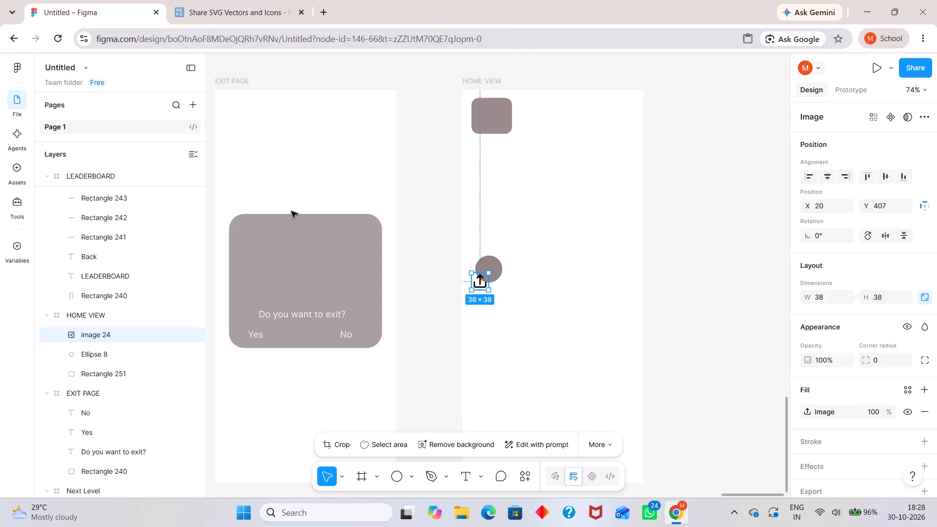
{"action": "left_click", "coordinate": [476, 285]}
{"action": "key", "text": "ctrl+v"}
{"action": "left_click_drag", "start_coordinate": [482, 283], "coordinate": [488, 272]}
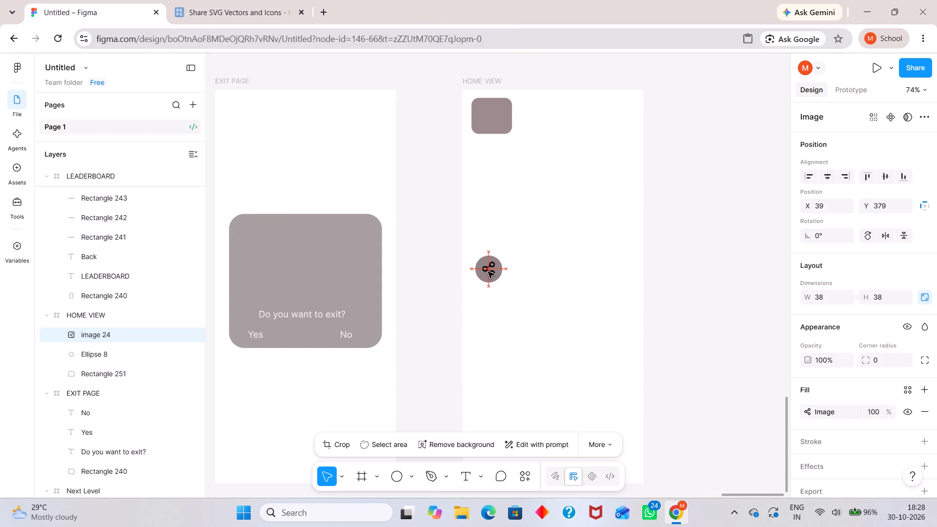
{"action": "left_click_drag", "start_coordinate": [488, 272], "coordinate": [492, 273]}
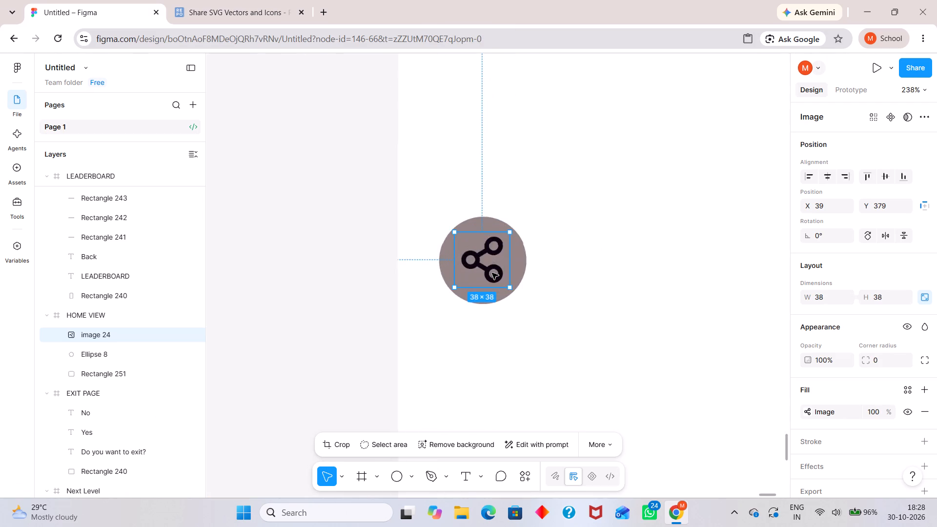
{"action": "left_click", "coordinate": [492, 273]}
{"action": "key", "text": "Escape"}
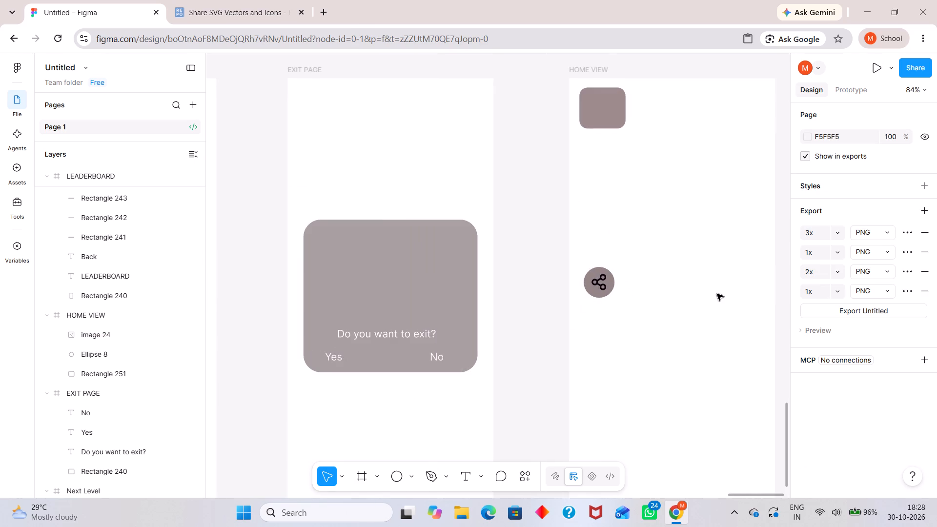
Duplicate HOME VIEW's rounded tile beside the original, widen the copy to about 233 × 80, and place it at about X 144, Y 18.
{"action": "scroll", "coordinate": [718, 294], "scroll_direction": "left", "scroll_amount": 1}
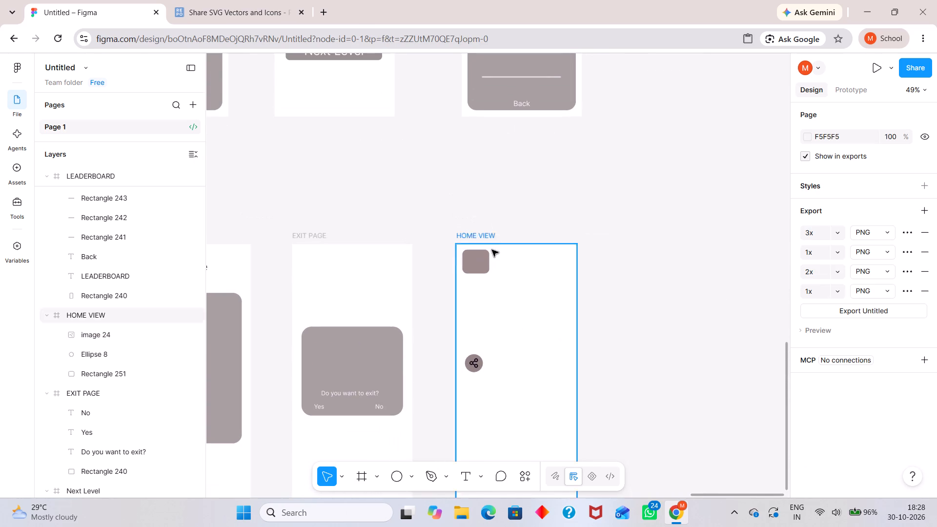
{"action": "left_click", "coordinate": [488, 258]}
{"action": "left_click", "coordinate": [478, 261]}
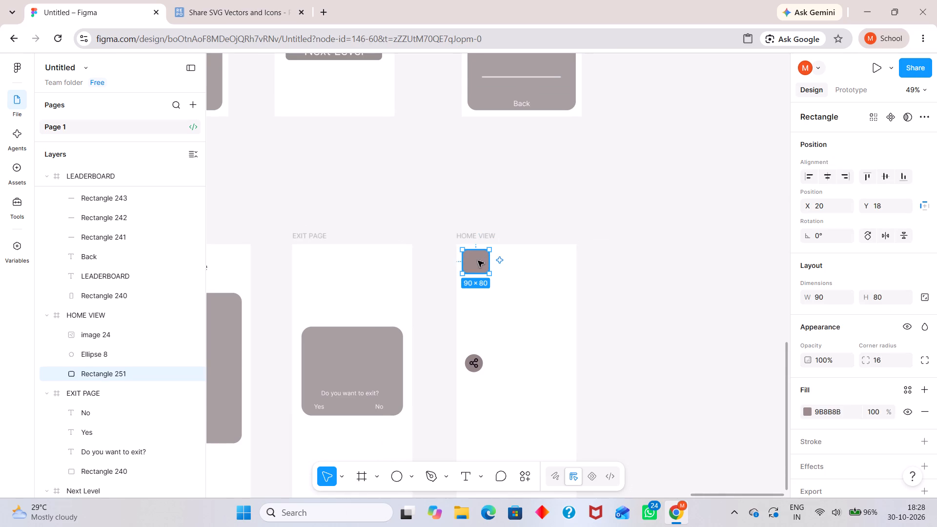
{"action": "left_click_drag", "start_coordinate": [478, 261], "coordinate": [522, 264], "text": "alt"}
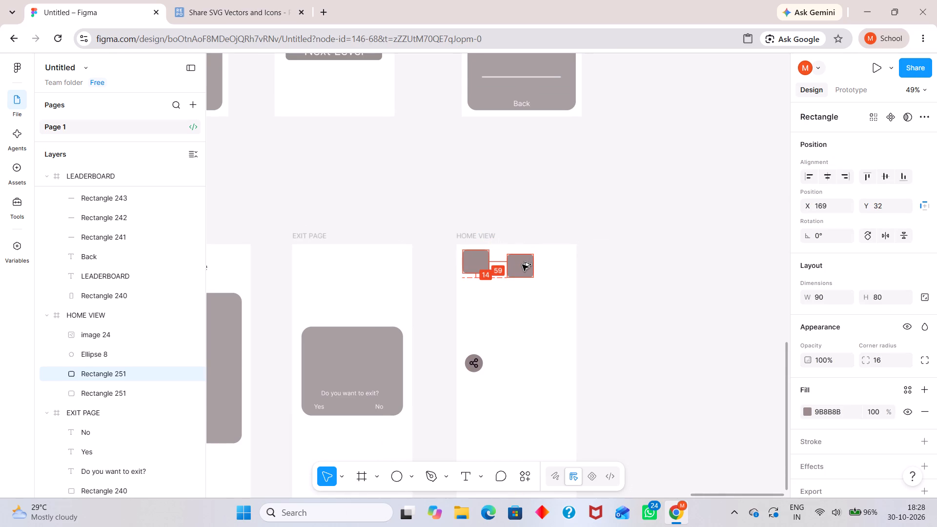
{"action": "left_click_drag", "start_coordinate": [522, 264], "coordinate": [522, 261], "text": "alt"}
{"action": "left_click_drag", "start_coordinate": [561, 264], "coordinate": [694, 263]}
{"action": "left_click_drag", "start_coordinate": [619, 272], "coordinate": [612, 271]}
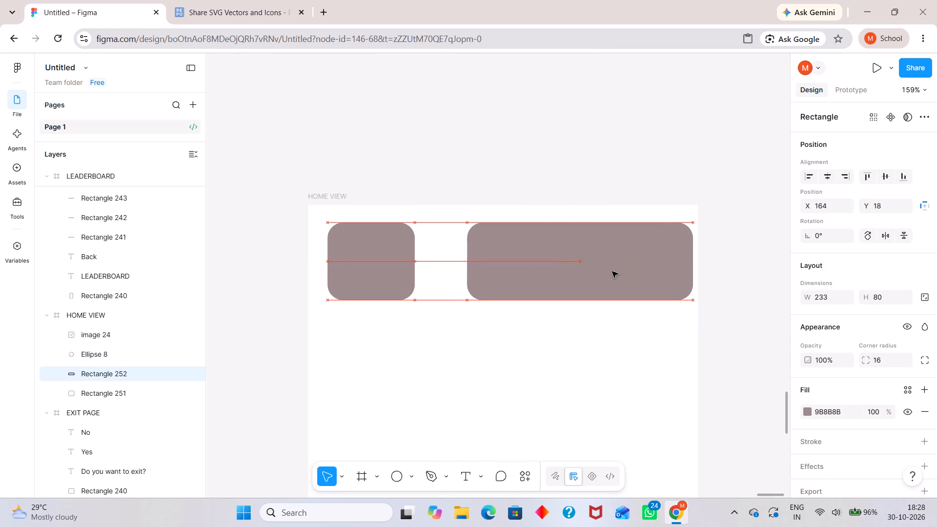
{"action": "left_click_drag", "start_coordinate": [612, 271], "coordinate": [598, 271]}
{"action": "key", "text": "Escape"}
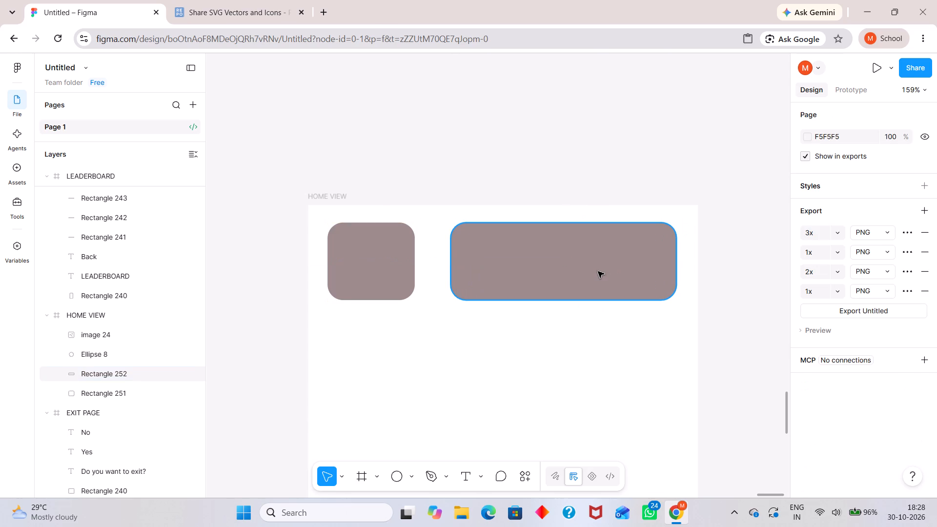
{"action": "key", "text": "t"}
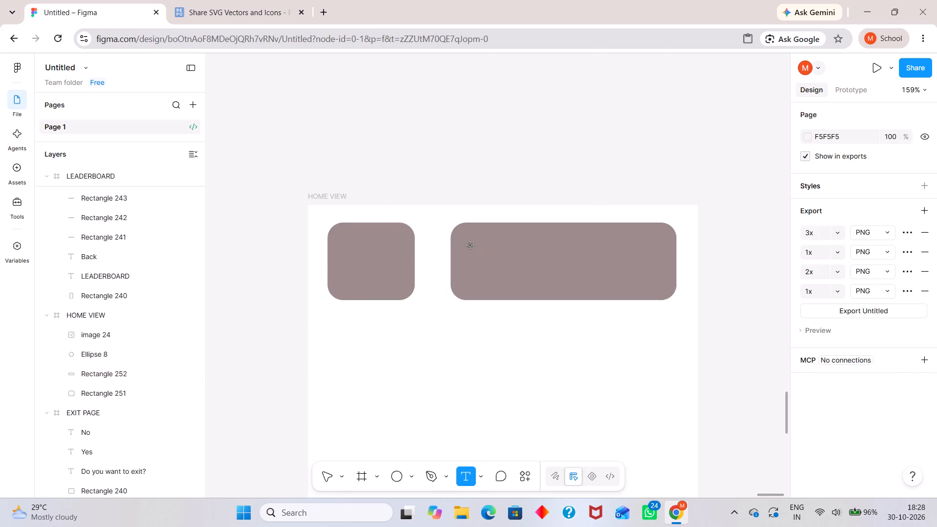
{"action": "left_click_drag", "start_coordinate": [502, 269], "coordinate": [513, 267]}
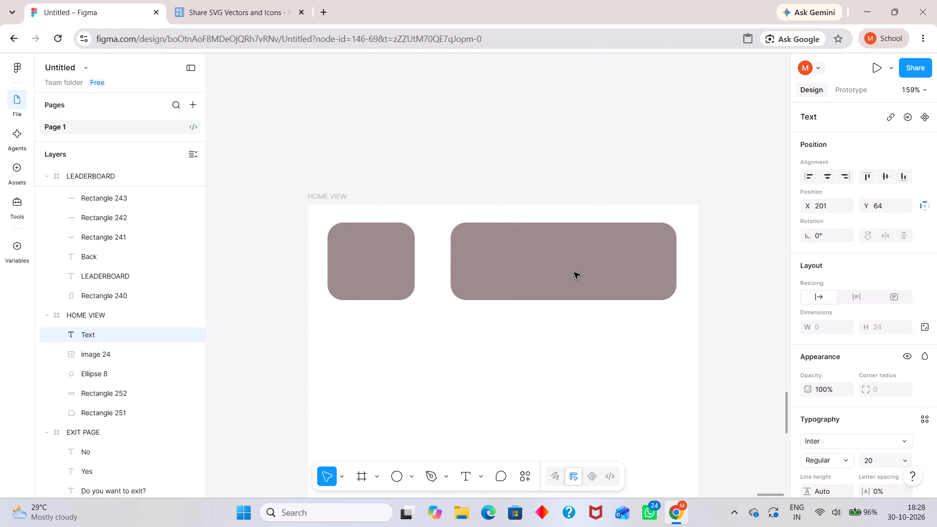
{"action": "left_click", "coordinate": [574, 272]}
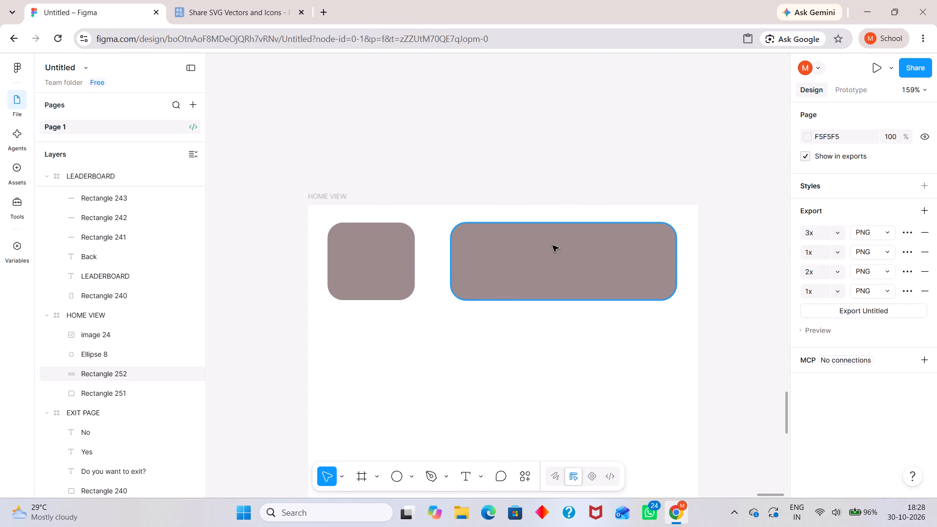
Add a text box of about 134 × 44 on the wide HOME VIEW tile reading "Profile".
{"action": "key", "text": "t"}
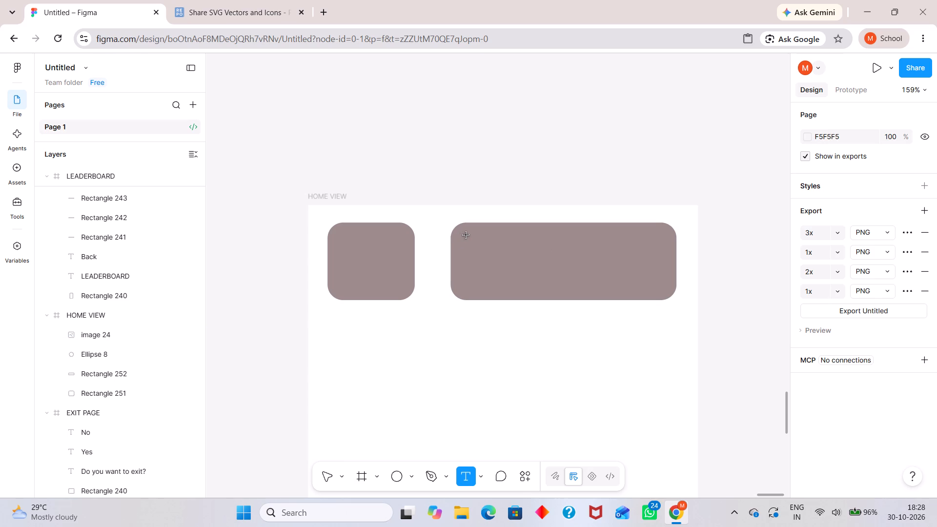
{"action": "left_click_drag", "start_coordinate": [466, 235], "coordinate": [596, 278]}
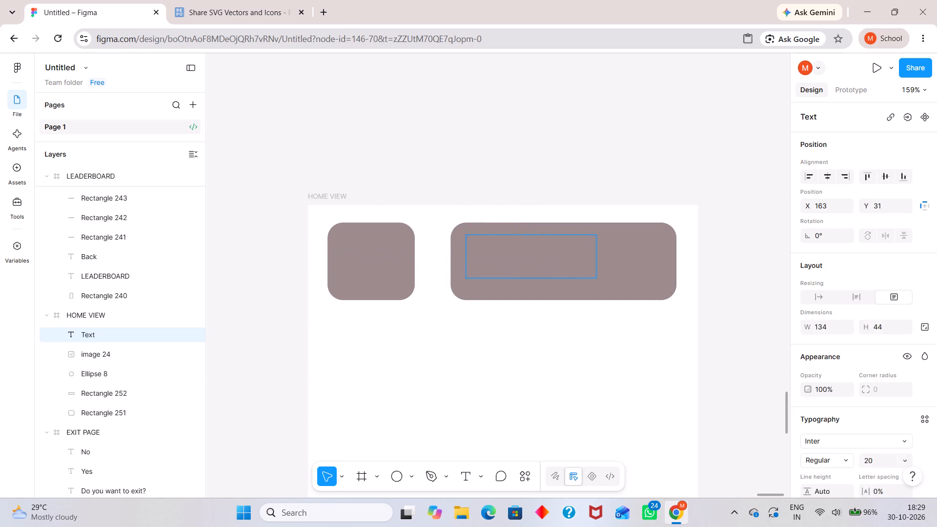
{"action": "type", "text": "pr"}
{"action": "key", "text": "BackSpace"}
{"action": "key", "text": "BackSpace"}
{"action": "type", "text": "Pro"}
{"action": "type", "text": "fl"}
{"action": "key", "text": "BackSpace"}
{"action": "type", "text": "ile"}
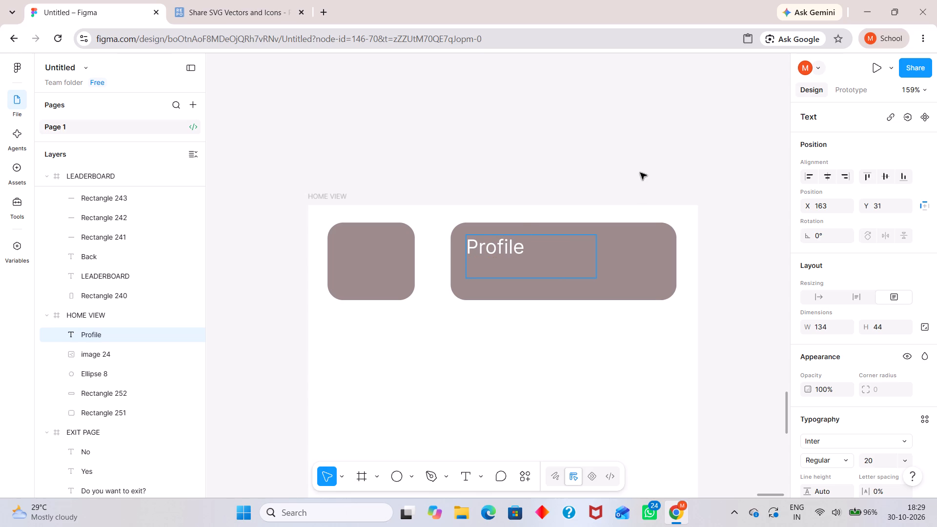
{"action": "left_click", "coordinate": [640, 173]}
Set the font size of the "Profile" text to 32.
{"action": "left_click_drag", "start_coordinate": [573, 167], "coordinate": [527, 246]}
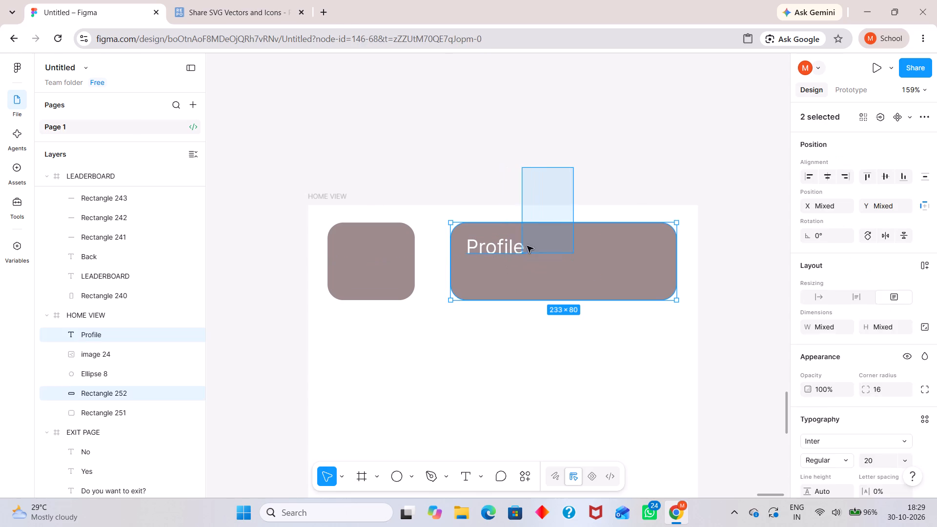
{"action": "left_click_drag", "start_coordinate": [527, 246], "coordinate": [539, 183]}
{"action": "left_click", "coordinate": [539, 183]}
{"action": "left_click", "coordinate": [579, 299]}
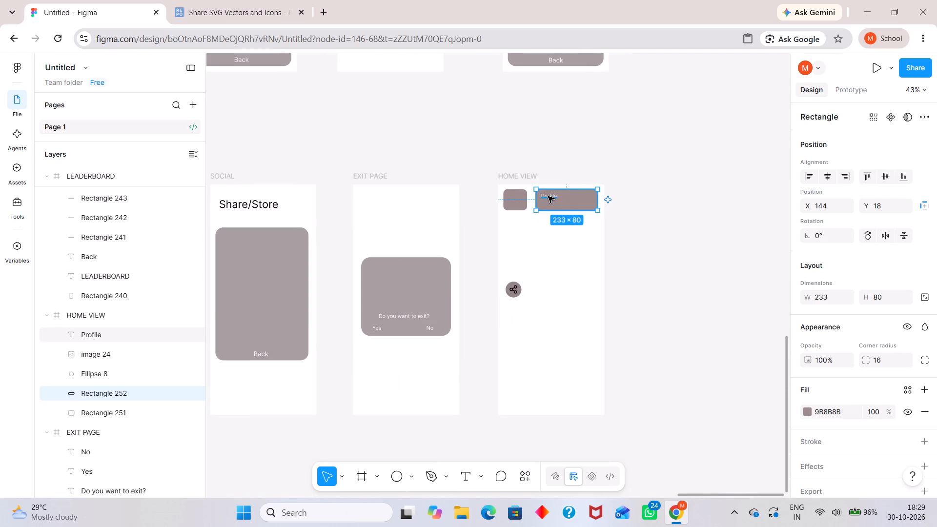
{"action": "double_click", "coordinate": [548, 196]}
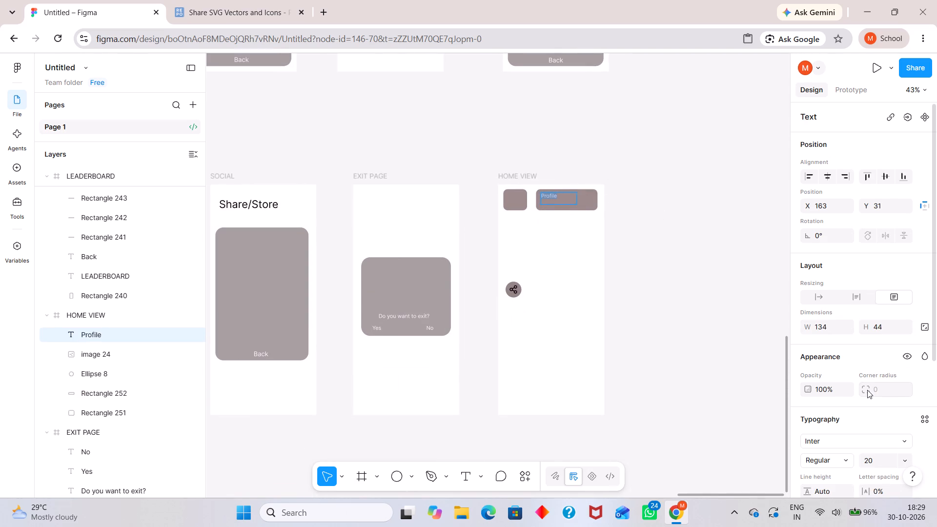
{"action": "scroll", "coordinate": [867, 390], "scroll_direction": "down", "scroll_amount": 2}
{"action": "left_click", "coordinate": [907, 330]}
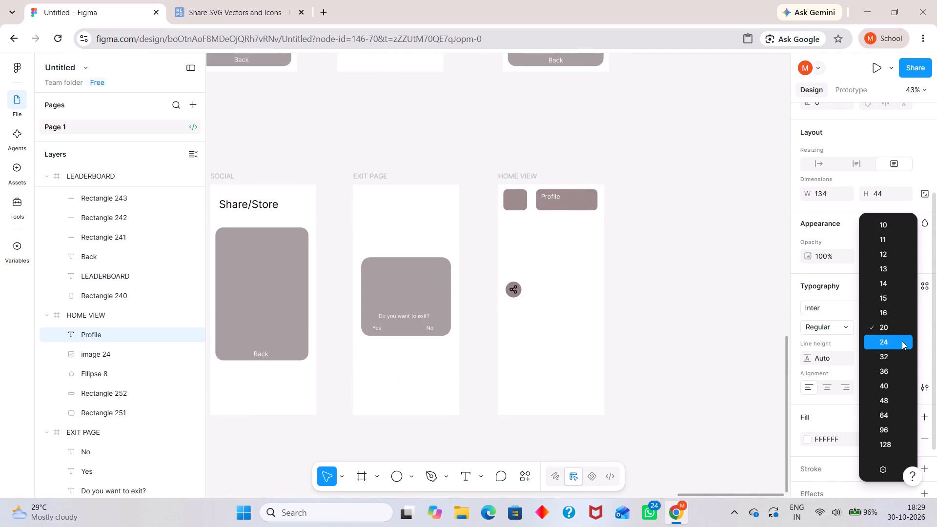
{"action": "left_click", "coordinate": [899, 352]}
{"action": "double_click", "coordinate": [743, 284]}
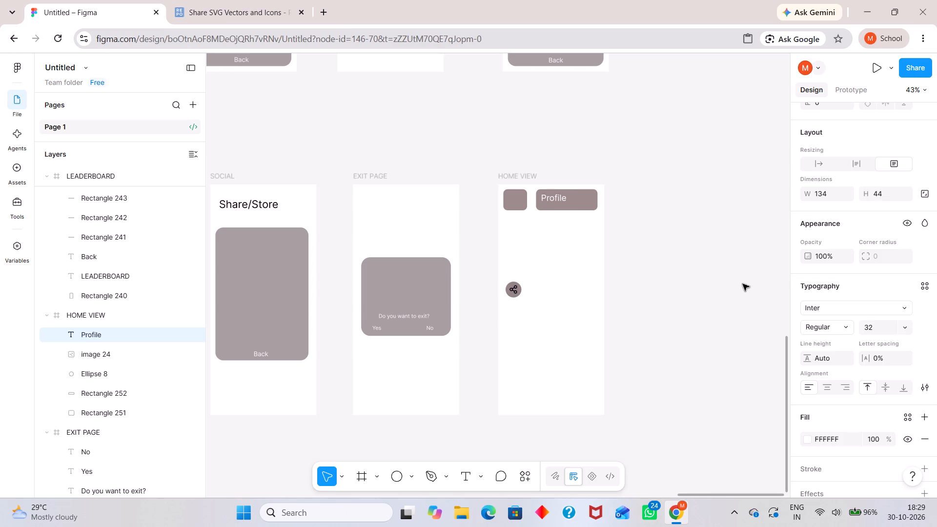
Move the "Profile" text box to the centre of the wide rounded tile.
{"action": "left_click_drag", "start_coordinate": [555, 199], "coordinate": [563, 200]}
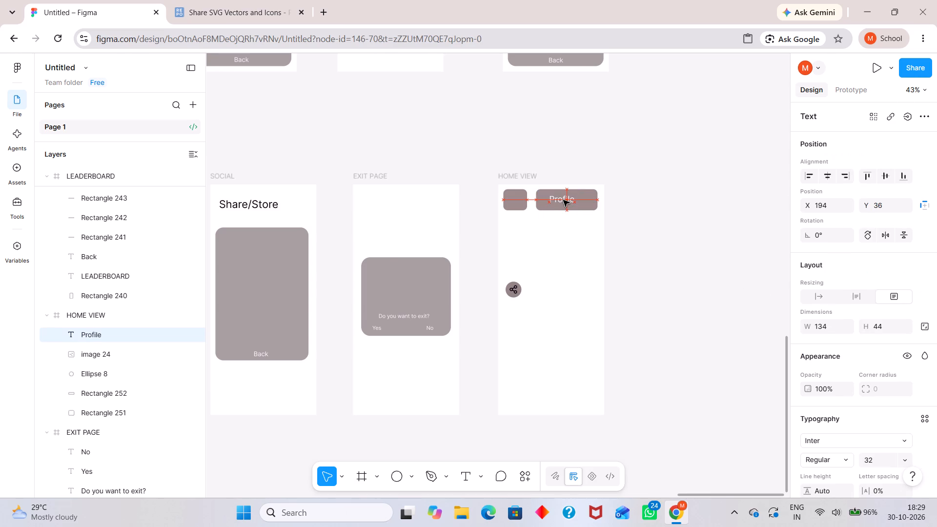
{"action": "left_click_drag", "start_coordinate": [563, 200], "coordinate": [564, 200]}
{"action": "key", "text": "Escape"}
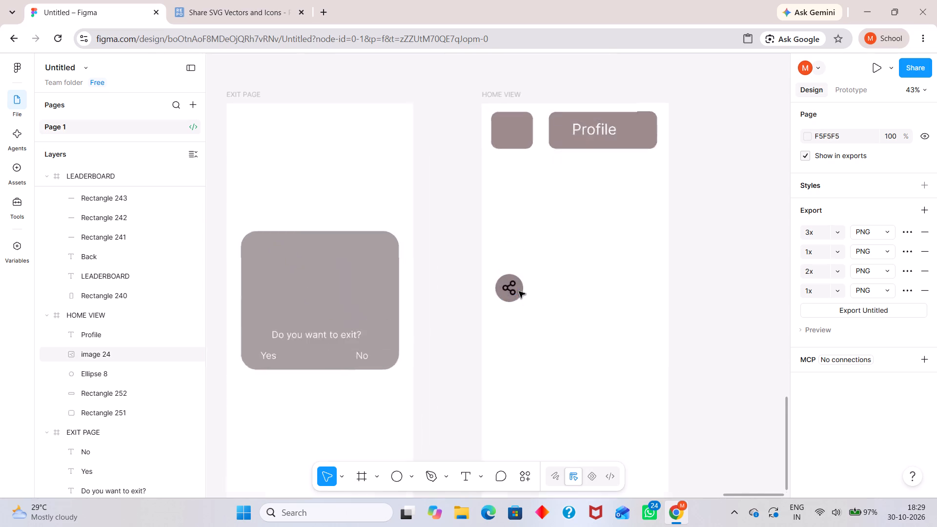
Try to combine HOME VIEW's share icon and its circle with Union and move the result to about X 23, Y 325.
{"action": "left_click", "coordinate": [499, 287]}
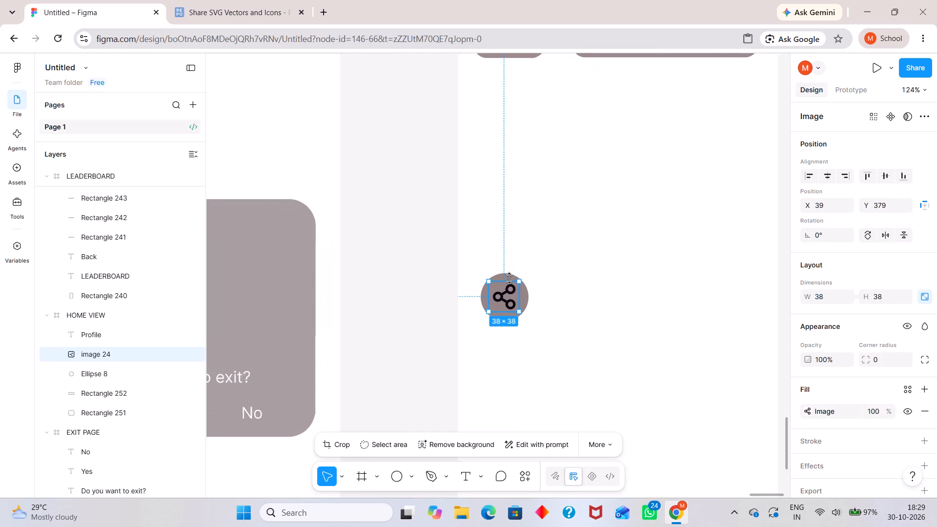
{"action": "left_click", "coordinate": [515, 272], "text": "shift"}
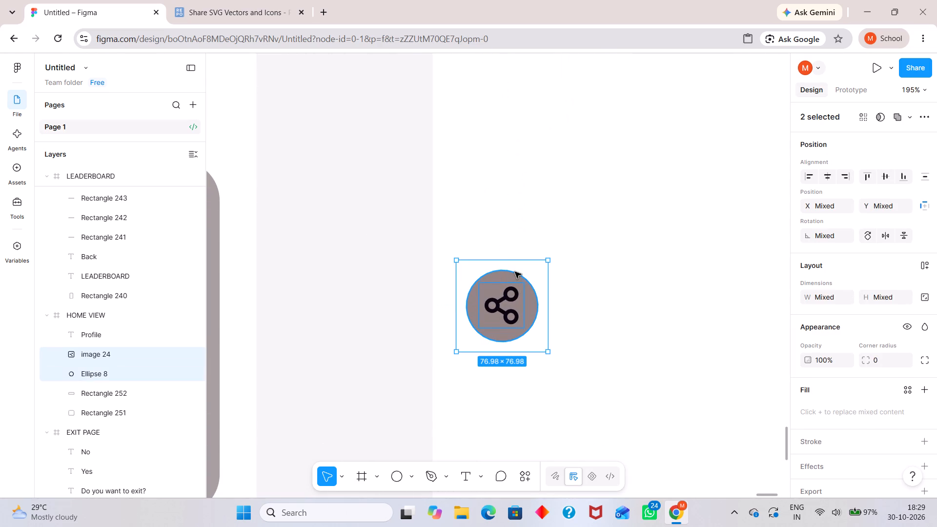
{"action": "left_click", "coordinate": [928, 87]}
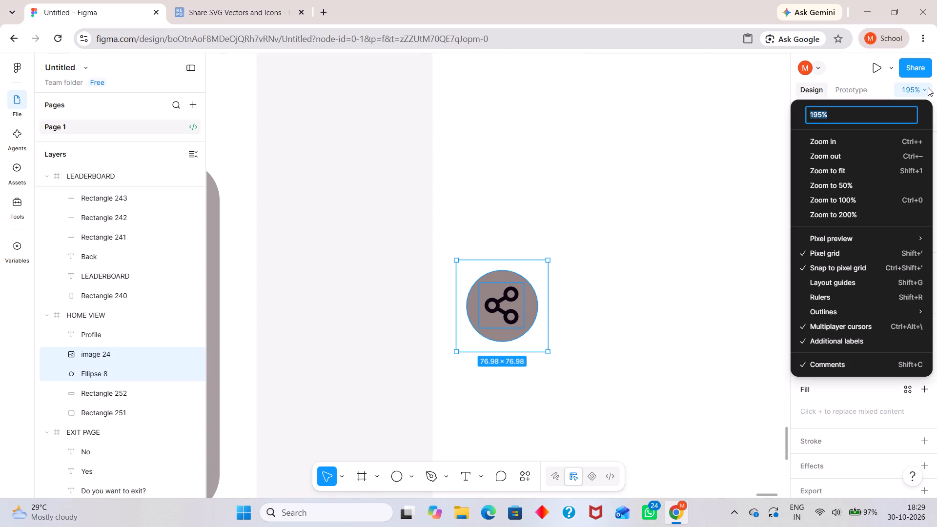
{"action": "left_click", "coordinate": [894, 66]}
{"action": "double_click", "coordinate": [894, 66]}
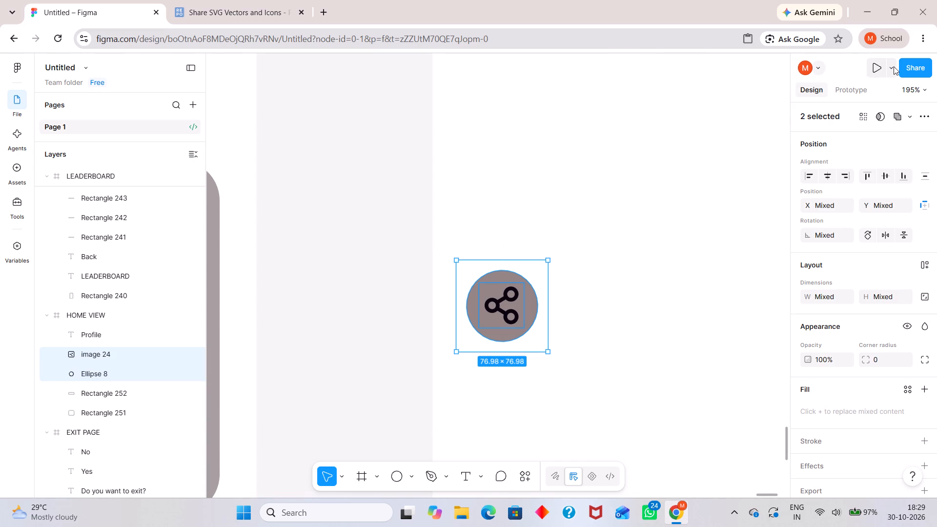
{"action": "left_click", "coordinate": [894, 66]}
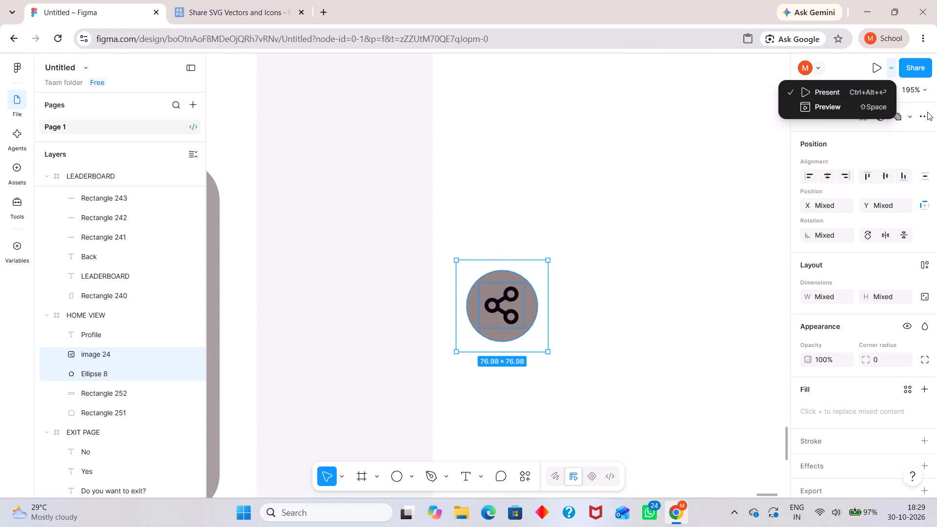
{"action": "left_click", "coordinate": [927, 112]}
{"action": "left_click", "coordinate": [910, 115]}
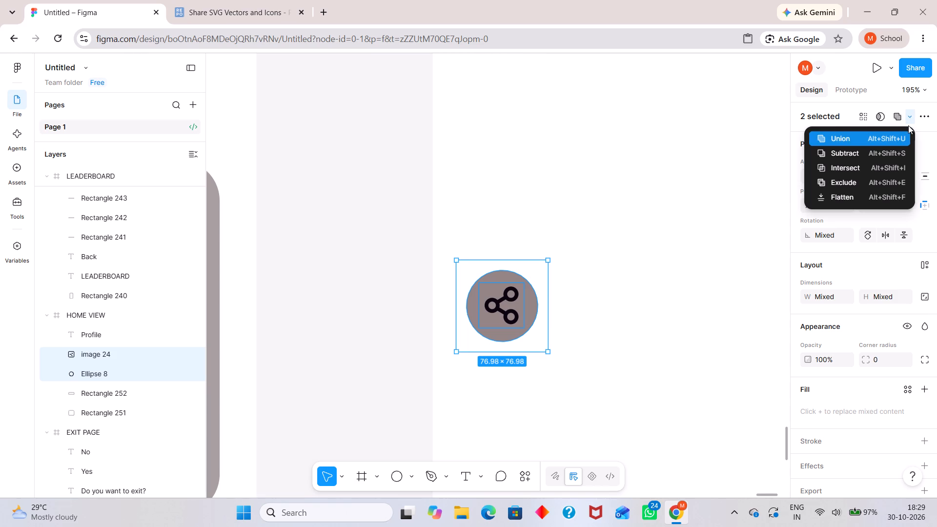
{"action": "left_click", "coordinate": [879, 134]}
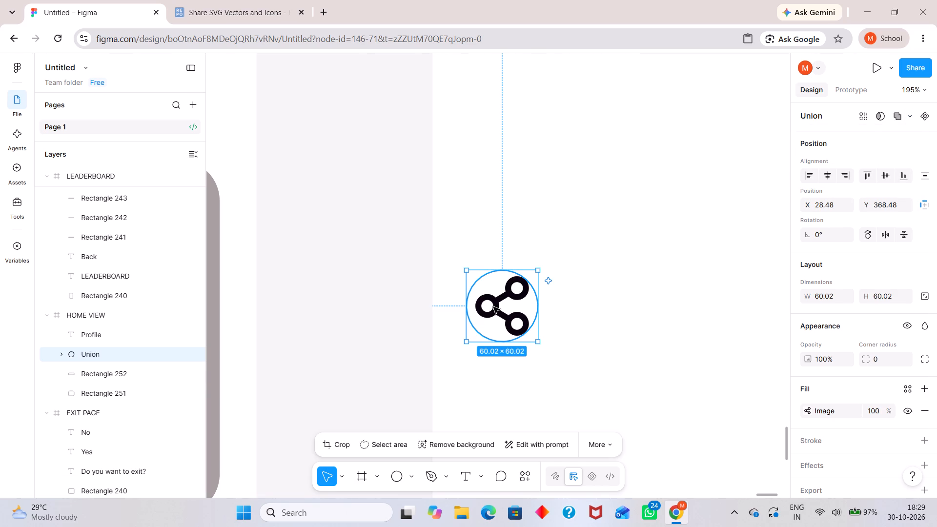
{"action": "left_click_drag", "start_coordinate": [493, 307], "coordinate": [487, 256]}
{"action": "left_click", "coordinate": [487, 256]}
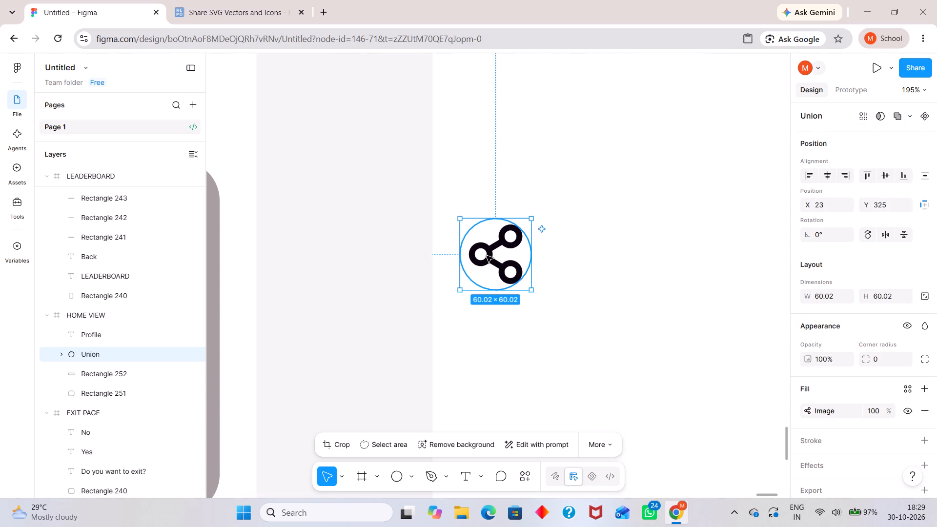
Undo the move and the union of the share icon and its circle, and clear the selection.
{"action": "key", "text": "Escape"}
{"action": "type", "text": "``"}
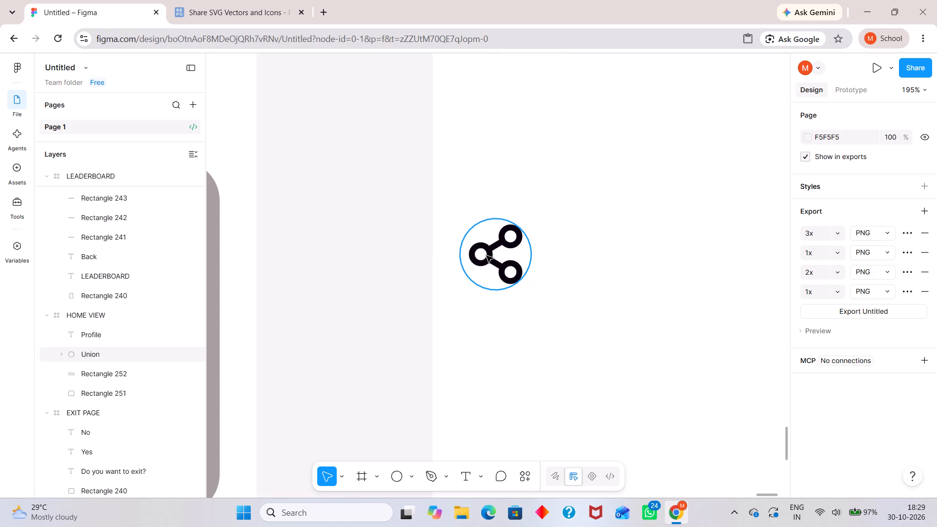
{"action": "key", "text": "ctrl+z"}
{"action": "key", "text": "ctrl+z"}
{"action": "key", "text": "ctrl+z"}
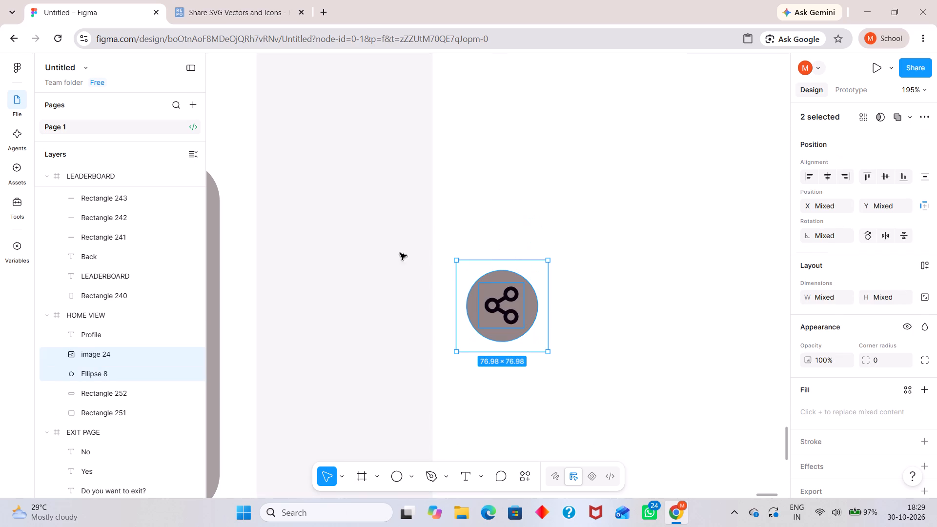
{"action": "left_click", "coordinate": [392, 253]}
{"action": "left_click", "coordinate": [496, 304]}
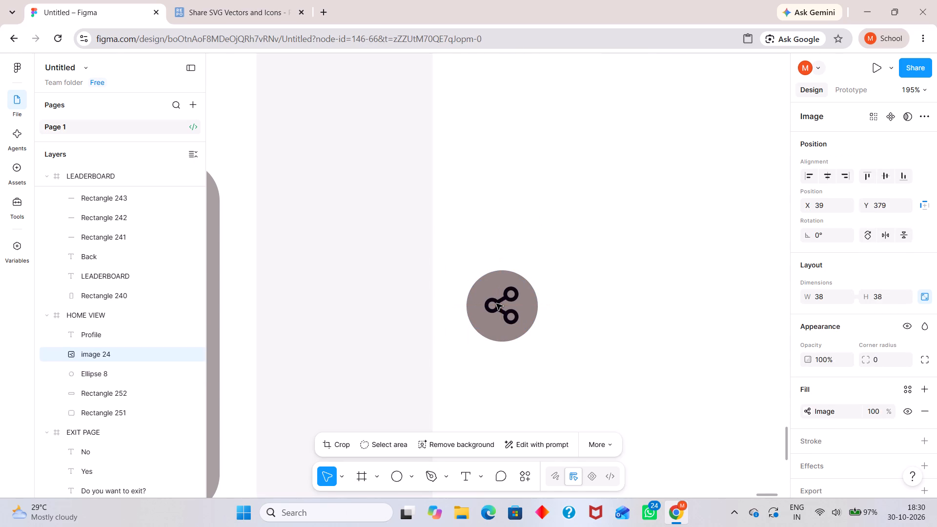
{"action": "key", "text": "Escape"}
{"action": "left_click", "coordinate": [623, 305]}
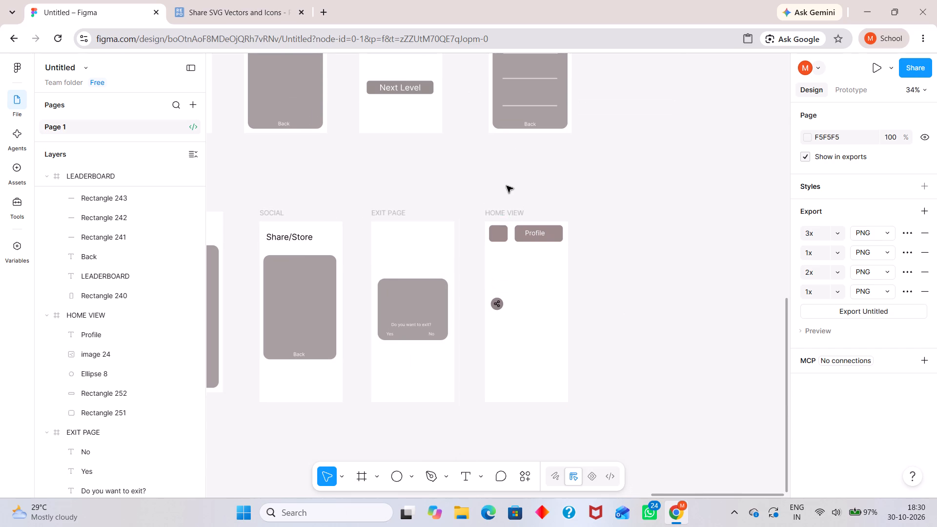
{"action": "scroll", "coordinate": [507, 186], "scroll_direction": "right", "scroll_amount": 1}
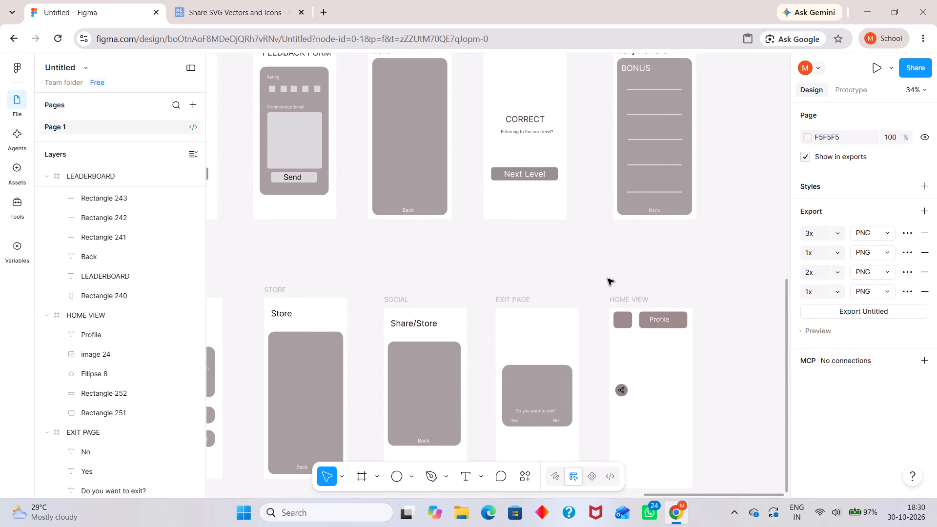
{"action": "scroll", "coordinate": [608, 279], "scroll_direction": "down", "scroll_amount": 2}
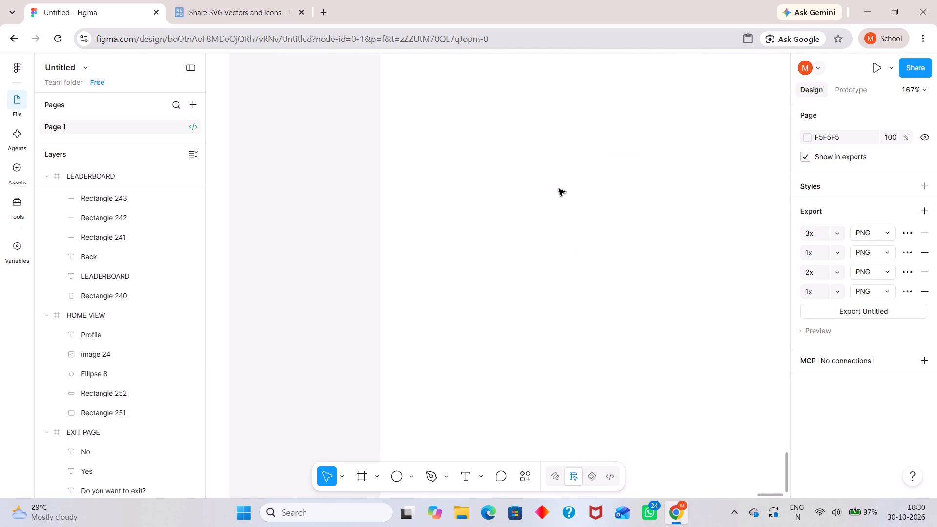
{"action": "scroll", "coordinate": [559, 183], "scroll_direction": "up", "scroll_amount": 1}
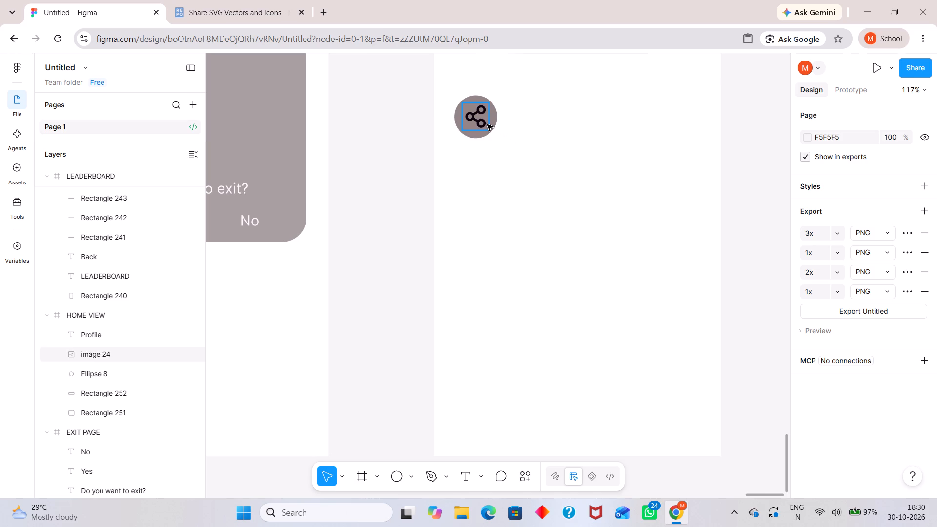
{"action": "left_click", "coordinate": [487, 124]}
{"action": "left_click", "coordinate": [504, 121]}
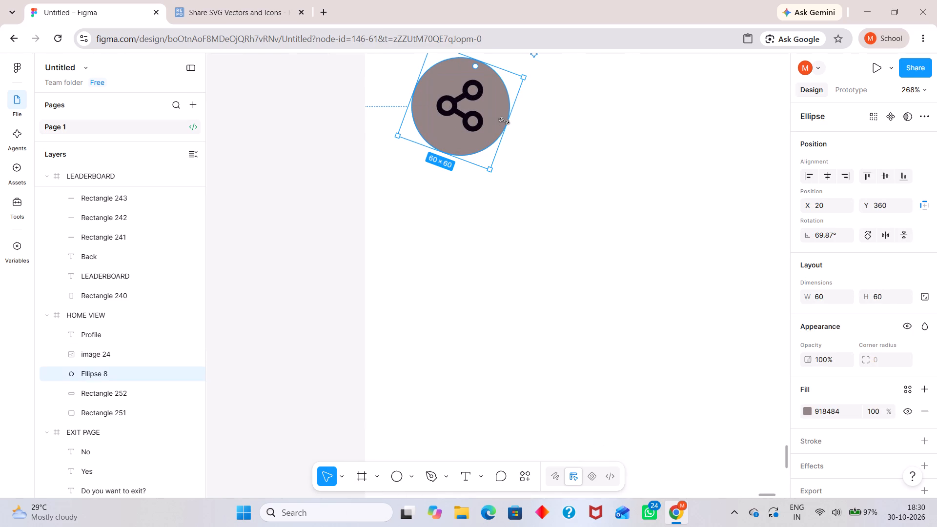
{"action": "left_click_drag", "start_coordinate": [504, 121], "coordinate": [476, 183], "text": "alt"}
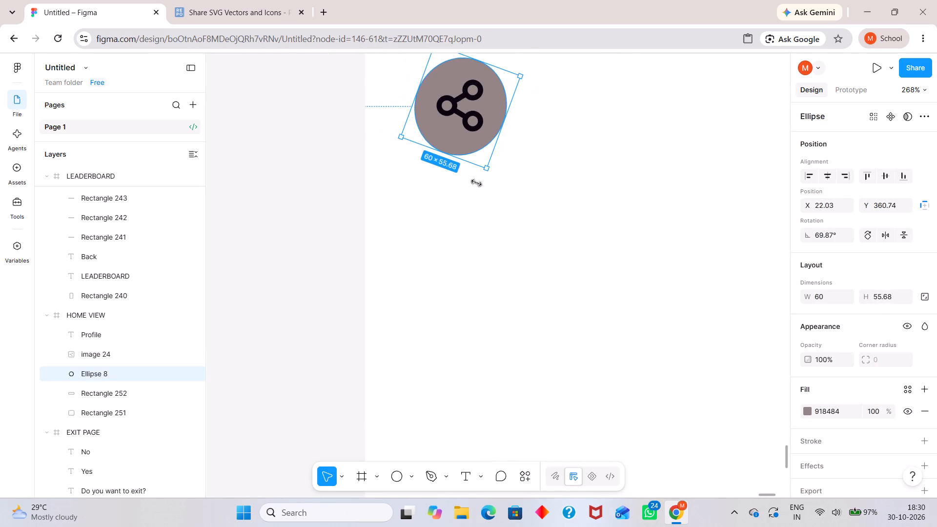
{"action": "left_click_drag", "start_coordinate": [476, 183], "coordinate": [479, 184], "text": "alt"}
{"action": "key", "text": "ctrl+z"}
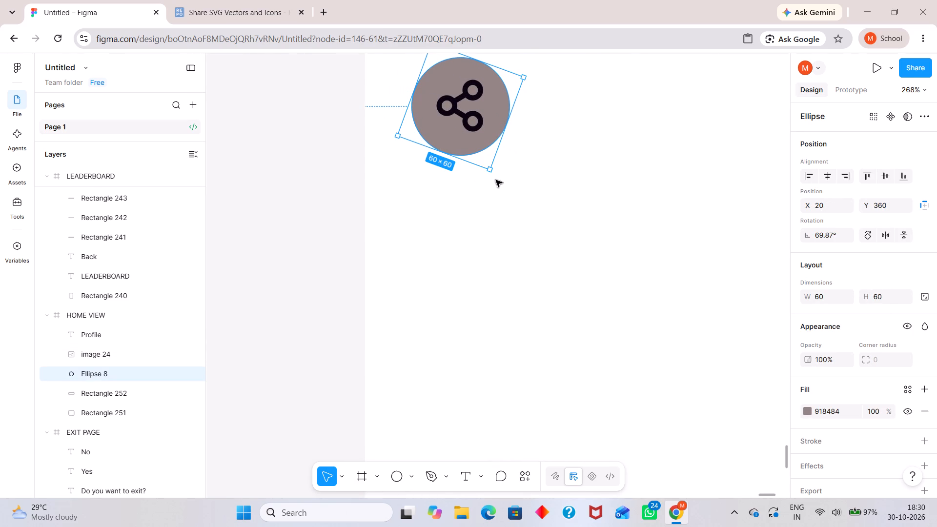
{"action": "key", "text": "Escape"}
Duplicate the circle behind HOME VIEW's share icon directly below the original, at about X 20, Y 454.
{"action": "left_click", "coordinate": [490, 143]}
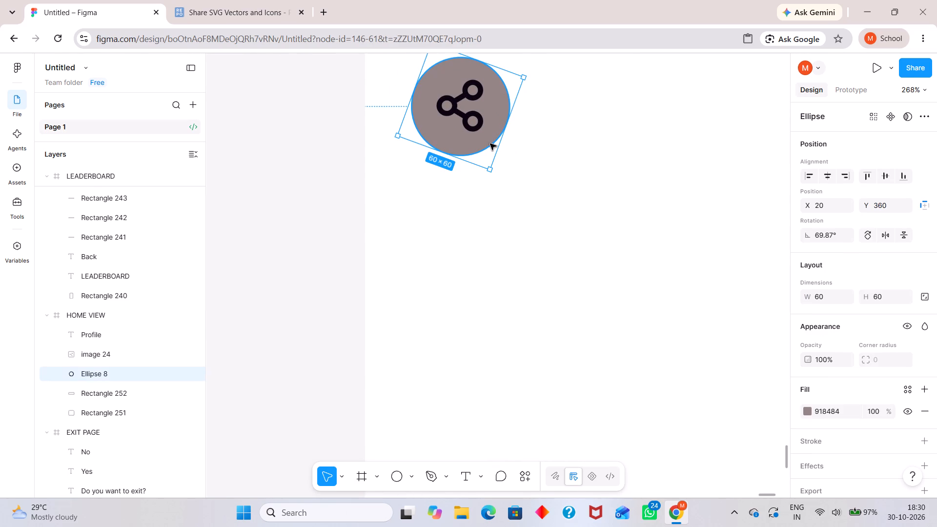
{"action": "left_click_drag", "start_coordinate": [490, 143], "coordinate": [484, 201], "text": "alt"}
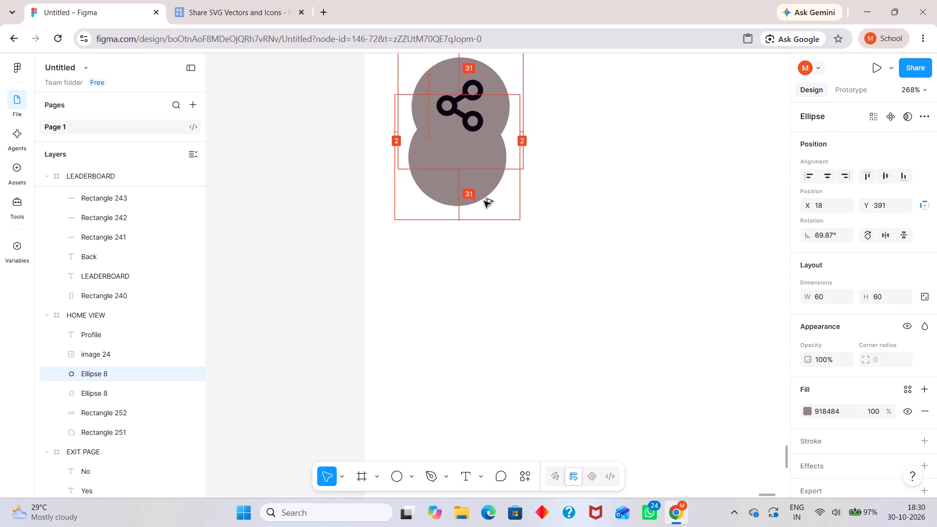
{"action": "left_click_drag", "start_coordinate": [484, 201], "coordinate": [489, 294], "text": "alt"}
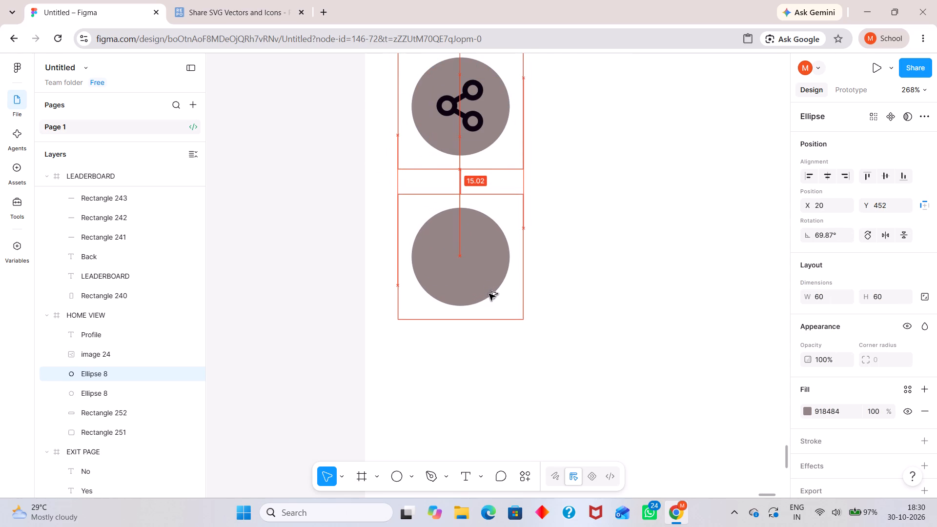
{"action": "left_click_drag", "start_coordinate": [489, 294], "coordinate": [489, 297], "text": "alt"}
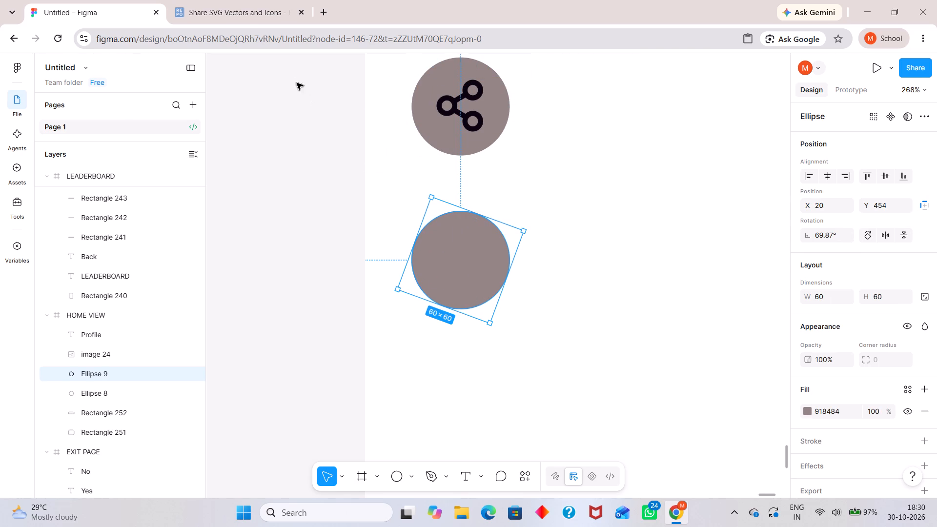
Switch to the SVG Repo site and search its vector library for "leader board".
{"action": "left_click", "coordinate": [242, 19]}
{"action": "scroll", "coordinate": [338, 76], "scroll_direction": "up", "scroll_amount": 4}
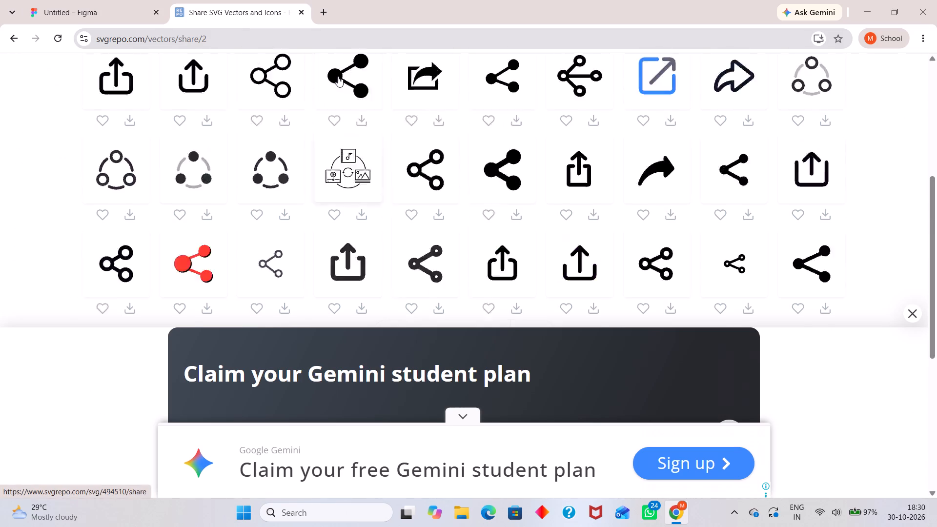
{"action": "scroll", "coordinate": [338, 76], "scroll_direction": "up", "scroll_amount": 4}
{"action": "double_click", "coordinate": [313, 74]}
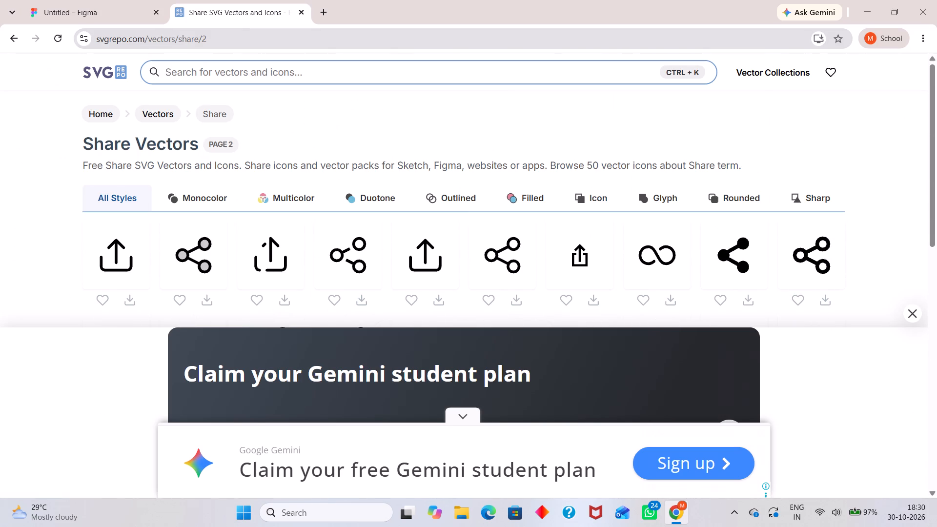
{"action": "type", "text": "leader boae"}
{"action": "key", "text": "BackSpace"}
{"action": "type", "text": "rs"}
{"action": "key", "text": "BackSpace"}
{"action": "key", "text": "d"}
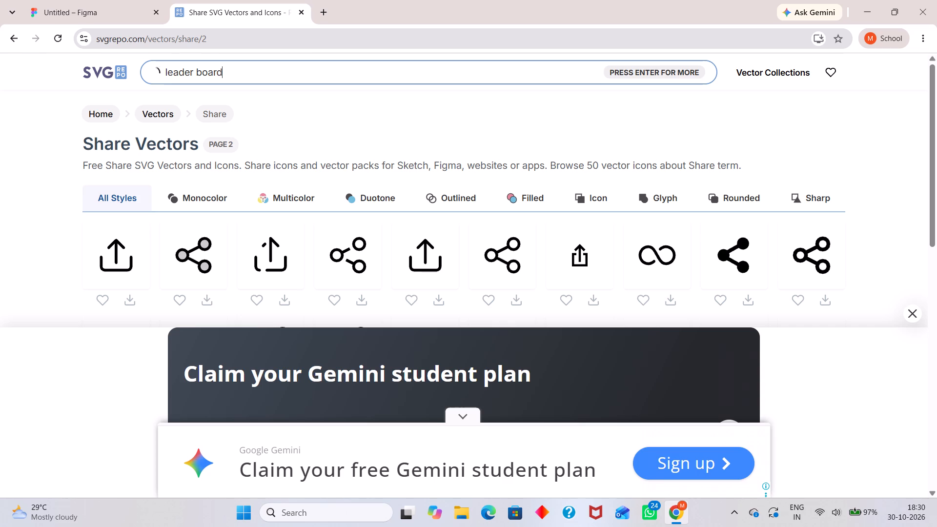
{"action": "key", "text": "Return"}
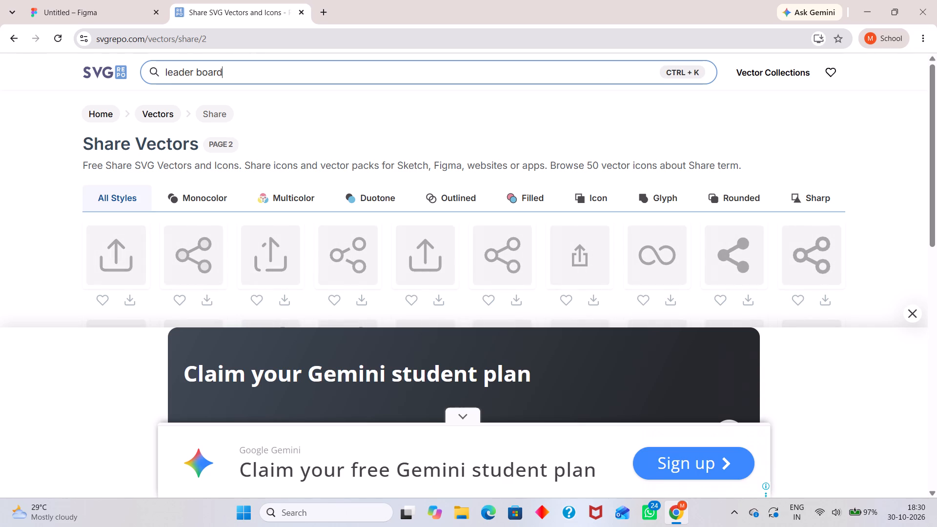
{"action": "key", "text": "Return"}
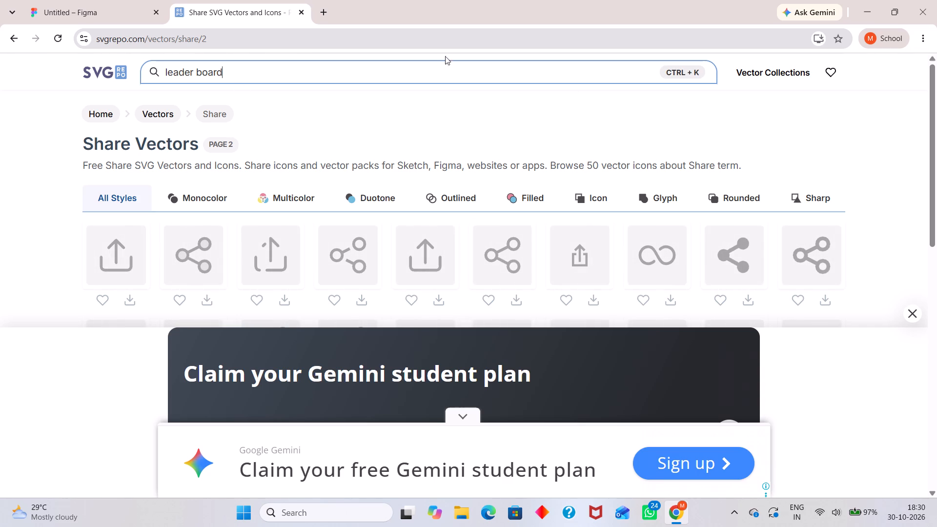
{"action": "left_click", "coordinate": [426, 59]}
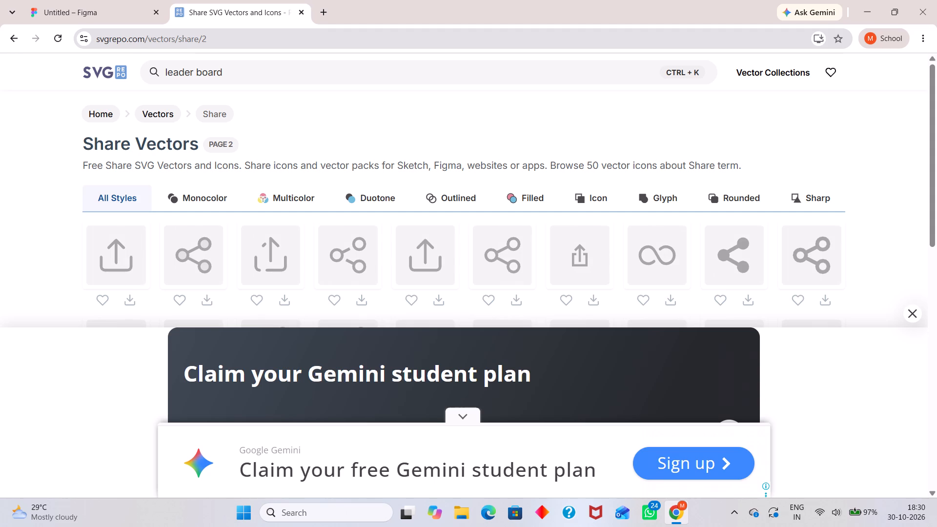
{"action": "key", "text": "Return"}
{"action": "key", "text": "Return"}
{"action": "key", "text": "Return"}
{"action": "key", "text": "Return"}
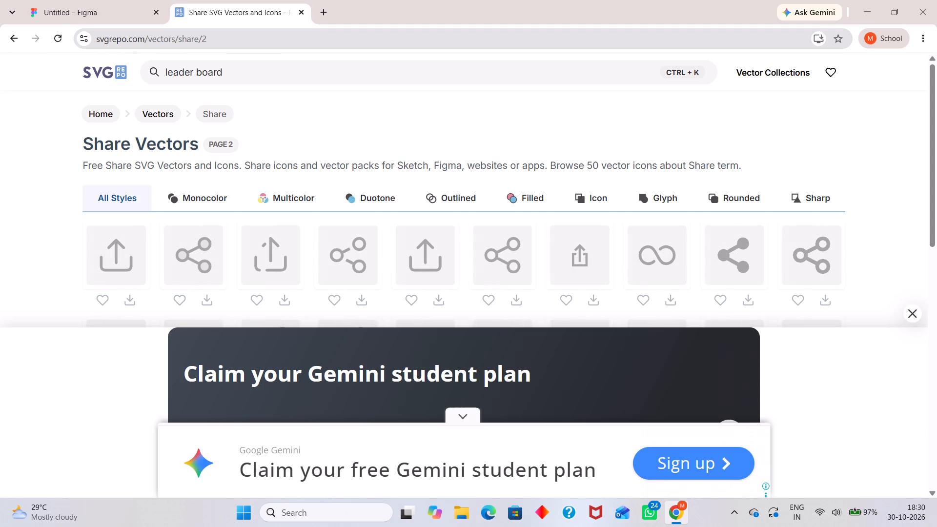
{"action": "left_click", "coordinate": [407, 69]}
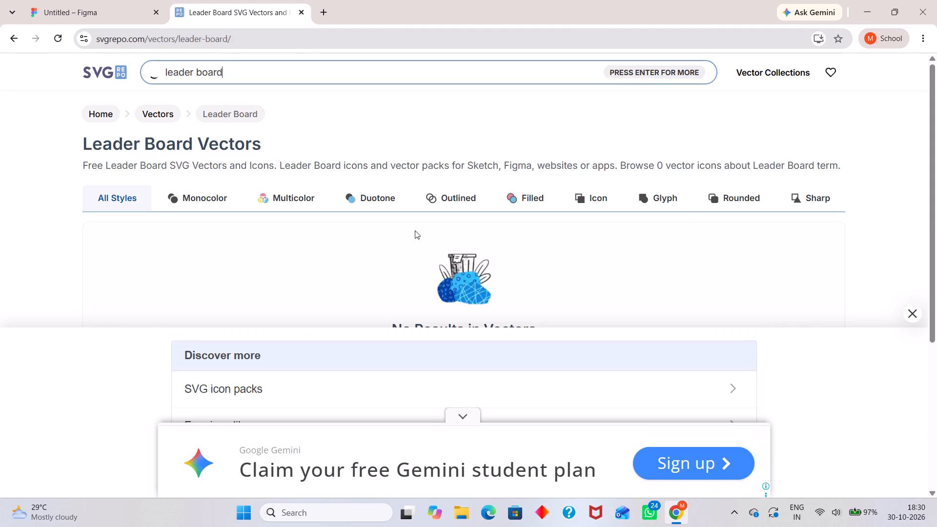
{"action": "scroll", "coordinate": [417, 228], "scroll_direction": "down", "scroll_amount": 2}
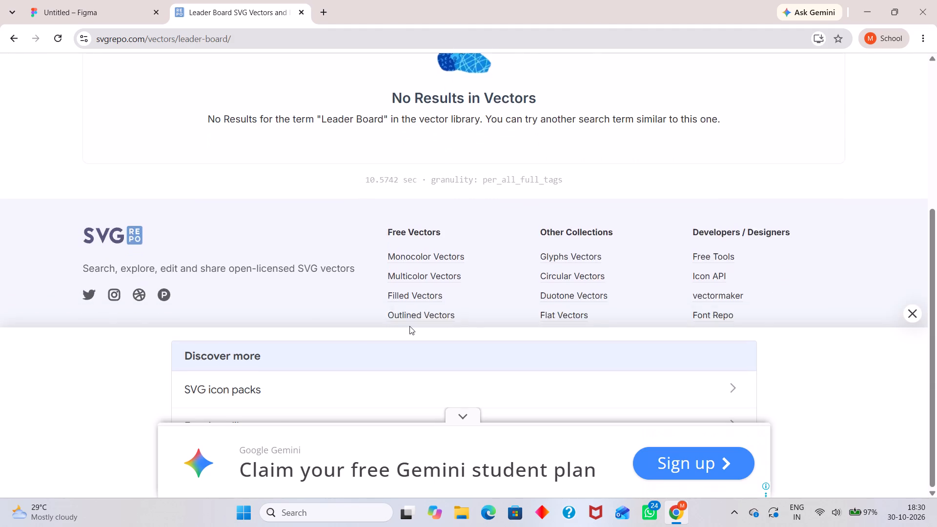
Replace the search term with "pad" and choose the suggested Notepad vectors.
{"action": "left_click", "coordinate": [296, 72]}
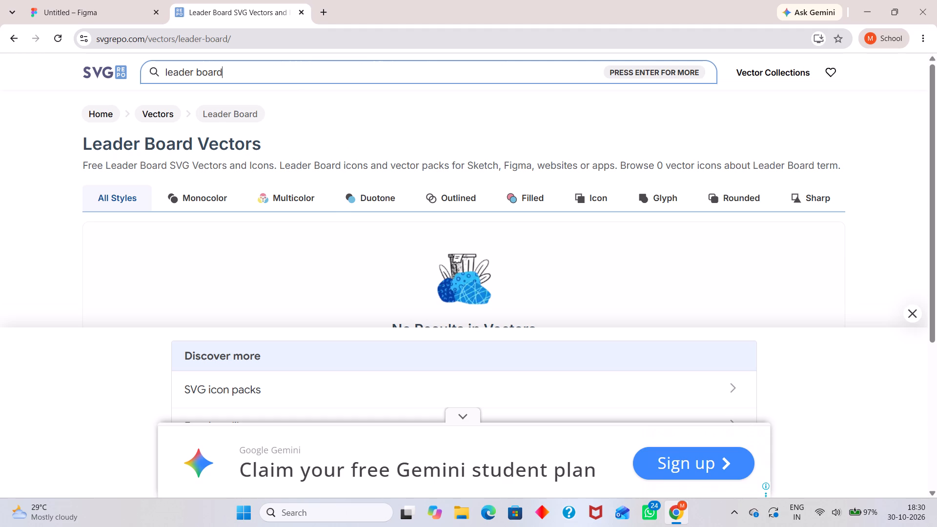
{"action": "key", "text": "ctrl+a"}
{"action": "type", "text": "pad"}
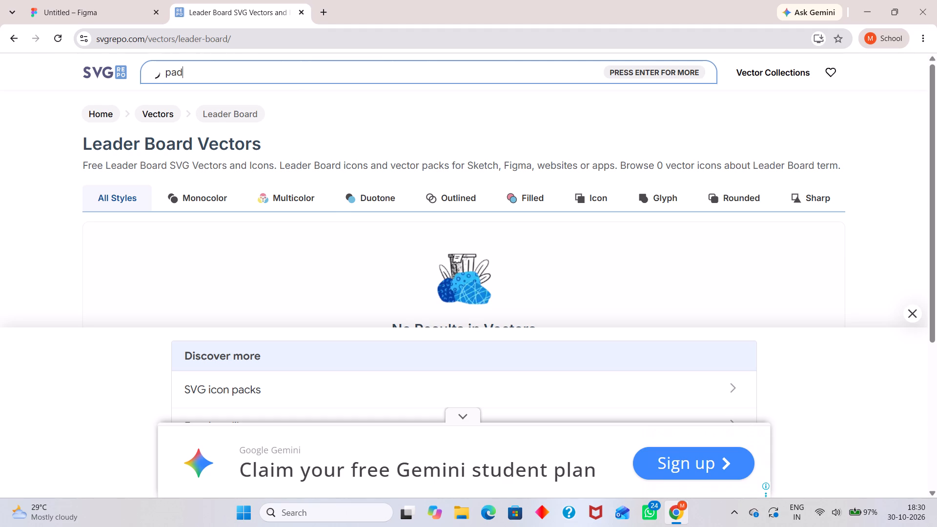
{"action": "key", "text": "Left"}
{"action": "key", "text": "Left"}
{"action": "key", "text": "Left"}
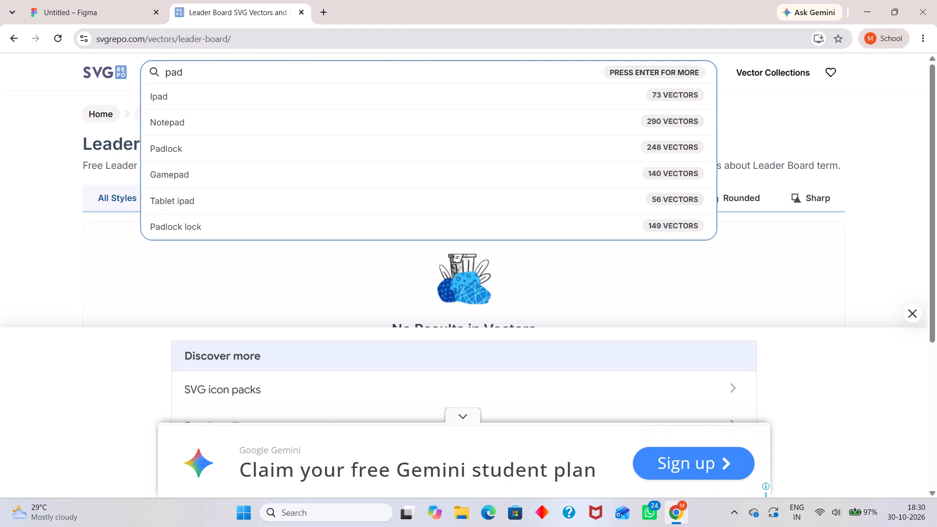
{"action": "left_click", "coordinate": [260, 116]}
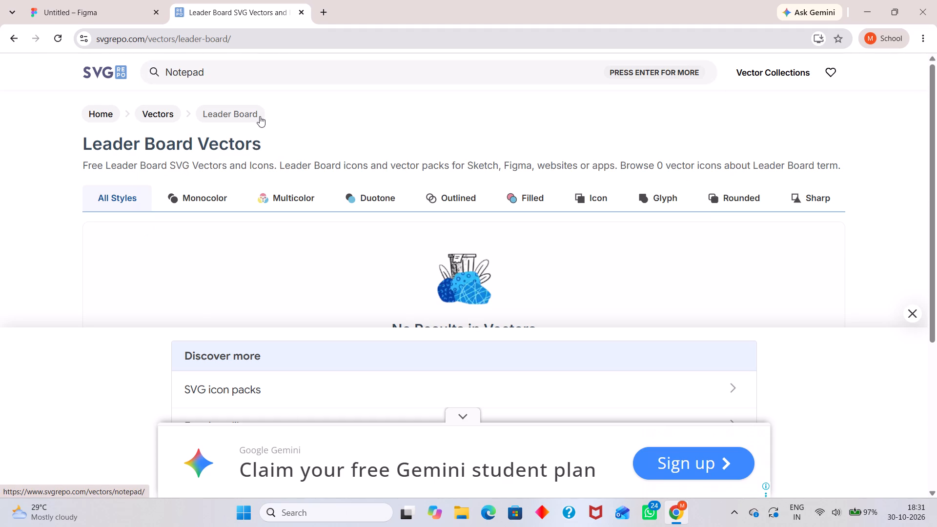
Browse the Notepad vectors and copy the image of the black outlined Notepad 1 icon with three text lines.
{"action": "scroll", "coordinate": [260, 116], "scroll_direction": "down", "scroll_amount": 2}
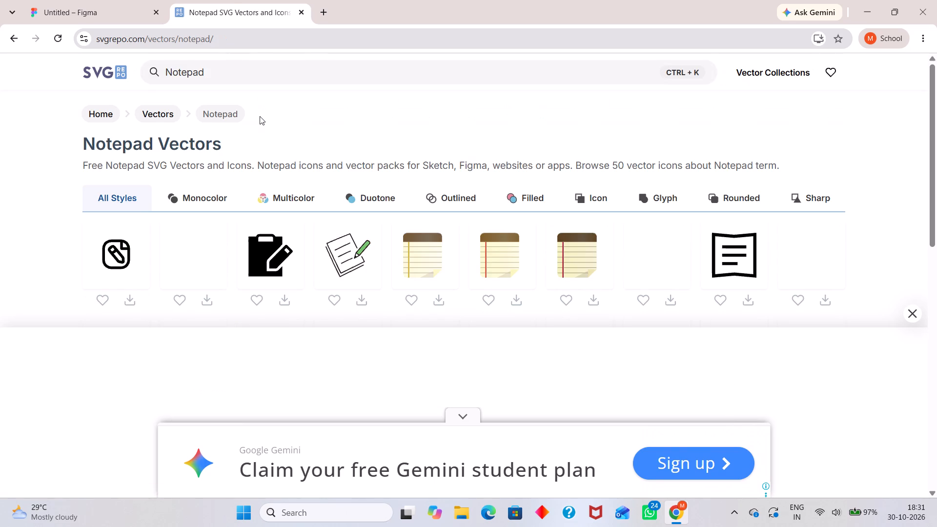
{"action": "scroll", "coordinate": [280, 185], "scroll_direction": "down", "scroll_amount": 2}
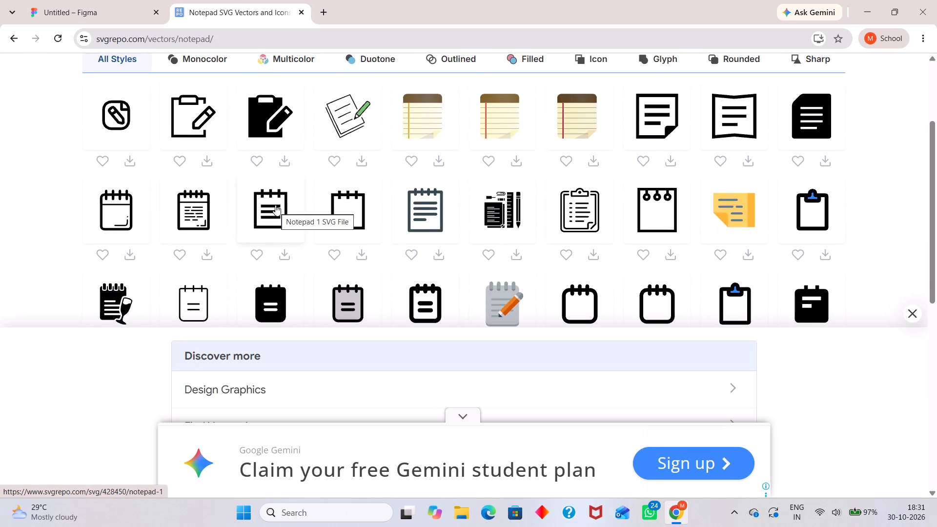
{"action": "scroll", "coordinate": [306, 237], "scroll_direction": "down", "scroll_amount": 1}
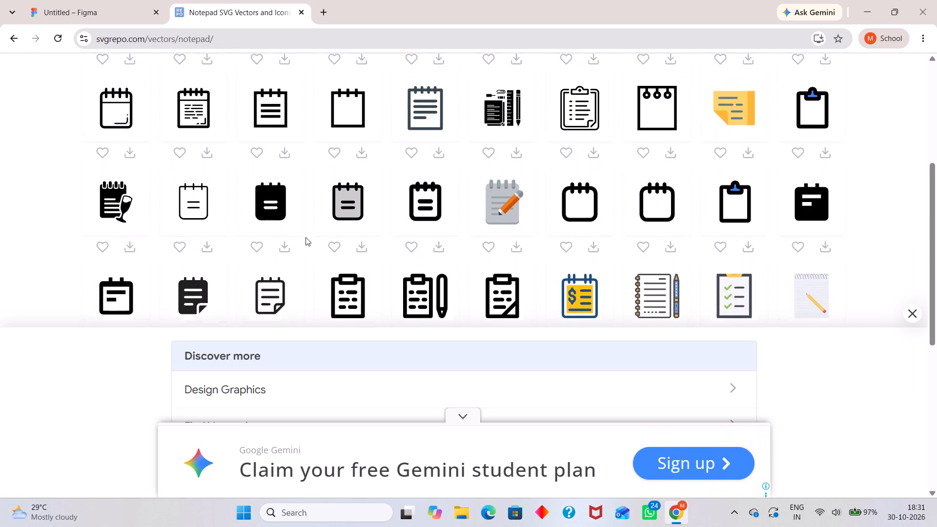
{"action": "scroll", "coordinate": [306, 237], "scroll_direction": "down", "scroll_amount": 1}
{"action": "right_click", "coordinate": [272, 170]}
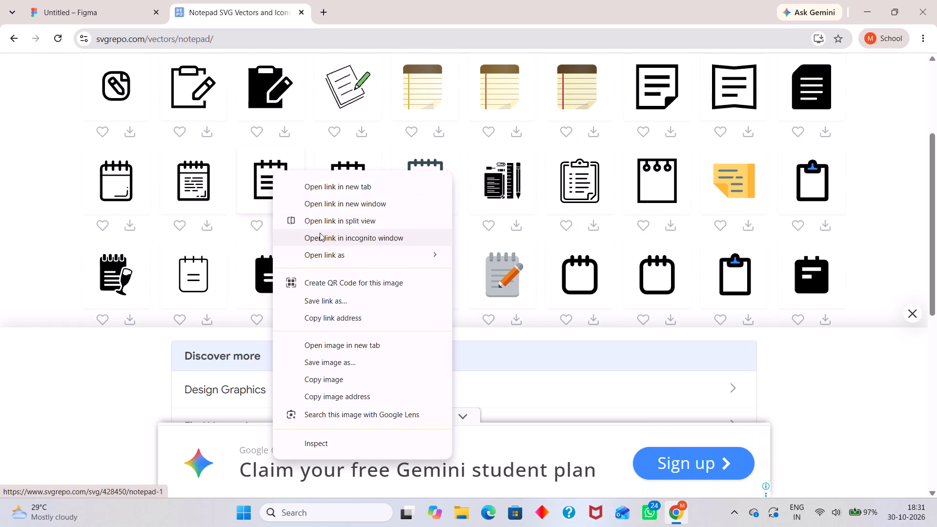
{"action": "left_click", "coordinate": [341, 379]}
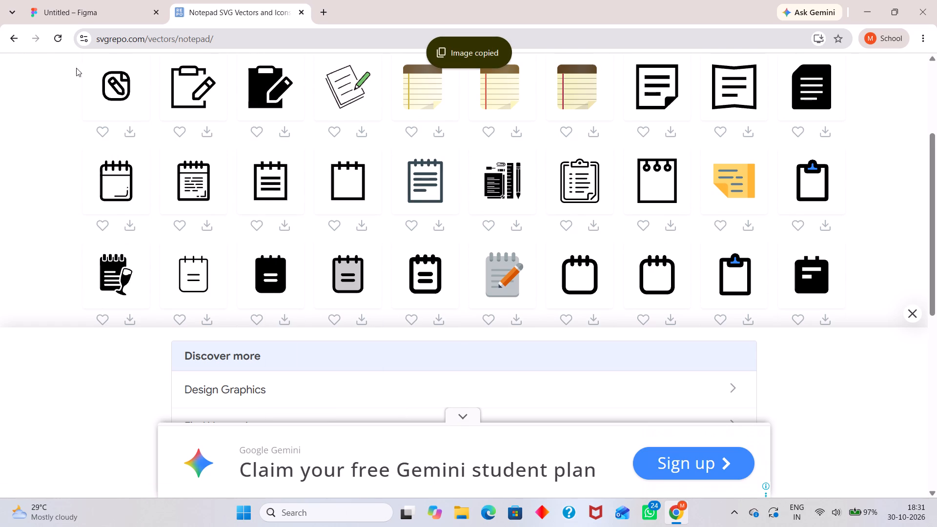
Switch to Figma, duplicate the share icon onto the empty circle at about X 41, Y 473, and replace its image with the copied notepad.
{"action": "left_click", "coordinate": [85, 17]}
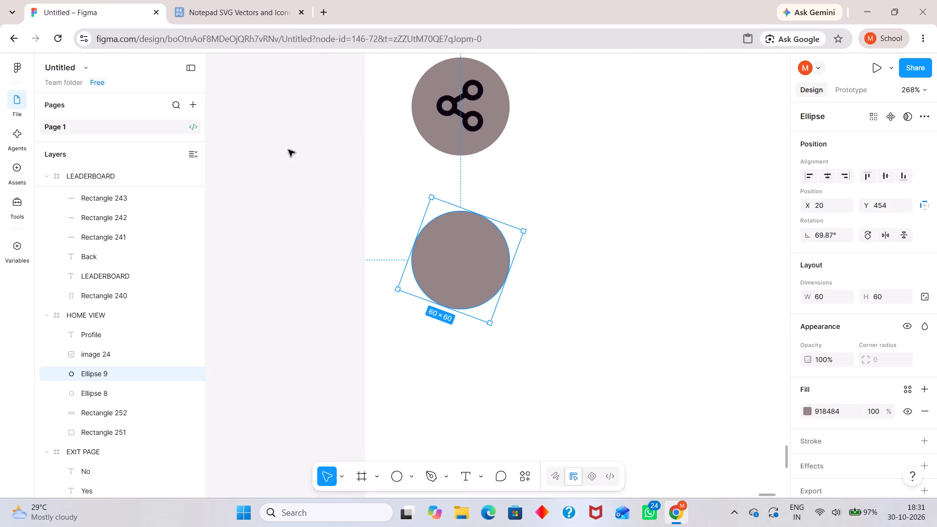
{"action": "left_click", "coordinate": [288, 150]}
{"action": "left_click", "coordinate": [475, 112]}
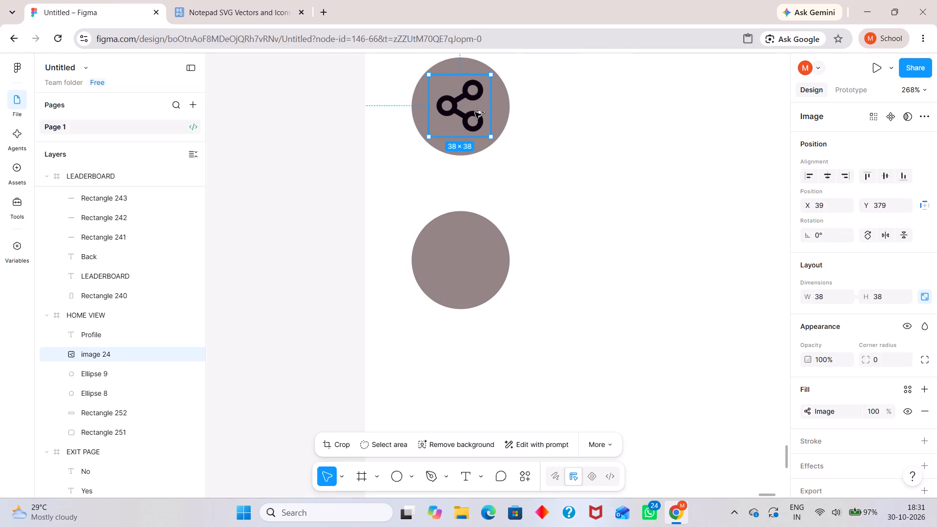
{"action": "left_click_drag", "start_coordinate": [475, 112], "coordinate": [478, 266], "text": "alt"}
{"action": "double_click", "coordinate": [478, 266]}
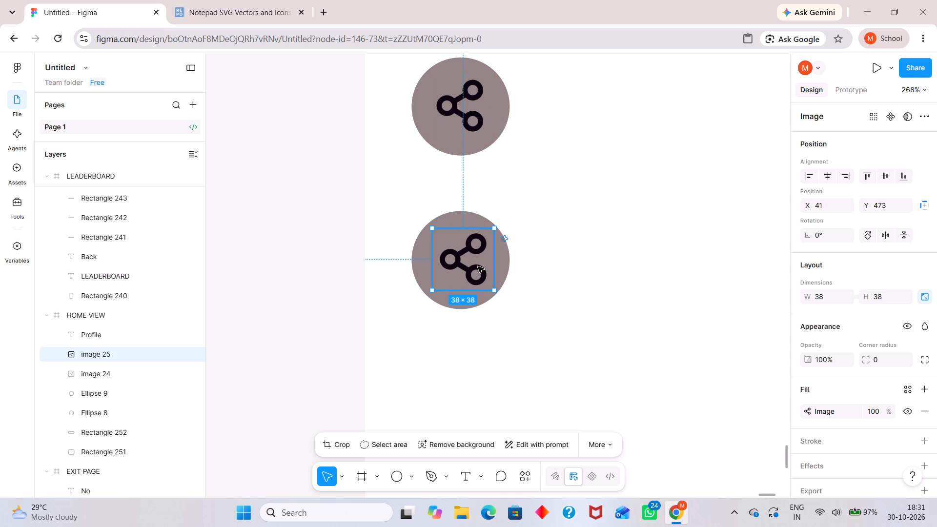
{"action": "key", "text": "ctrl+v"}
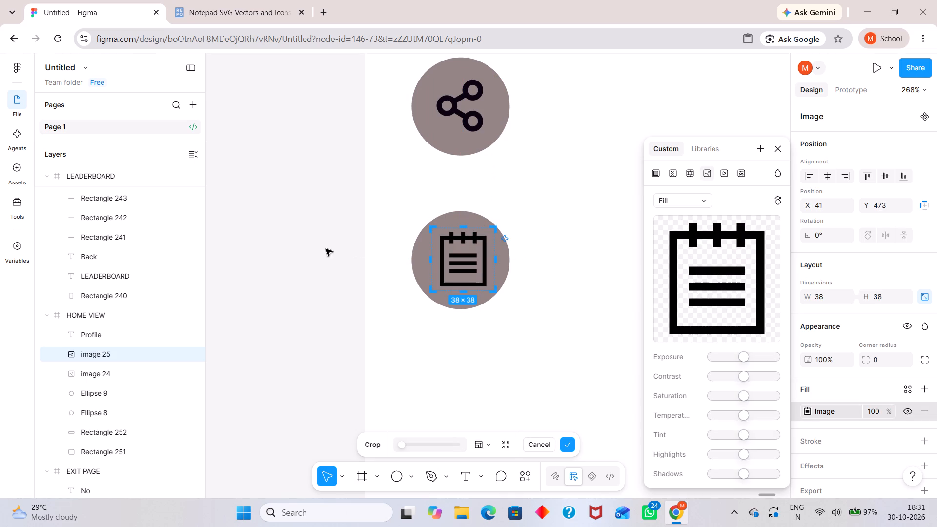
{"action": "left_click", "coordinate": [316, 243]}
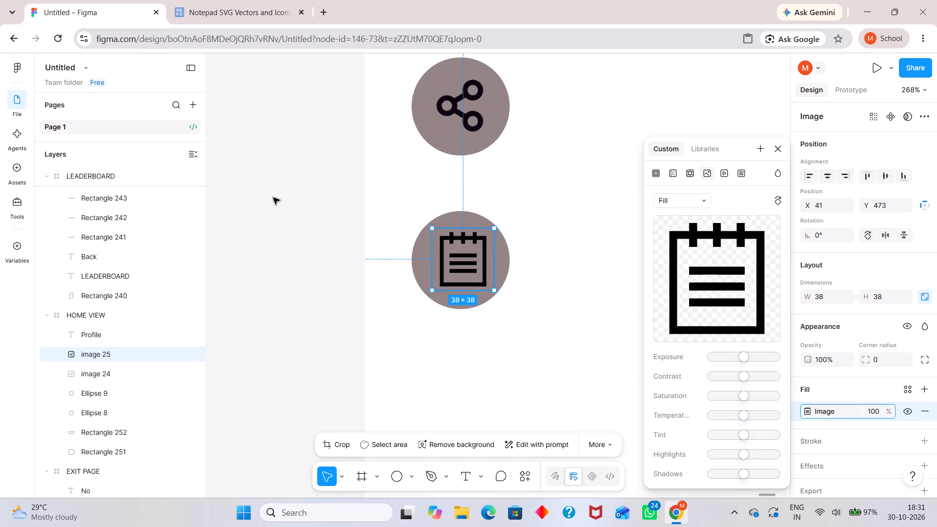
{"action": "left_click", "coordinate": [269, 200]}
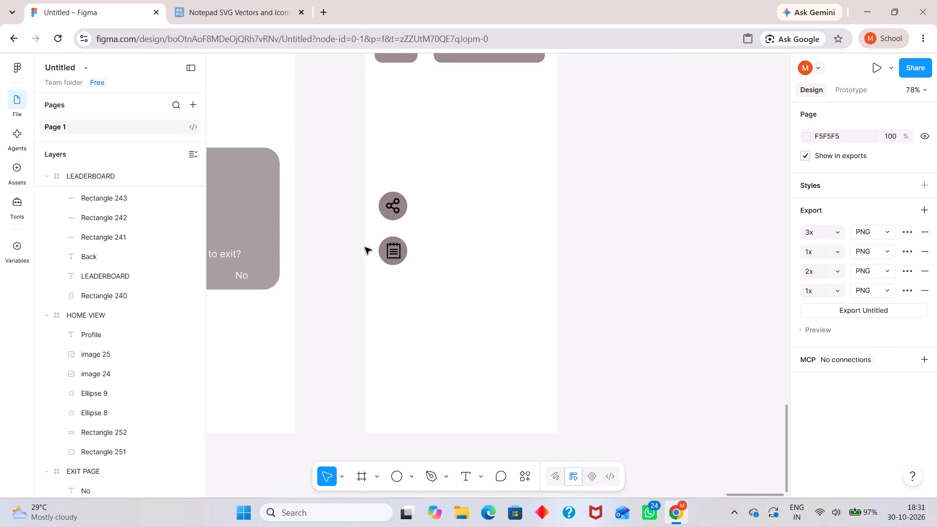
Switch to the SVG Repo site, replace the search term with "bonus" and choose the suggested Bonus vectors.
{"action": "left_click", "coordinate": [228, 9]}
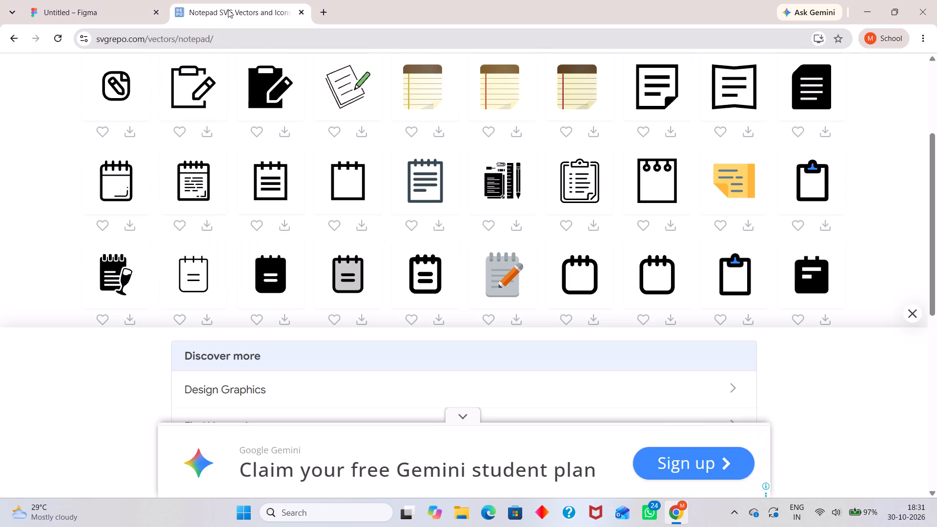
{"action": "scroll", "coordinate": [311, 126], "scroll_direction": "up", "scroll_amount": 8}
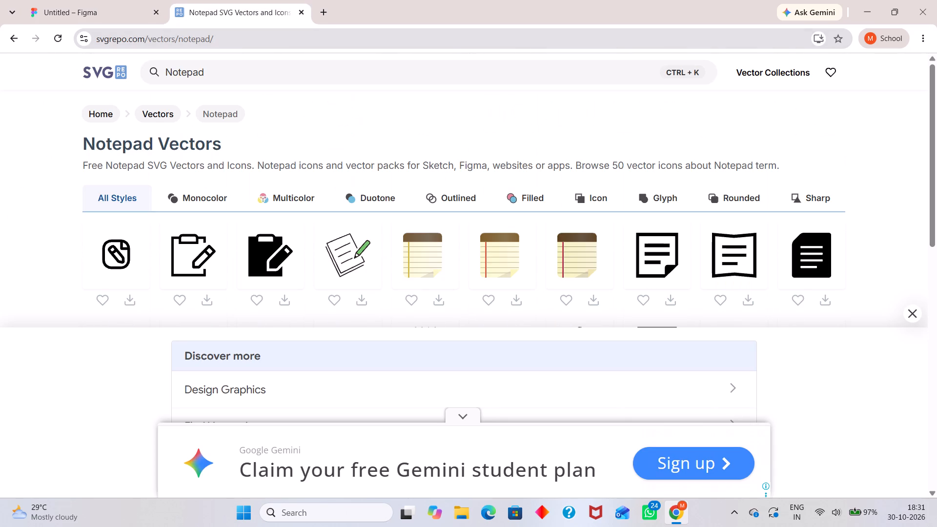
{"action": "left_click", "coordinate": [334, 84]}
{"action": "key", "text": "ctrl+a"}
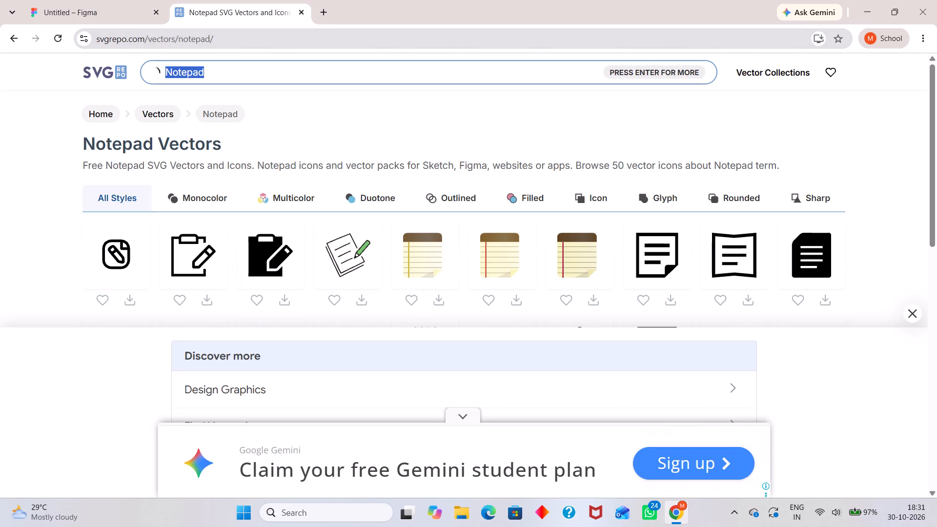
{"action": "type", "text": "bonus"}
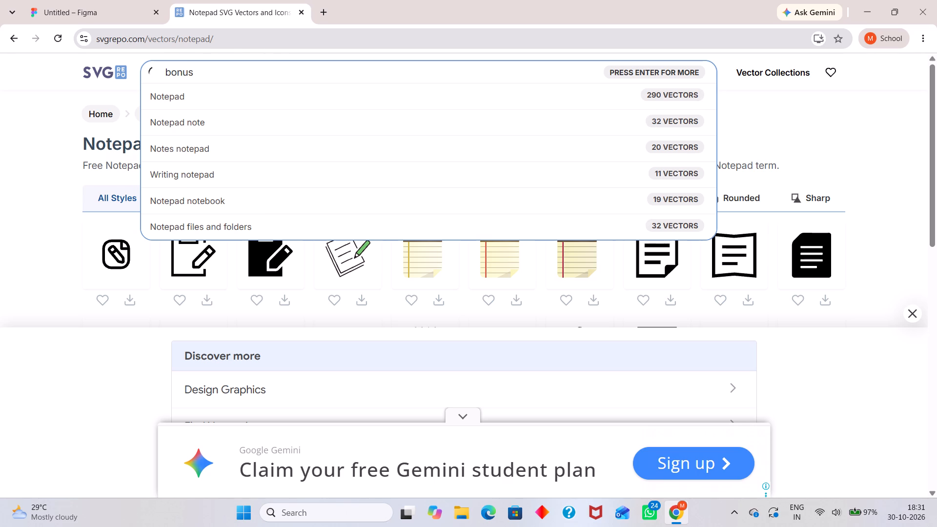
{"action": "left_click", "coordinate": [227, 89]}
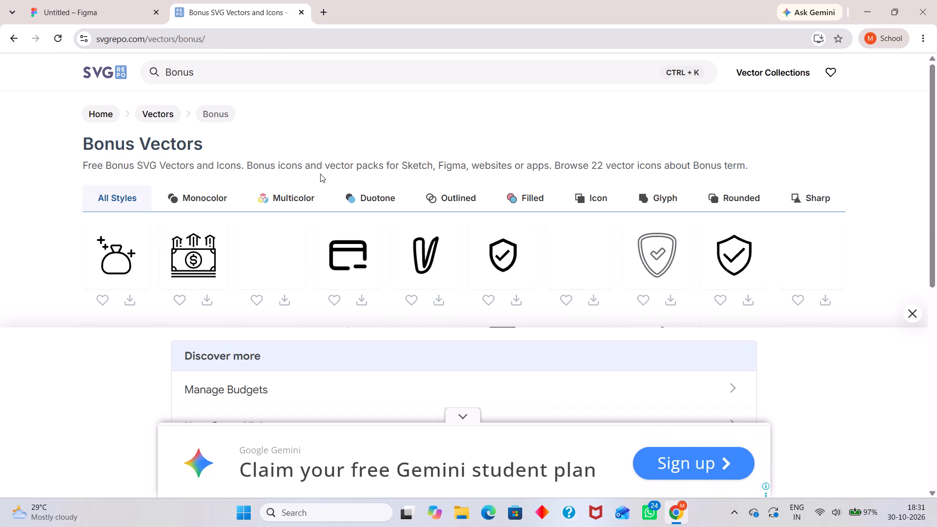
Copy the image of the hand holding a dollar coin from the Bonus vectors and switch back to the Figma file.
{"action": "scroll", "coordinate": [320, 174], "scroll_direction": "down", "scroll_amount": 3}
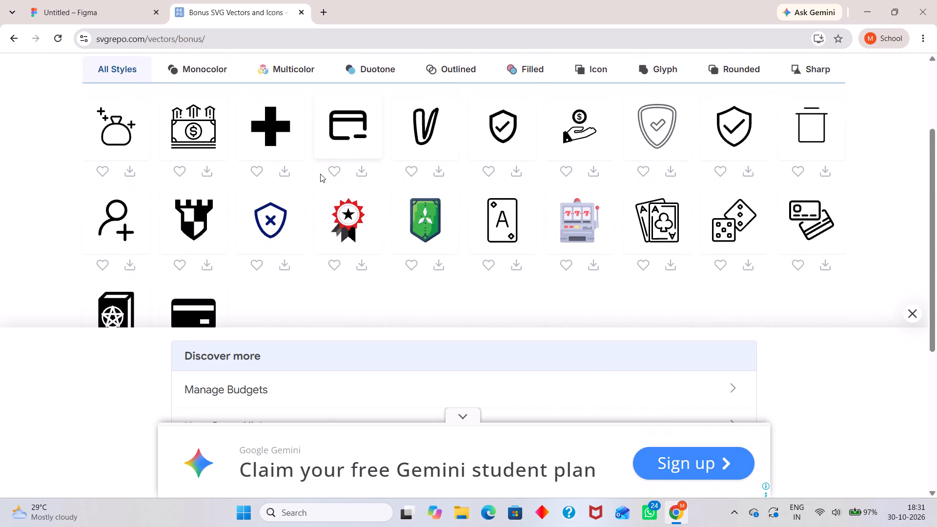
{"action": "scroll", "coordinate": [320, 174], "scroll_direction": "down", "scroll_amount": 2}
{"action": "scroll", "coordinate": [320, 174], "scroll_direction": "up", "scroll_amount": 2}
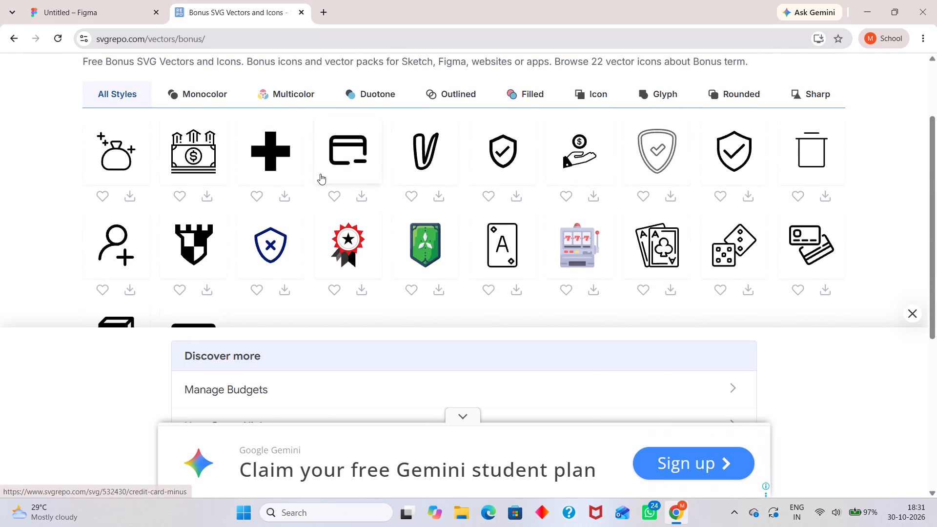
{"action": "scroll", "coordinate": [320, 174], "scroll_direction": "up", "scroll_amount": 1}
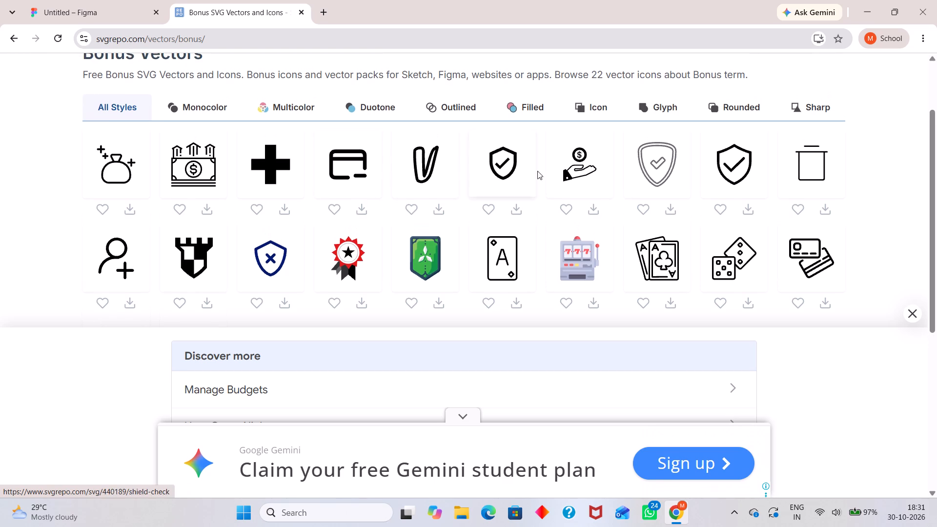
{"action": "right_click", "coordinate": [577, 174]}
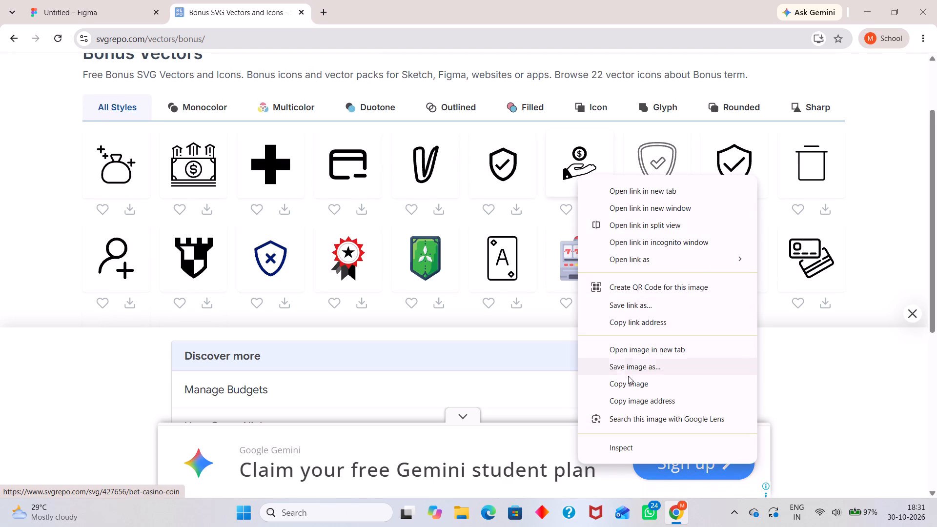
{"action": "left_click", "coordinate": [632, 387]}
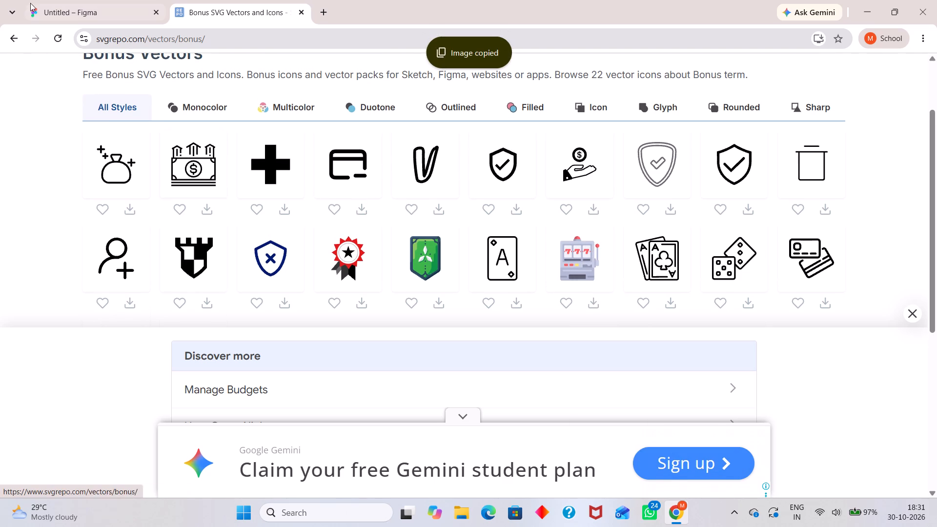
{"action": "left_click", "coordinate": [52, 8]}
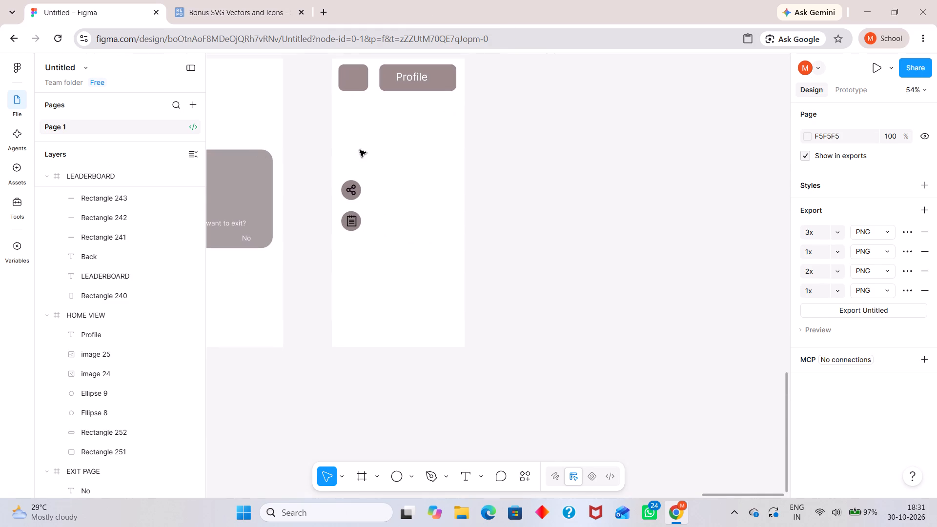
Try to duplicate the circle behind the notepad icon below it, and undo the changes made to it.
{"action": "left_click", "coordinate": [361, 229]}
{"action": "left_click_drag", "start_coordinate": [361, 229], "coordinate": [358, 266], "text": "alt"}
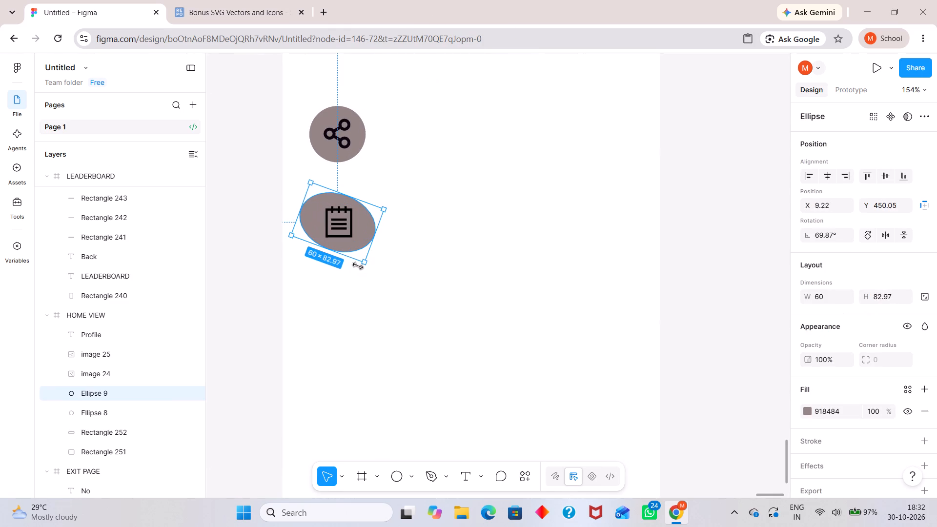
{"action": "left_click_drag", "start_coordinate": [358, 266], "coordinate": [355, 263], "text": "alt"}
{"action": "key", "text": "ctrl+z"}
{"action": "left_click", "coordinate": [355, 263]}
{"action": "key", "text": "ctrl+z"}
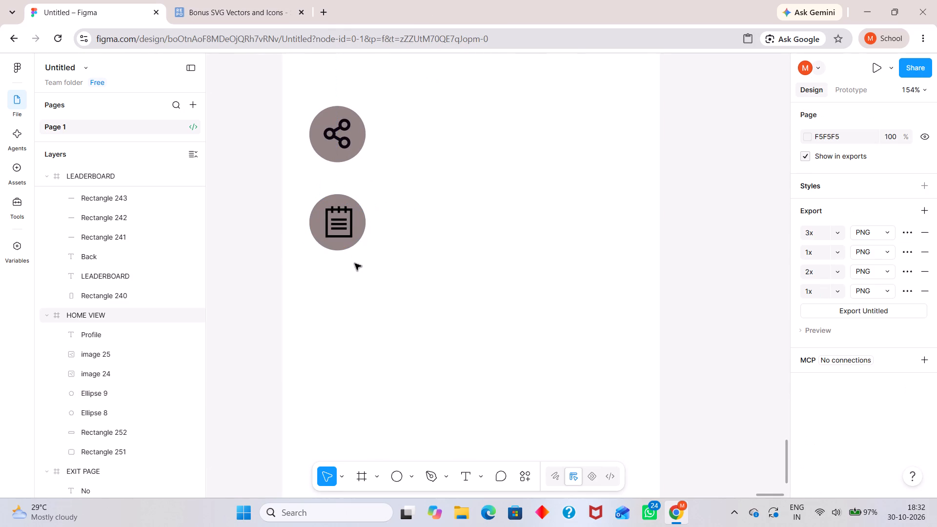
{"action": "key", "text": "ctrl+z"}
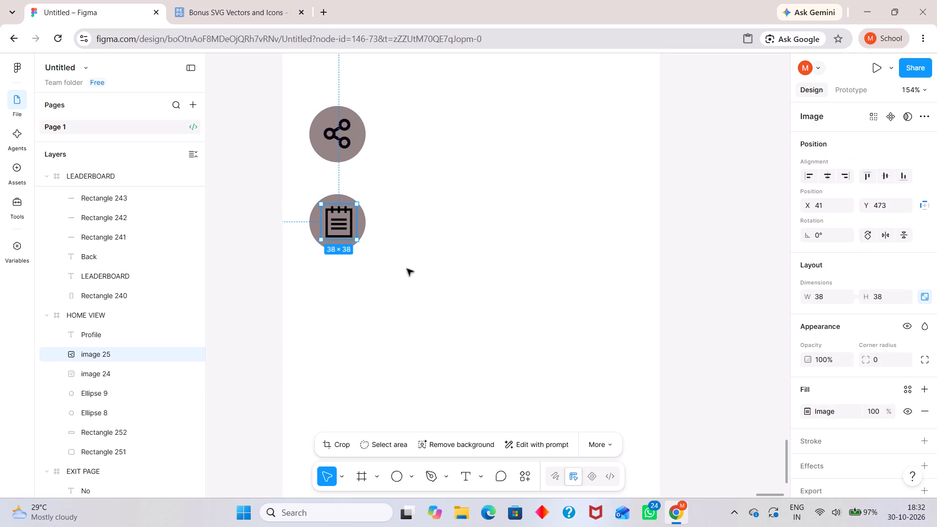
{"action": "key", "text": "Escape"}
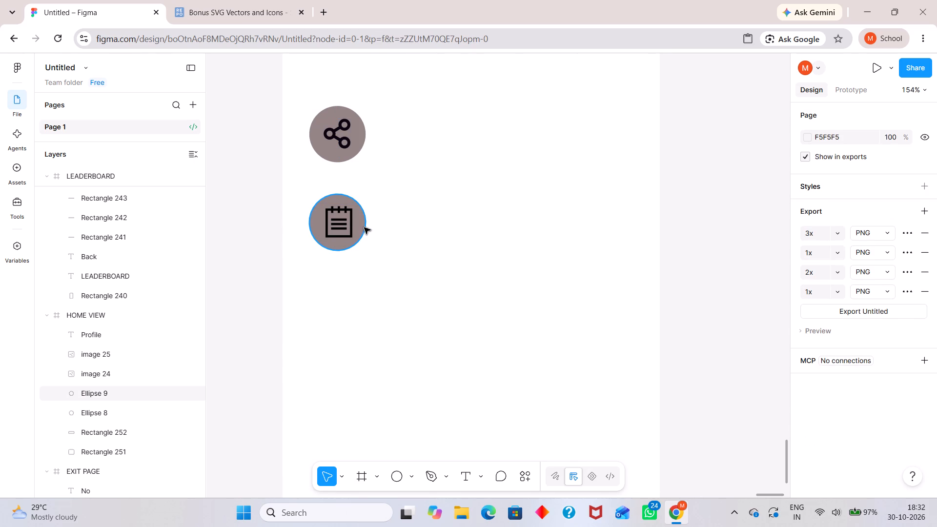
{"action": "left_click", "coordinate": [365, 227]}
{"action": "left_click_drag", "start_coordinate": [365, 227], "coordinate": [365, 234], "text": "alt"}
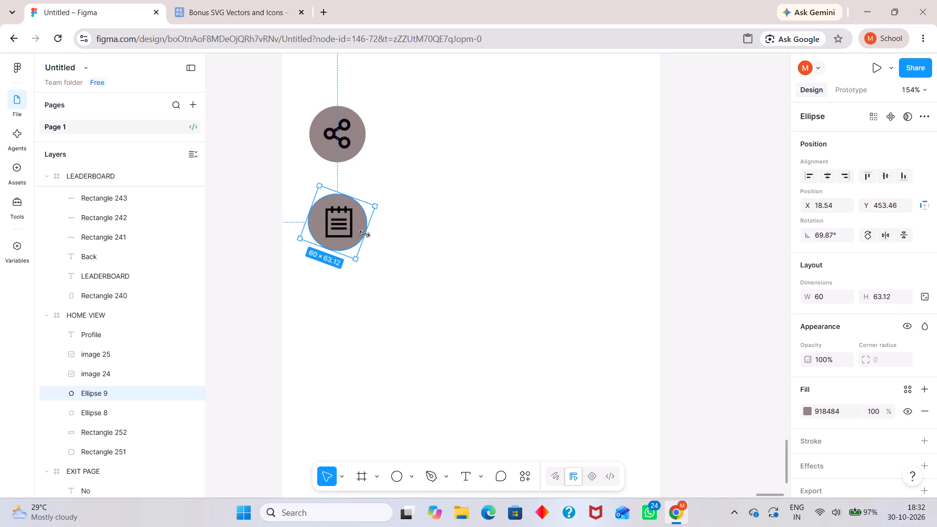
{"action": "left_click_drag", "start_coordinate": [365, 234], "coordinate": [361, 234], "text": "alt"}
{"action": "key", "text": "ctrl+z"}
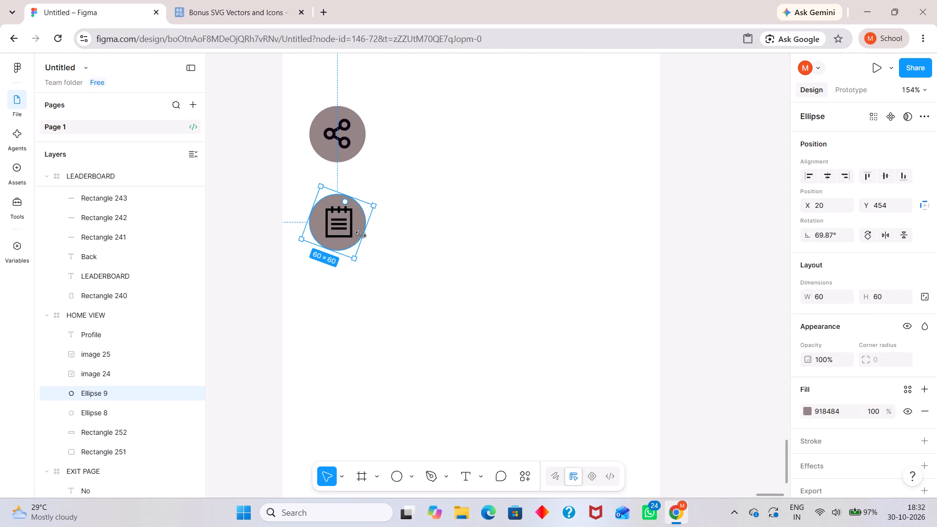
Centre the notepad icon horizontally on its circle, at X 39, Y 473, and clear the selection.
{"action": "left_click", "coordinate": [432, 239]}
{"action": "scroll", "coordinate": [432, 239], "scroll_direction": "left", "scroll_amount": 1}
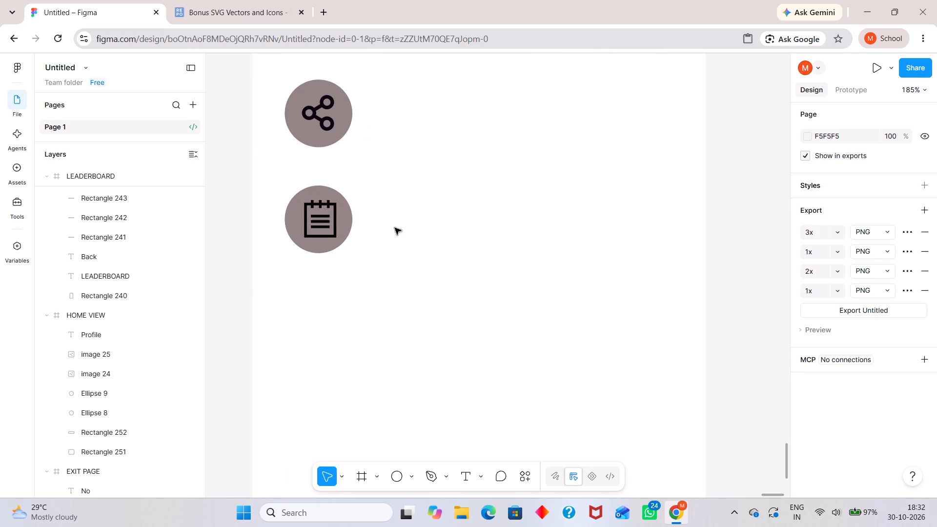
{"action": "left_click", "coordinate": [326, 210]}
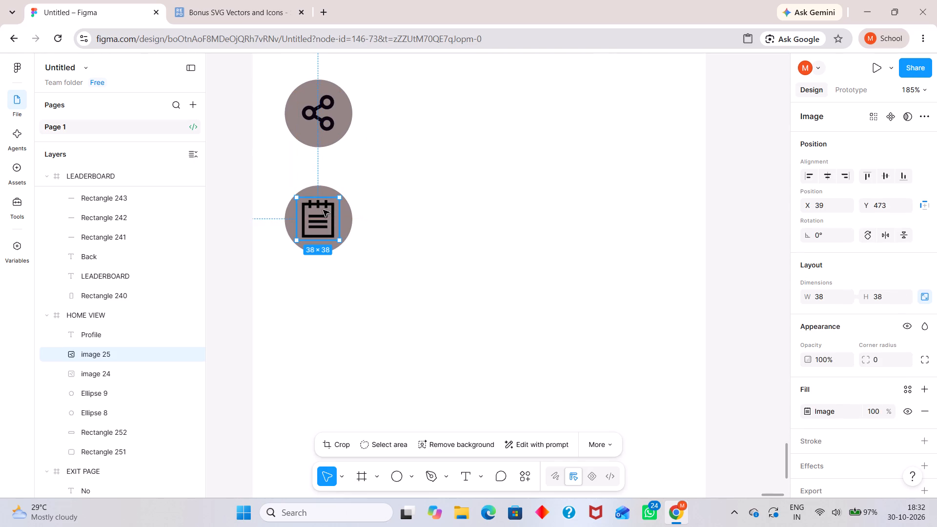
{"action": "key", "text": "Escape"}
Duplicate the circle behind the notepad icon directly below it as a third button, leaving a wider gap than between the first two.
{"action": "left_click", "coordinate": [352, 221]}
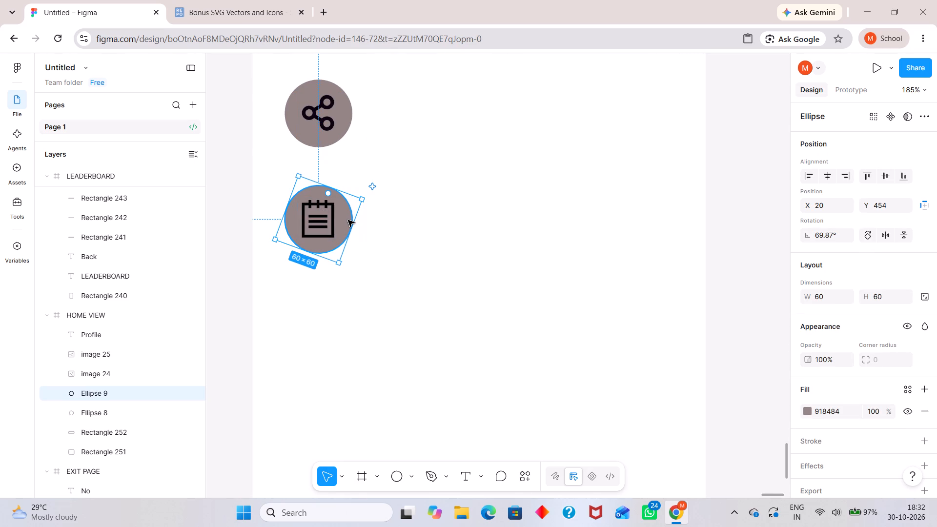
{"action": "left_click_drag", "start_coordinate": [348, 220], "coordinate": [341, 329], "text": "alt"}
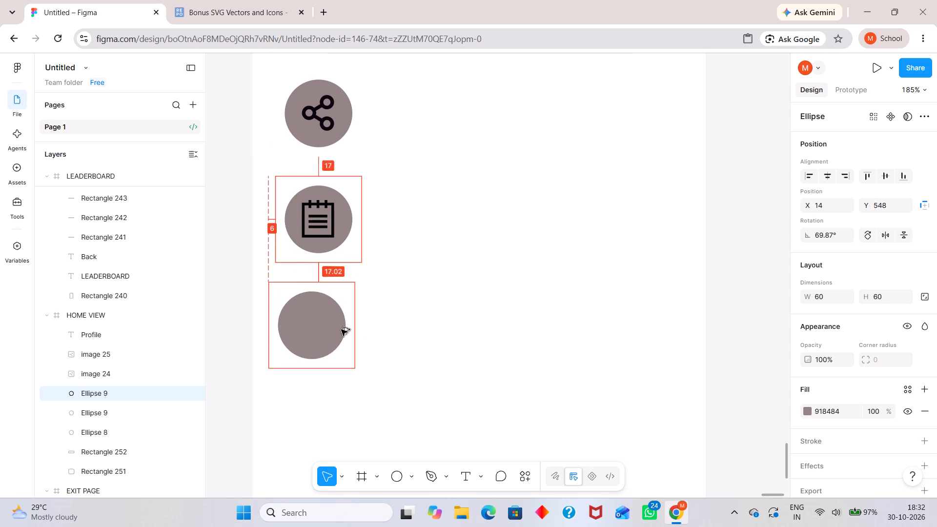
{"action": "left_click_drag", "start_coordinate": [341, 329], "coordinate": [348, 366], "text": "alt"}
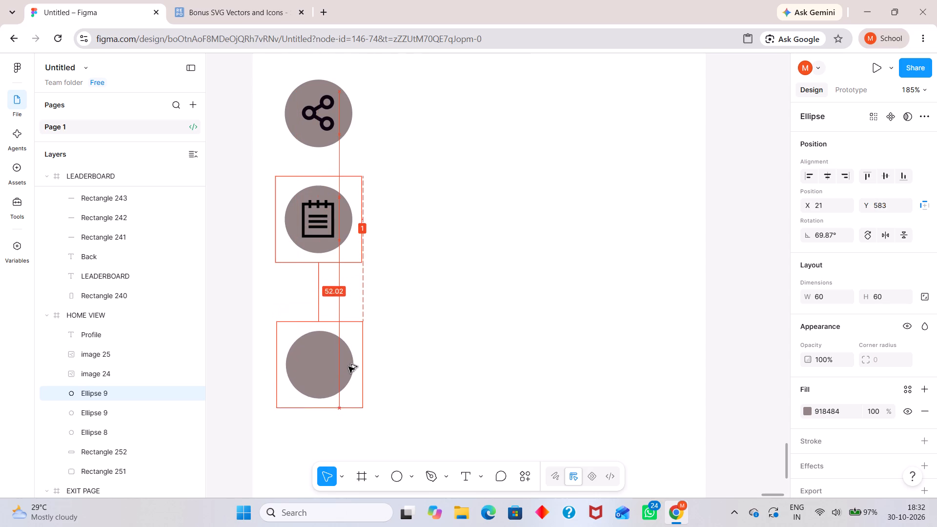
{"action": "left_click_drag", "start_coordinate": [348, 366], "coordinate": [347, 376], "text": "alt"}
{"action": "left_click", "coordinate": [453, 244]}
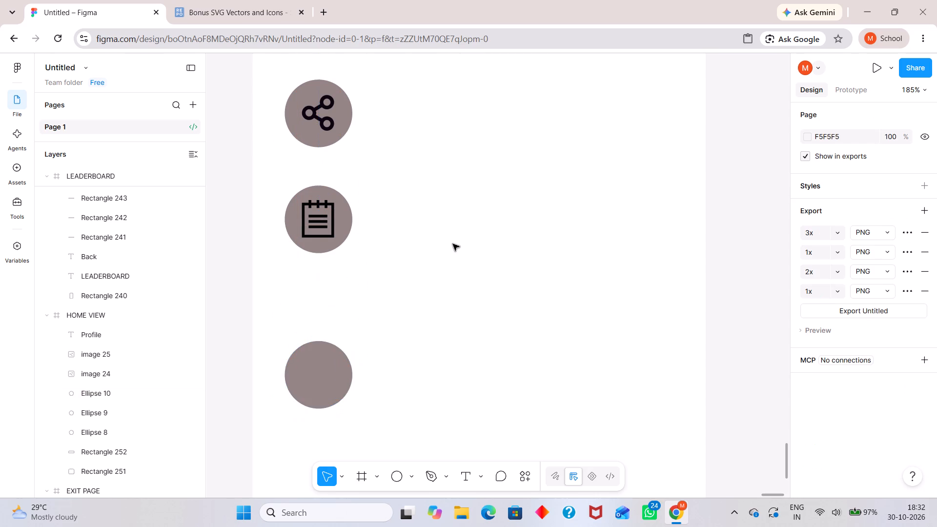
Move the circle behind the notepad icon and the icon itself lower, closer to the empty third circle.
{"action": "left_click", "coordinate": [375, 237]}
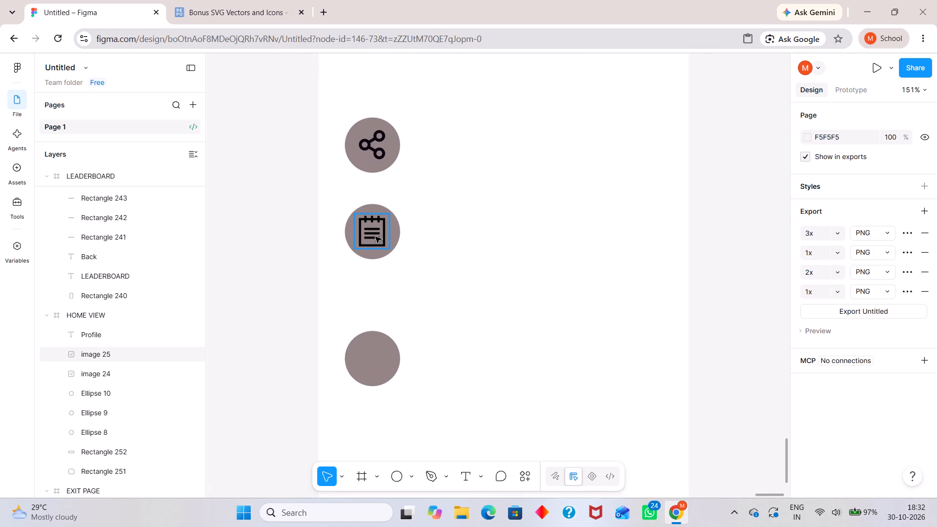
{"action": "left_click", "coordinate": [400, 234], "text": "shift"}
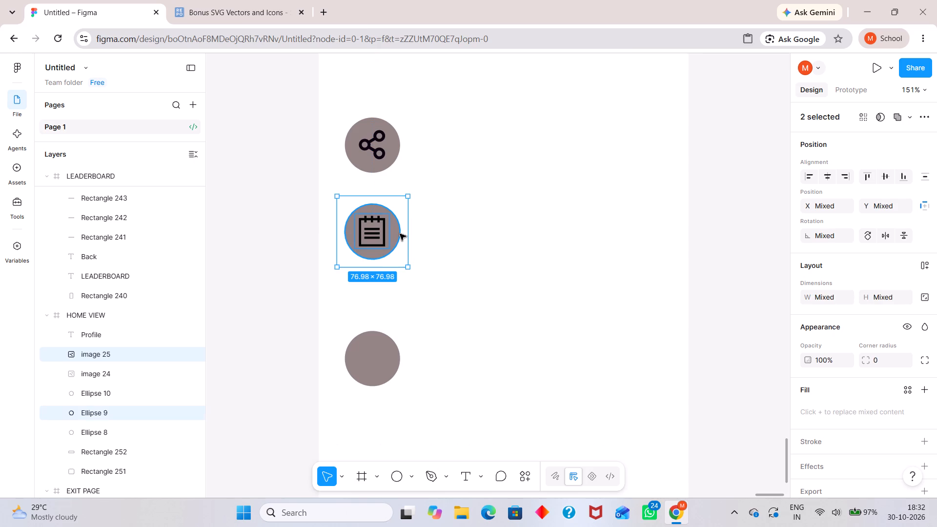
{"action": "left_click", "coordinate": [400, 234]}
{"action": "left_click_drag", "start_coordinate": [400, 234], "coordinate": [389, 251]}
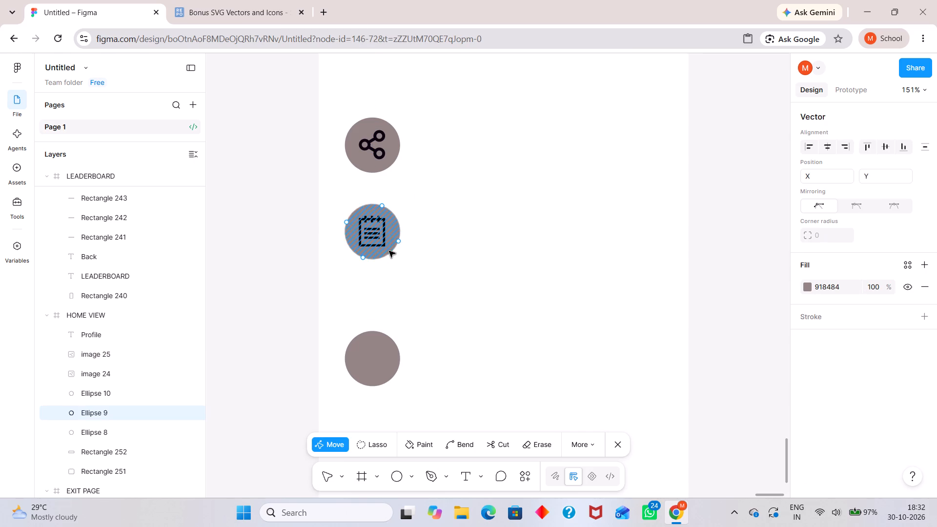
{"action": "left_click_drag", "start_coordinate": [389, 251], "coordinate": [385, 270]}
{"action": "key", "text": "Escape"}
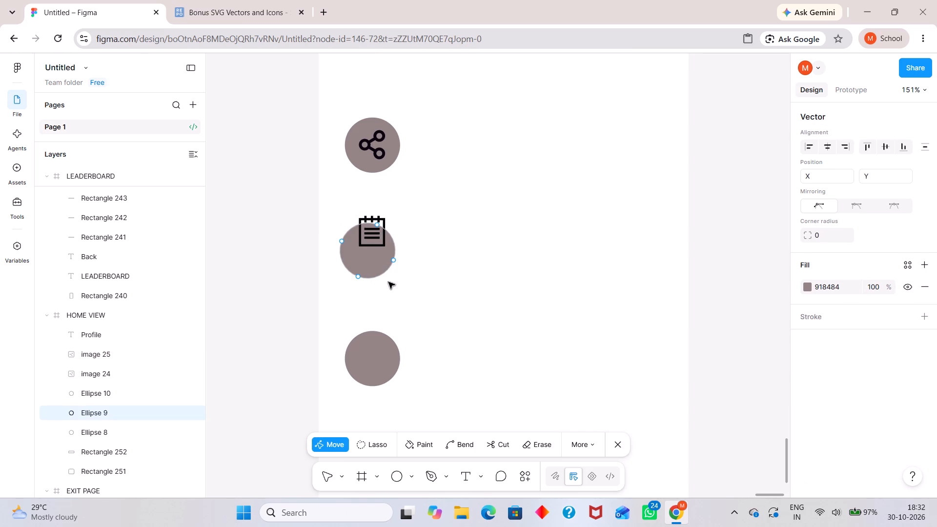
{"action": "key", "text": "Escape"}
{"action": "key", "text": "Escape"}
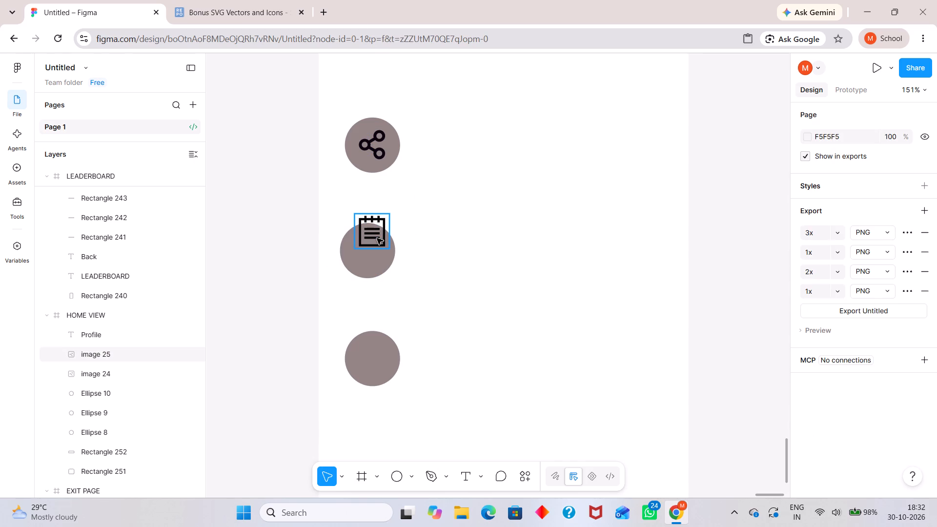
{"action": "left_click_drag", "start_coordinate": [377, 238], "coordinate": [374, 262]}
{"action": "left_click_drag", "start_coordinate": [407, 241], "coordinate": [366, 255]}
{"action": "left_click", "coordinate": [366, 255]}
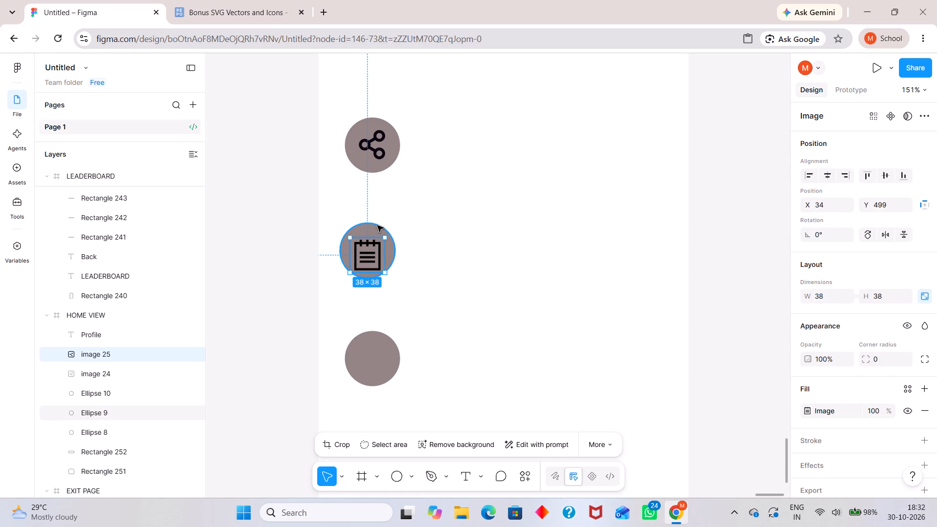
Line up the notepad button's circle beneath the share button, at X 20, Y 479.
{"action": "left_click", "coordinate": [377, 225], "text": "shift"}
{"action": "left_click_drag", "start_coordinate": [377, 225], "coordinate": [389, 227], "text": "shift"}
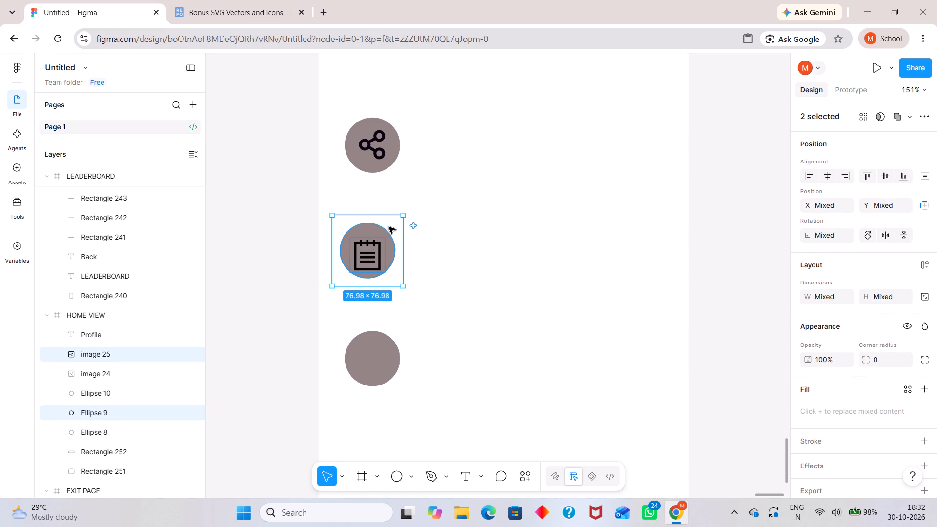
{"action": "left_click_drag", "start_coordinate": [376, 229], "coordinate": [382, 229]}
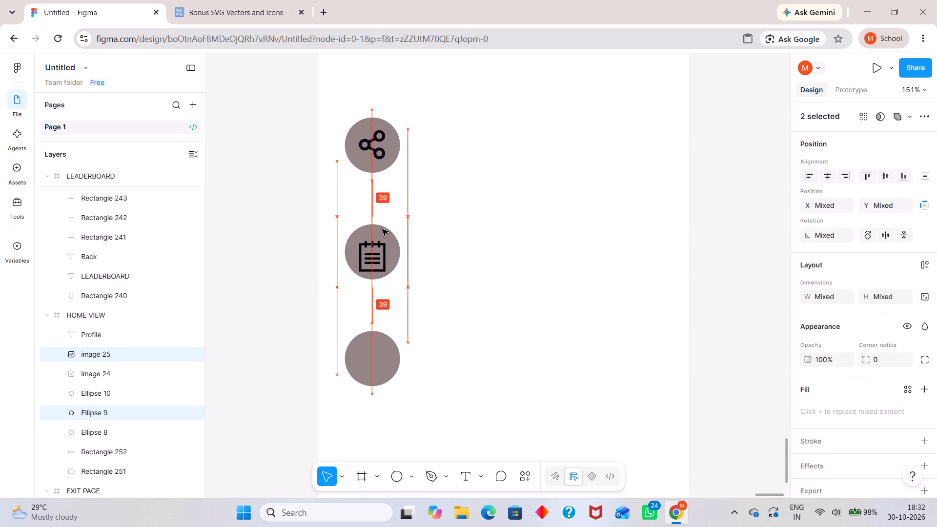
{"action": "left_click_drag", "start_coordinate": [382, 229], "coordinate": [384, 229]}
{"action": "left_click", "coordinate": [384, 229]}
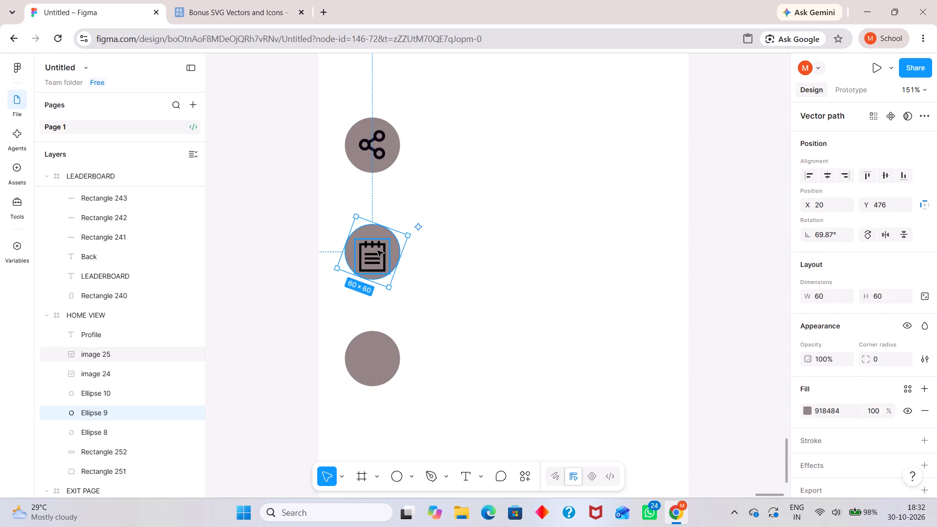
{"action": "left_click", "coordinate": [377, 250]}
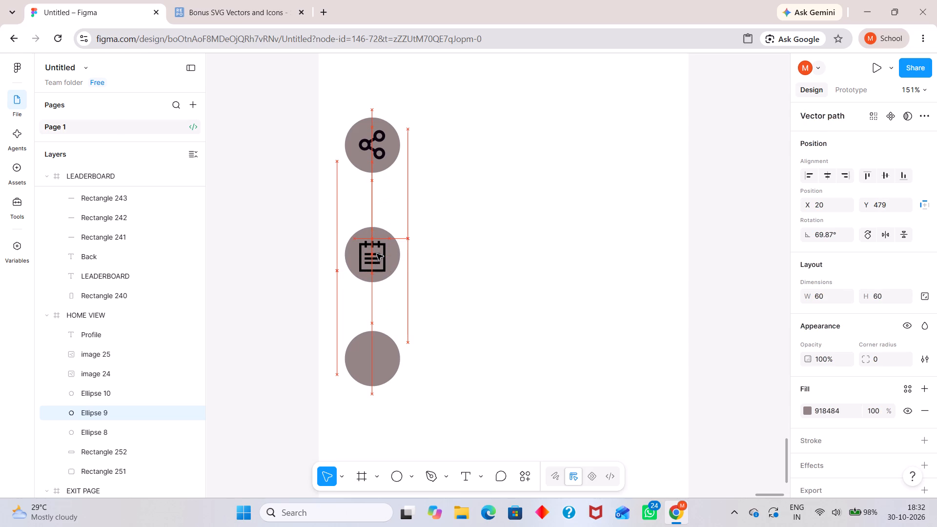
{"action": "key", "text": "Escape"}
Centre the notepad icon on its circle at X 39, Y 498, and clear the selection.
{"action": "left_click", "coordinate": [377, 254]}
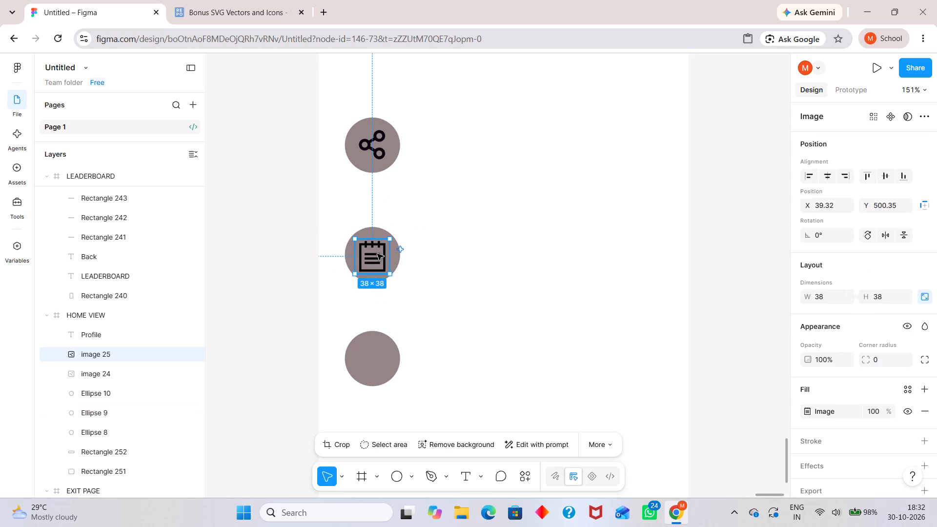
{"action": "left_click", "coordinate": [379, 246]}
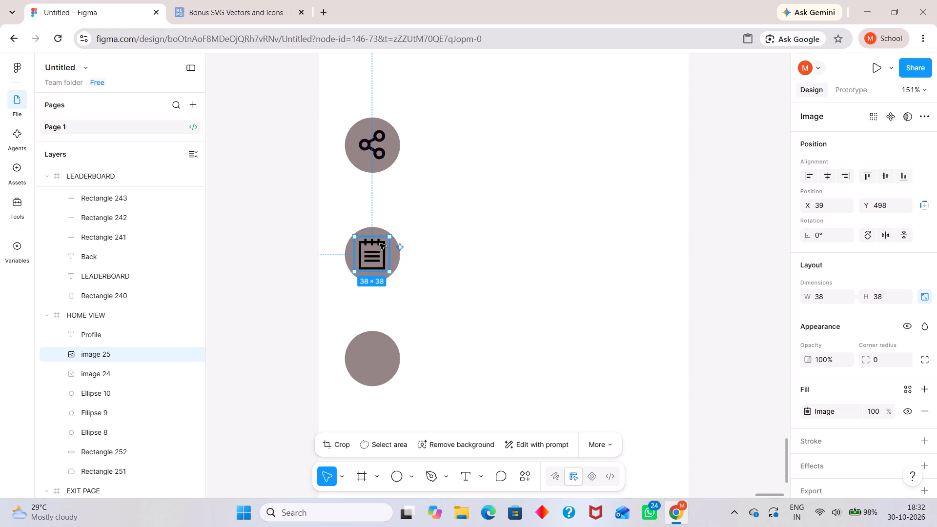
{"action": "key", "text": "Escape"}
{"action": "key", "text": "Escape"}
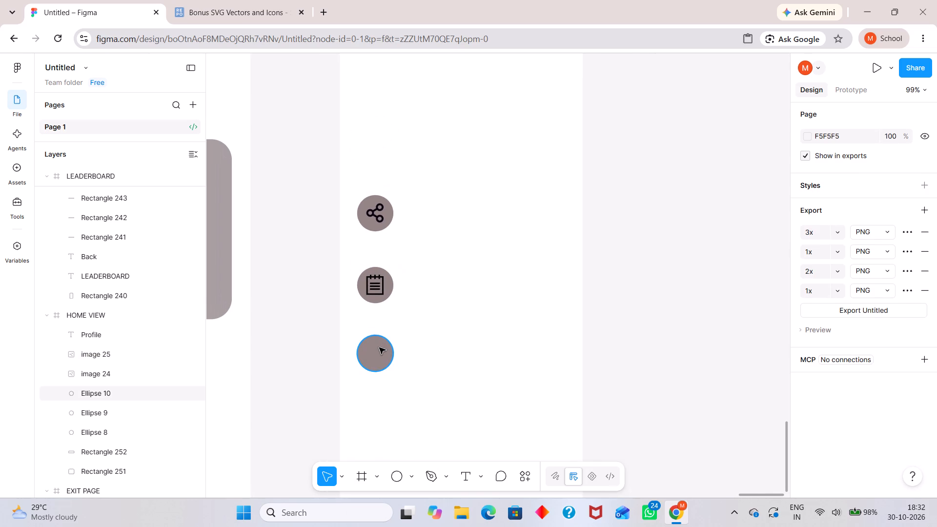
Move the empty third circle further down in line with the other buttons, to X 20, Y 608.
{"action": "left_click_drag", "start_coordinate": [379, 347], "coordinate": [380, 357]}
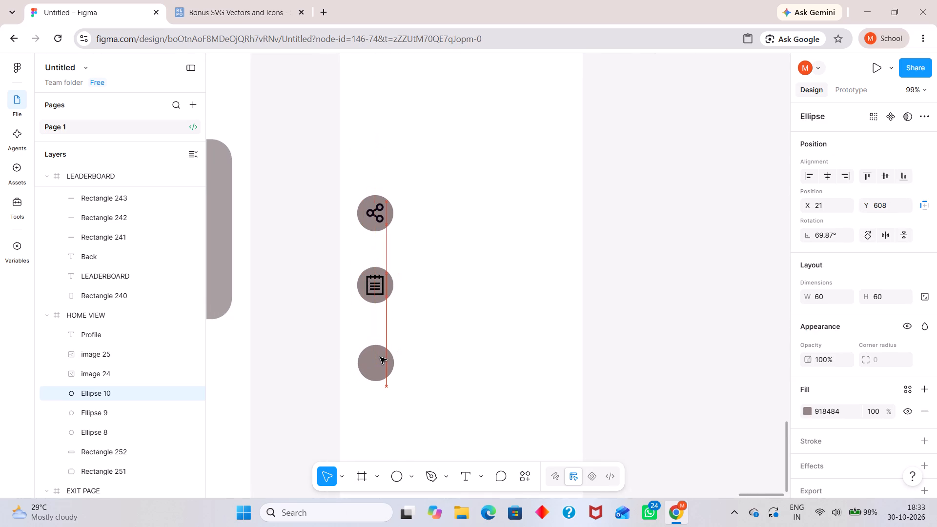
{"action": "left_click_drag", "start_coordinate": [380, 357], "coordinate": [379, 358]}
{"action": "left_click", "coordinate": [379, 358]}
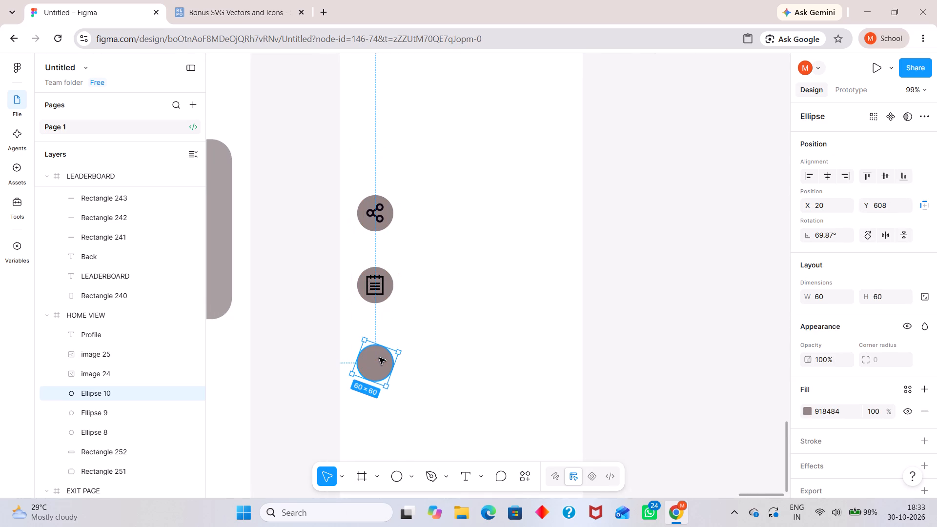
{"action": "key", "text": "Escape"}
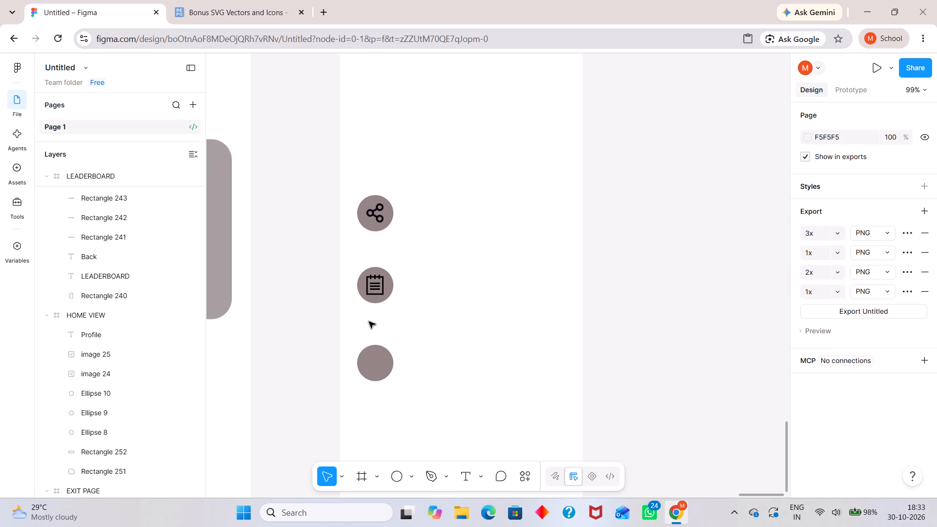
Duplicate the notepad icon onto the third circle at X 39, Y 627, and replace its image with the copied hand-and-coin picture.
{"action": "left_click", "coordinate": [376, 288]}
{"action": "left_click_drag", "start_coordinate": [376, 288], "coordinate": [373, 308], "text": "alt"}
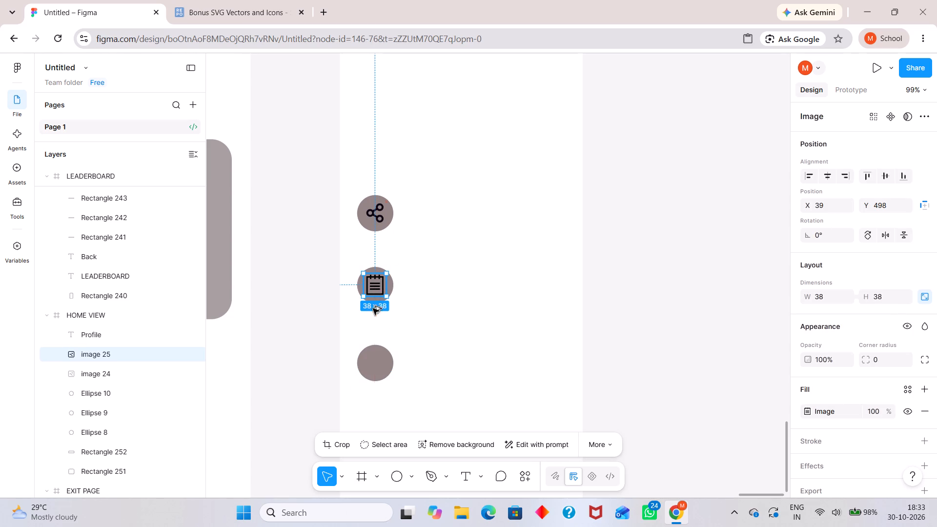
{"action": "left_click_drag", "start_coordinate": [373, 308], "coordinate": [375, 368], "text": "alt"}
{"action": "double_click", "coordinate": [375, 368]}
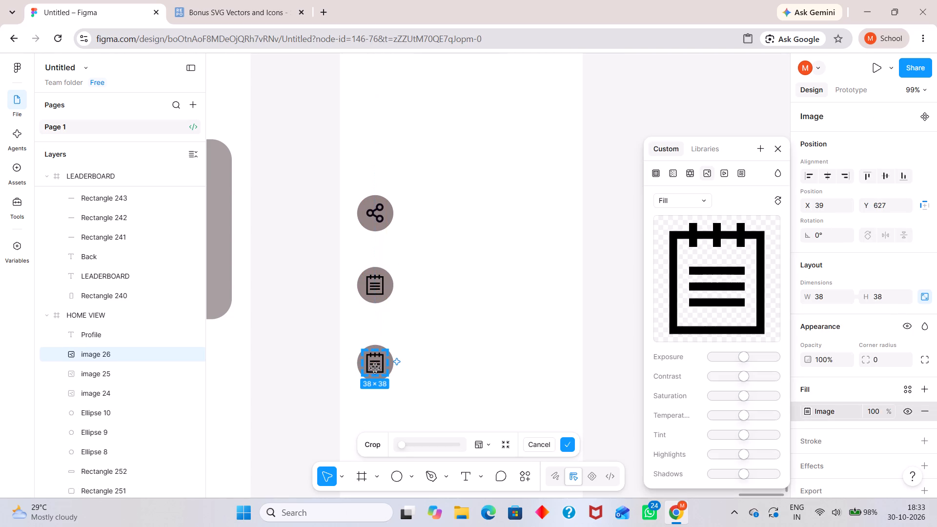
{"action": "key", "text": "ctrl+v"}
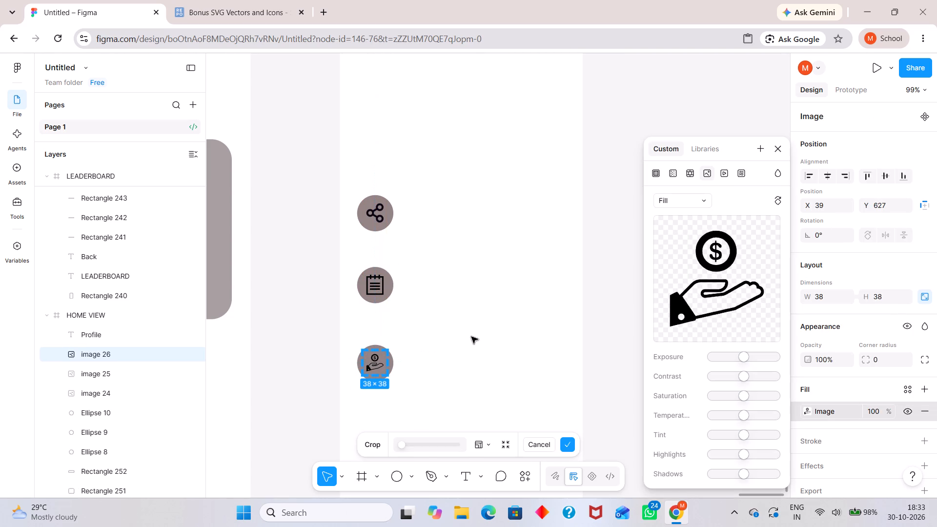
{"action": "key", "text": "Escape"}
{"action": "key", "text": "Escape"}
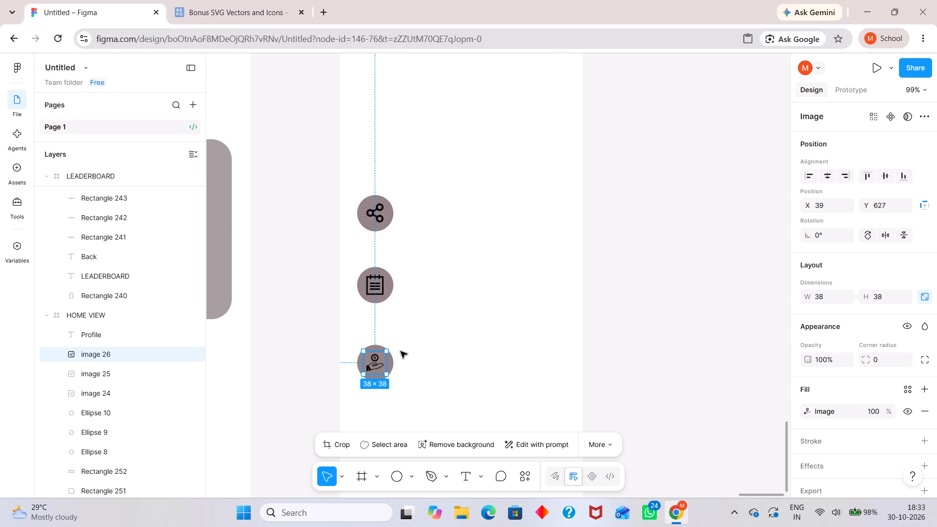
Enlarge the hand-and-coin icon from two opposite corners so it fills more of its circle, and clear the selection.
{"action": "scroll", "coordinate": [401, 351], "scroll_direction": "down", "scroll_amount": 1}
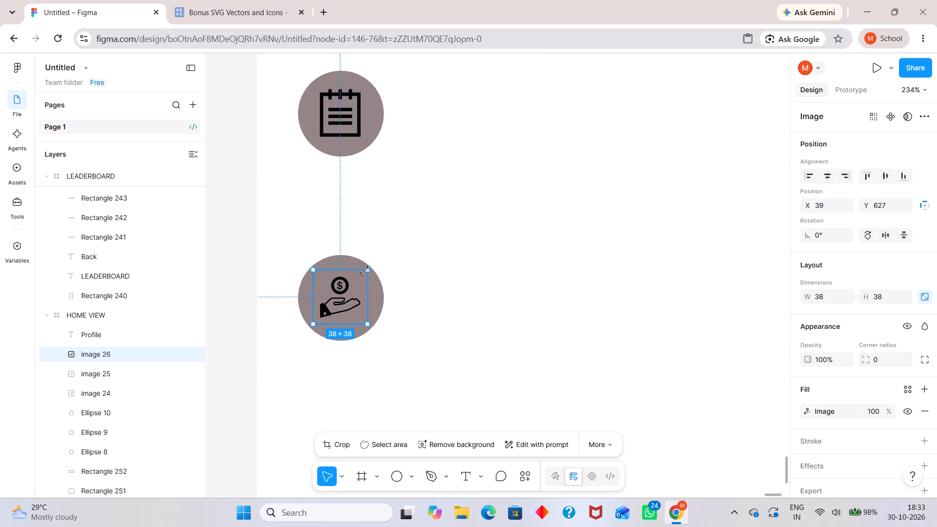
{"action": "left_click_drag", "start_coordinate": [365, 271], "coordinate": [376, 267]}
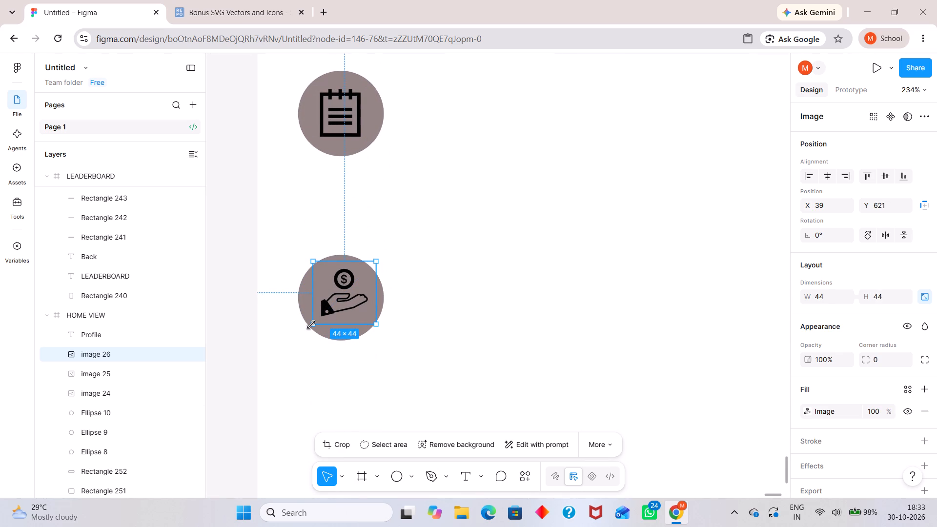
{"action": "left_click_drag", "start_coordinate": [311, 324], "coordinate": [306, 329]}
{"action": "key", "text": "Escape"}
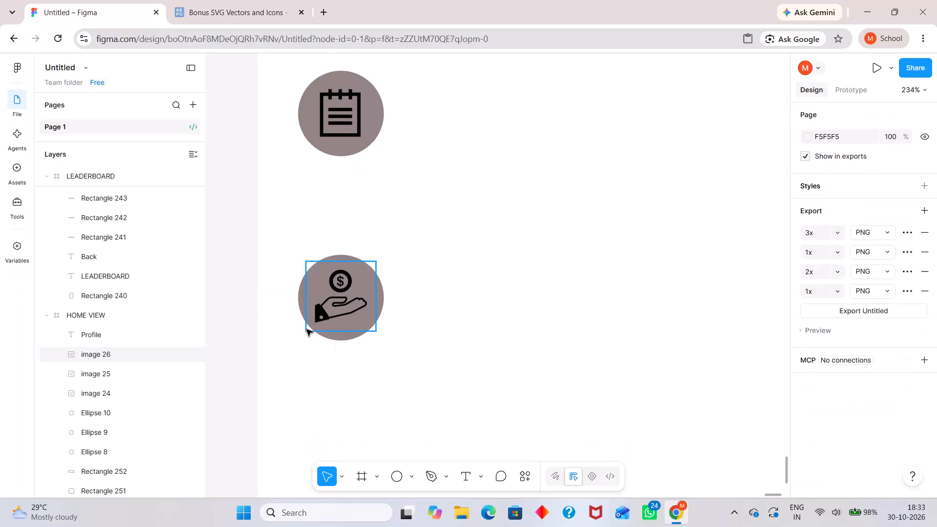
{"action": "key", "text": "Escape"}
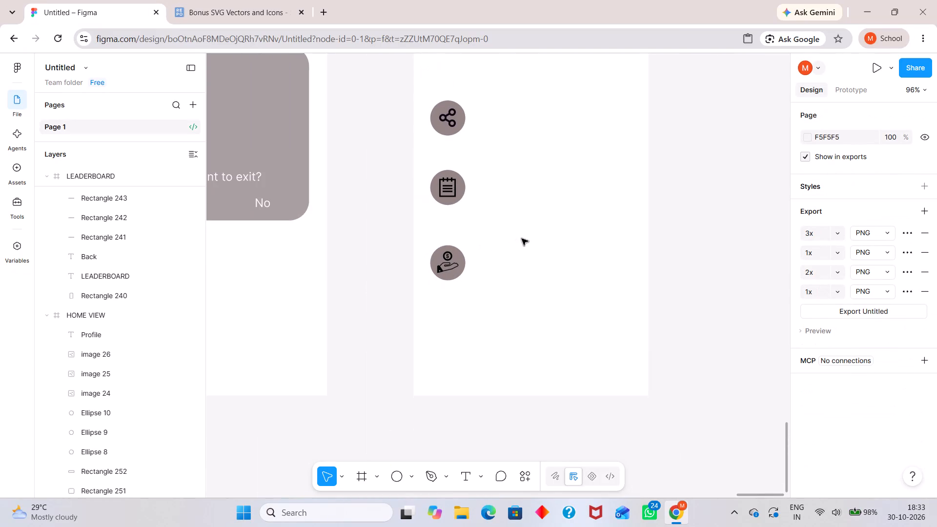
{"action": "left_click", "coordinate": [685, 212]}
{"action": "left_click", "coordinate": [714, 199]}
Recolour the white used in the HOME VIEW frame, trying yellow and olive shades and a dark green before teal 63C1B3.
{"action": "scroll", "coordinate": [734, 185], "scroll_direction": "up", "scroll_amount": 2}
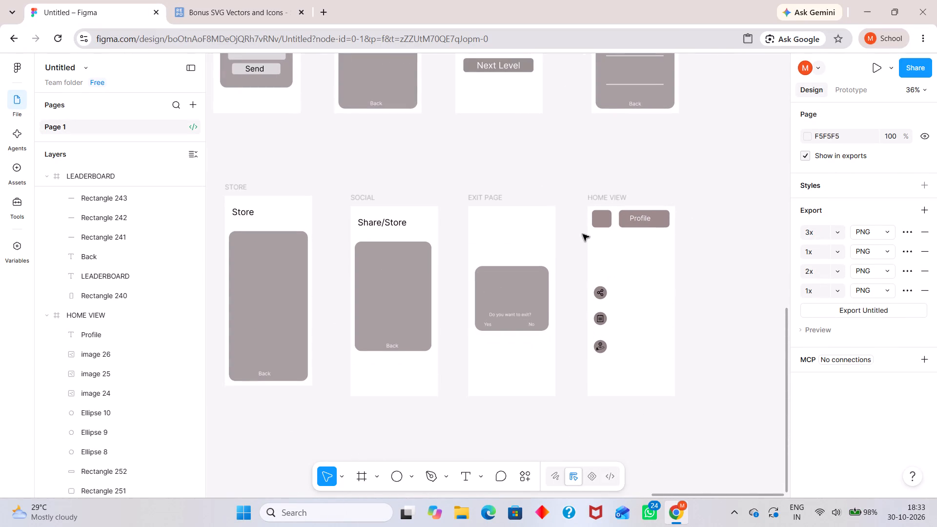
{"action": "left_click", "coordinate": [645, 293]}
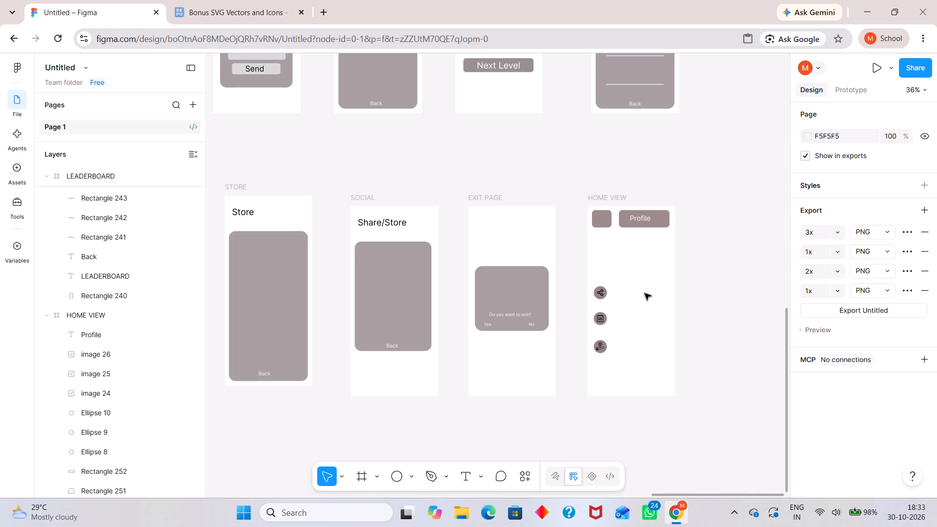
{"action": "left_click", "coordinate": [652, 302]}
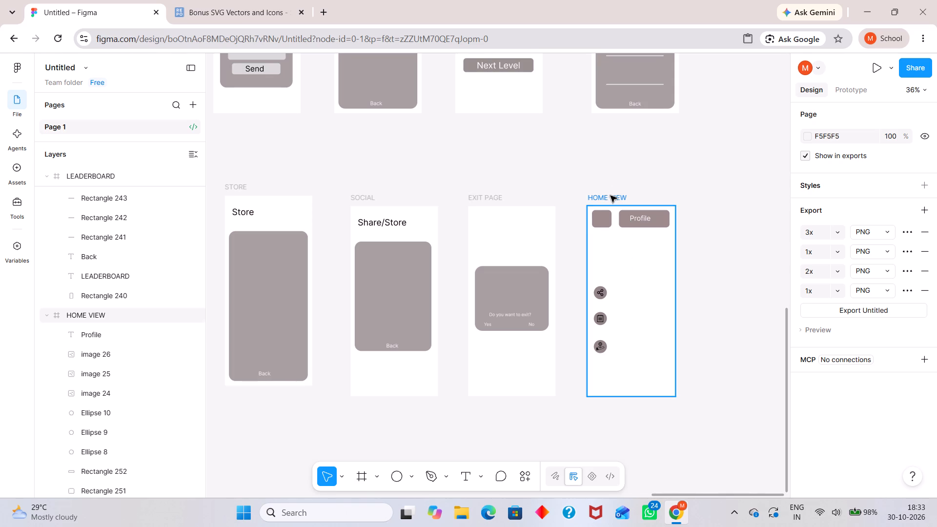
{"action": "left_click", "coordinate": [610, 196]}
{"action": "scroll", "coordinate": [795, 264], "scroll_direction": "down", "scroll_amount": 3}
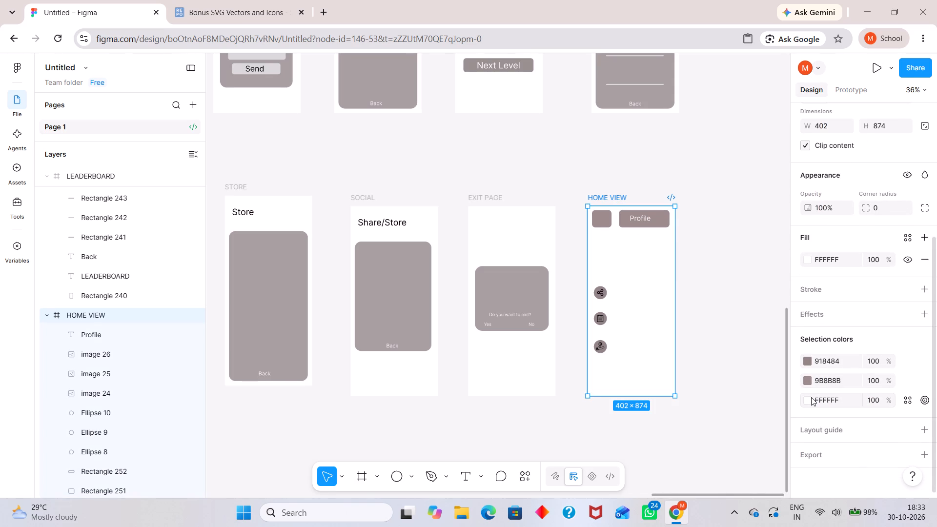
{"action": "left_click", "coordinate": [811, 397]}
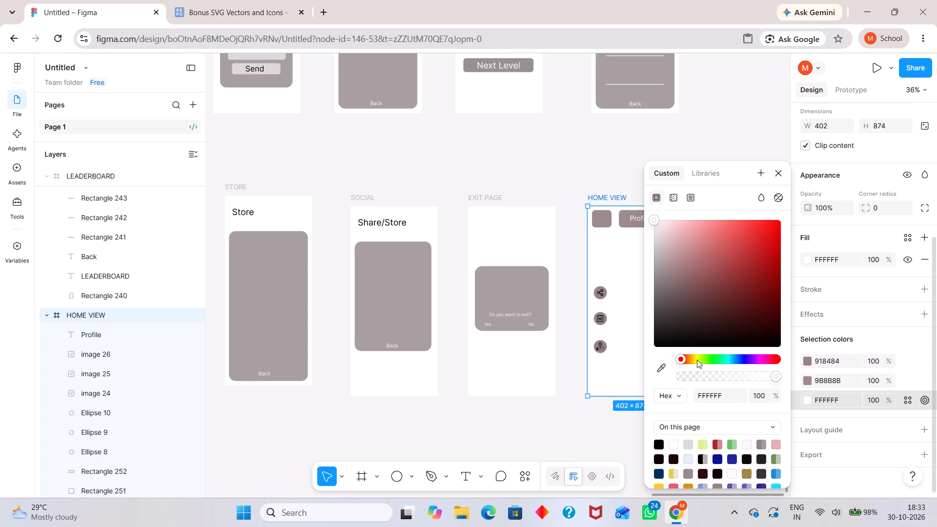
{"action": "left_click", "coordinate": [696, 359]}
{"action": "left_click", "coordinate": [710, 280]}
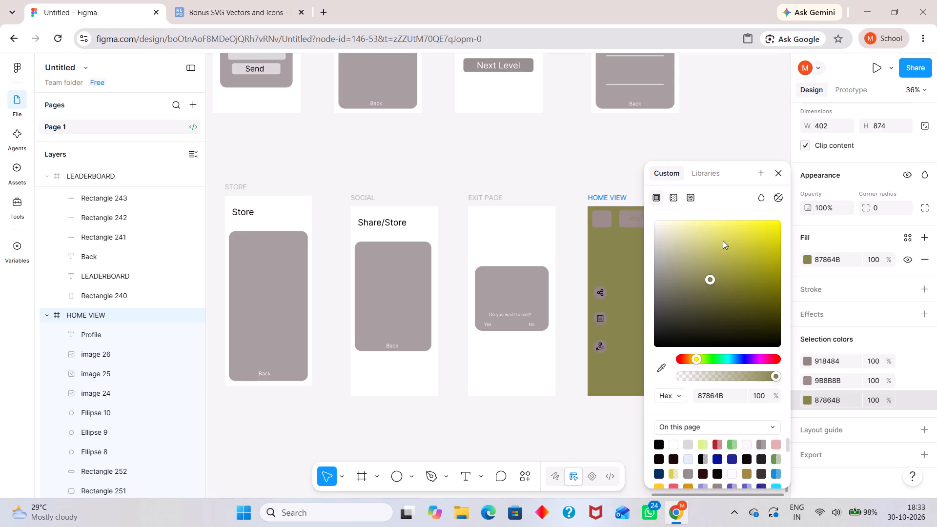
{"action": "left_click_drag", "start_coordinate": [700, 243], "coordinate": [693, 232]}
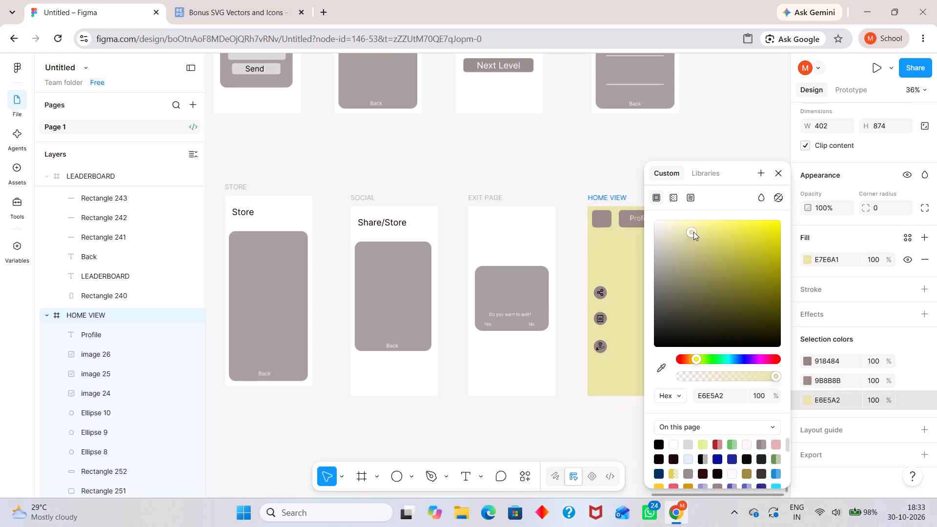
{"action": "left_click_drag", "start_coordinate": [693, 232], "coordinate": [673, 233]}
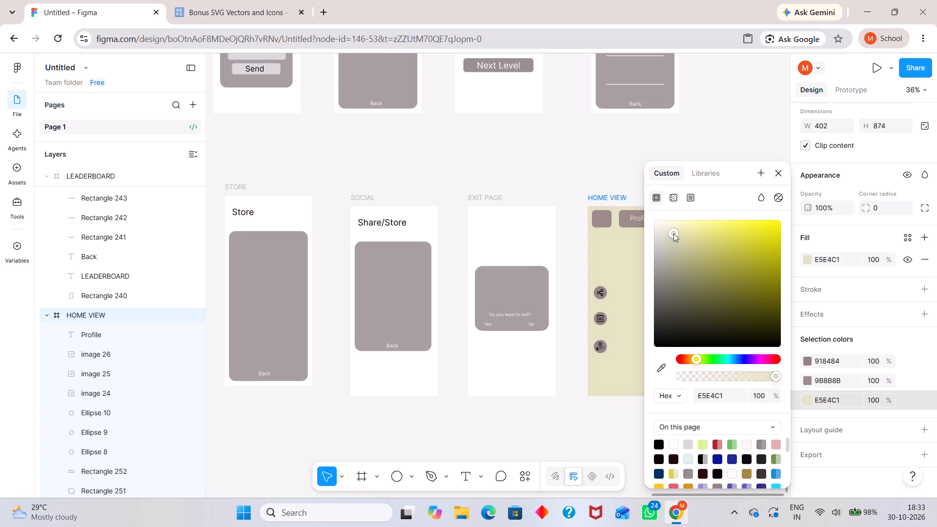
{"action": "left_click_drag", "start_coordinate": [673, 233], "coordinate": [753, 290]}
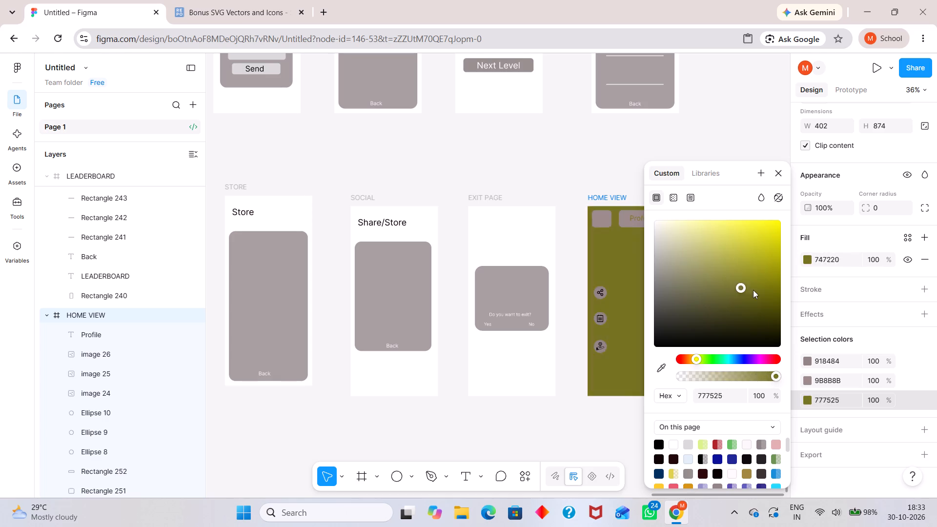
{"action": "left_click_drag", "start_coordinate": [753, 290], "coordinate": [733, 295]}
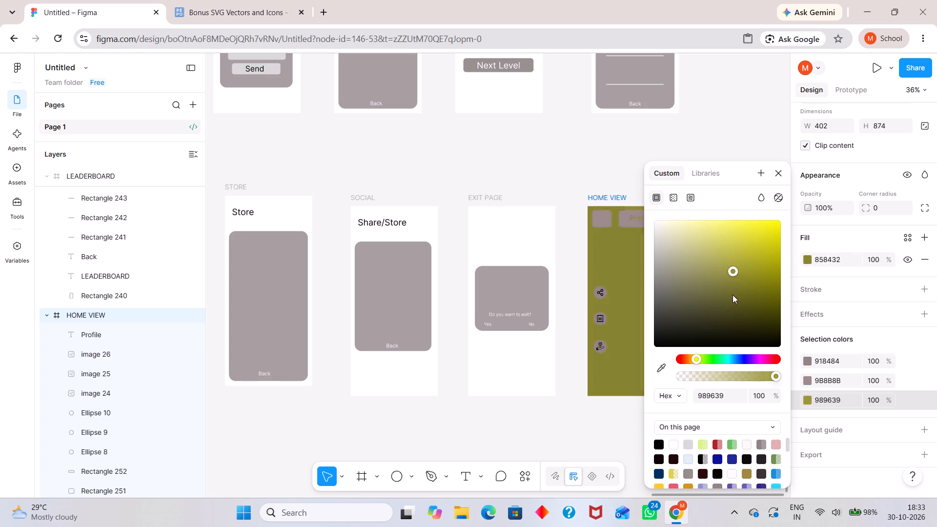
{"action": "left_click_drag", "start_coordinate": [733, 295], "coordinate": [730, 307]}
{"action": "left_click", "coordinate": [726, 355]}
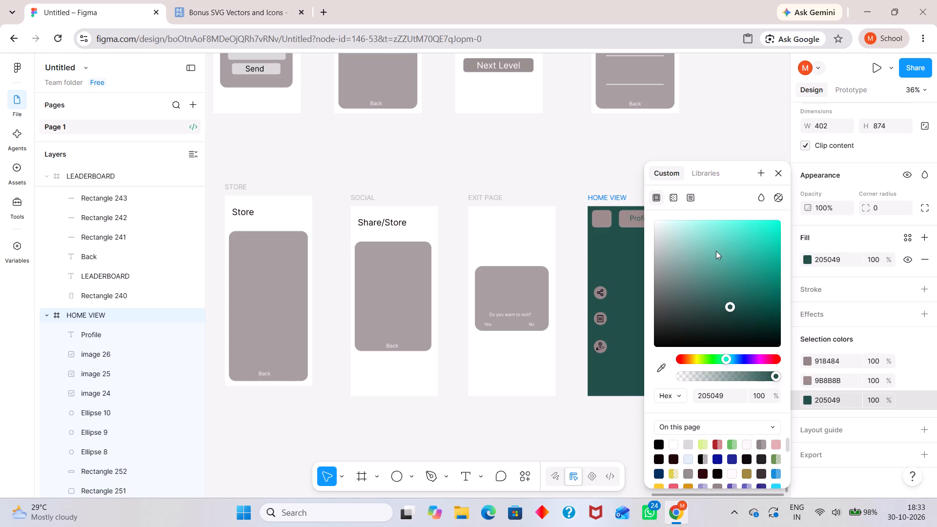
{"action": "left_click", "coordinate": [716, 251]}
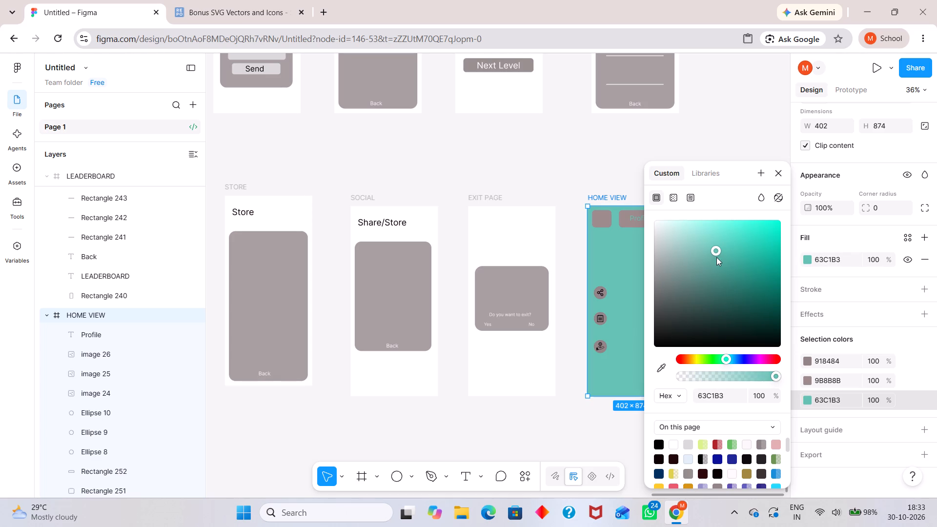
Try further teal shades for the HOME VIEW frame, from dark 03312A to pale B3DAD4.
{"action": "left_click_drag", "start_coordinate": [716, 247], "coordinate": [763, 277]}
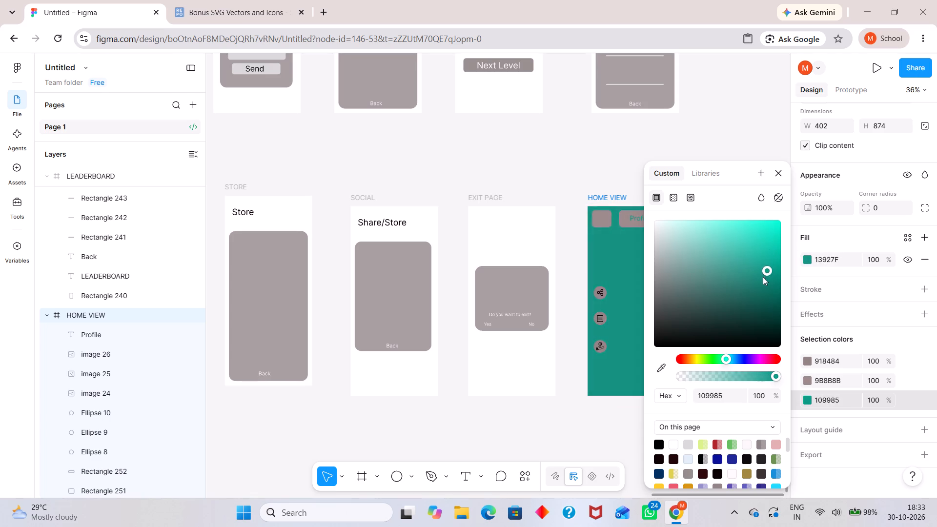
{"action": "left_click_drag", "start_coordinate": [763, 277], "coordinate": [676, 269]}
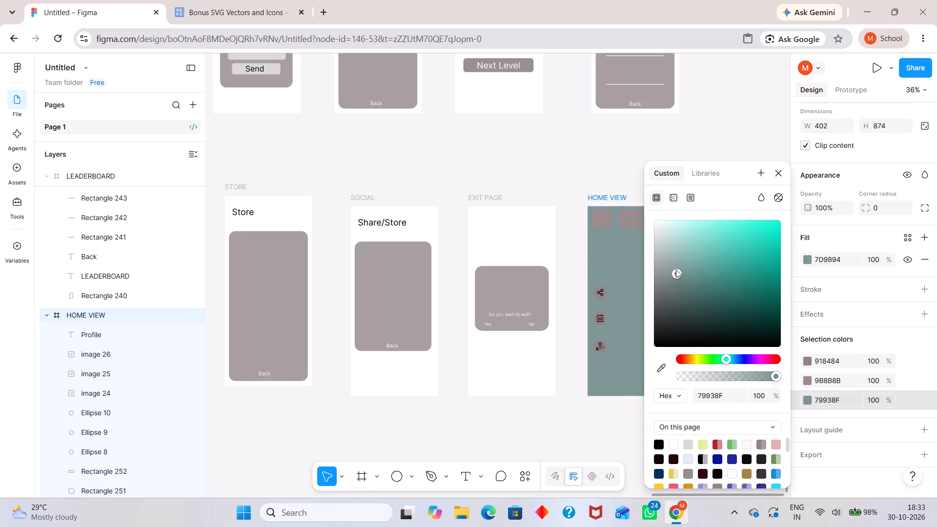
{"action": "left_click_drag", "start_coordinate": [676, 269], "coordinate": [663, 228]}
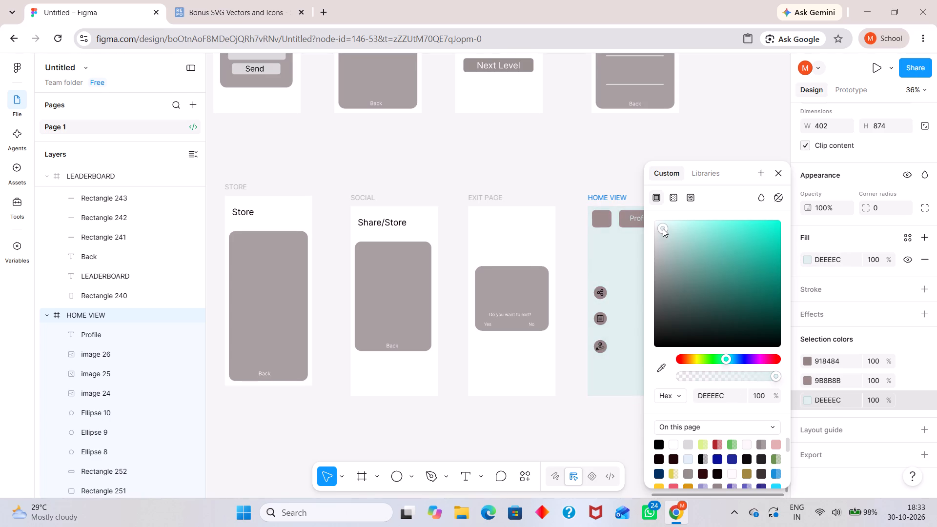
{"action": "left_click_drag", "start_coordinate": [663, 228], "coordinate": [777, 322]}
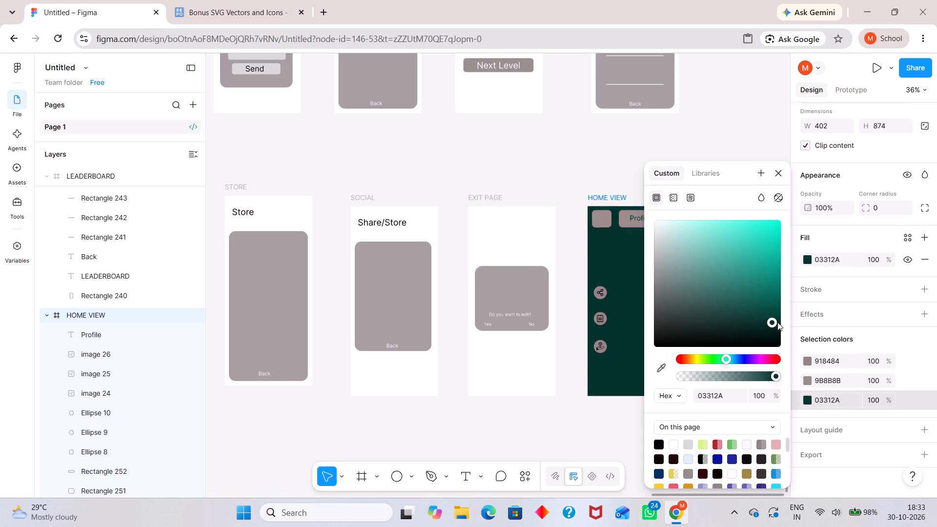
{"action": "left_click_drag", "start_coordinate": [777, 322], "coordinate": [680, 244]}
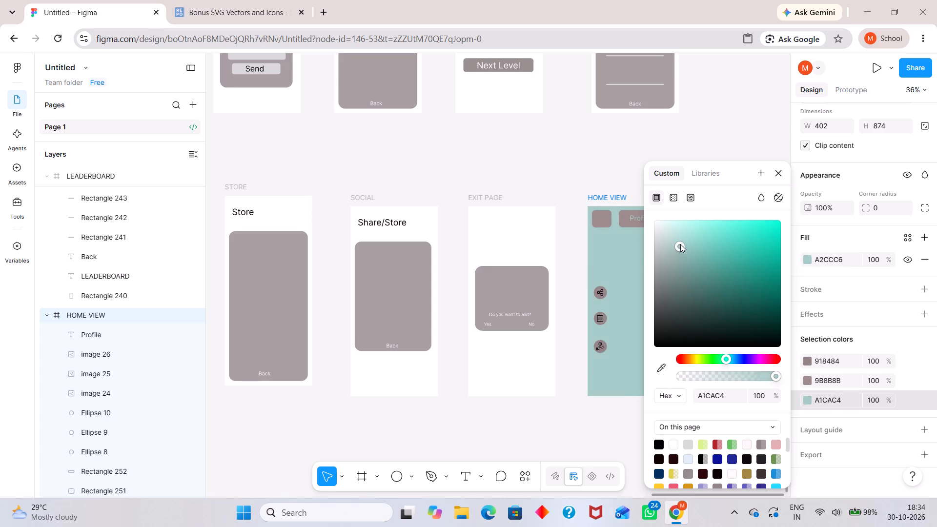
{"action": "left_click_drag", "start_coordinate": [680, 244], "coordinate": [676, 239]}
Lower the HOME VIEW colour's opacity to 49% and change its hue to orange, trying brown and grey shades before pale peach EDD3BC.
{"action": "left_click", "coordinate": [727, 368]}
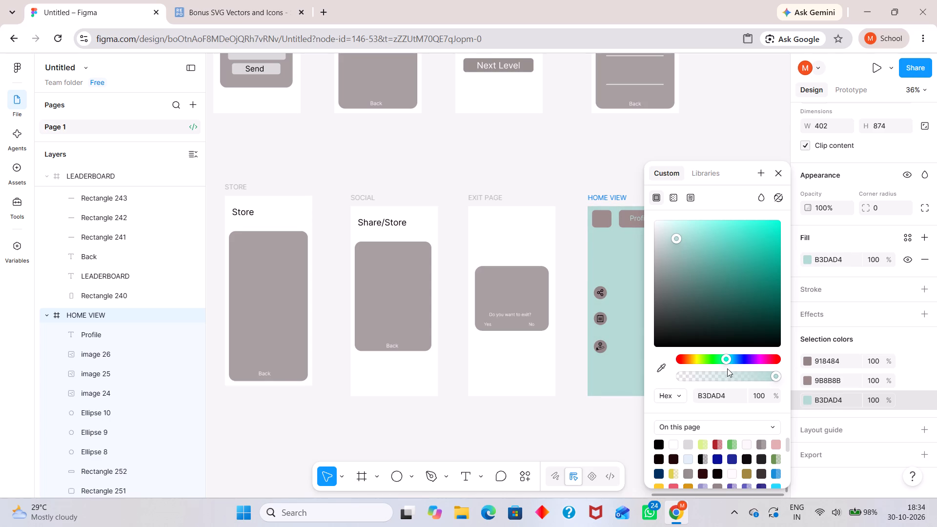
{"action": "left_click", "coordinate": [728, 374]}
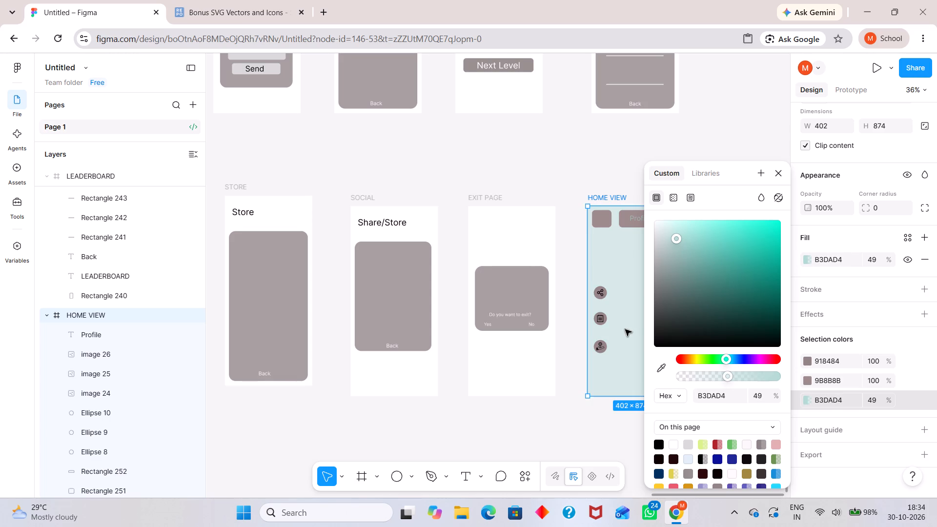
{"action": "scroll", "coordinate": [625, 329], "scroll_direction": "left", "scroll_amount": 2}
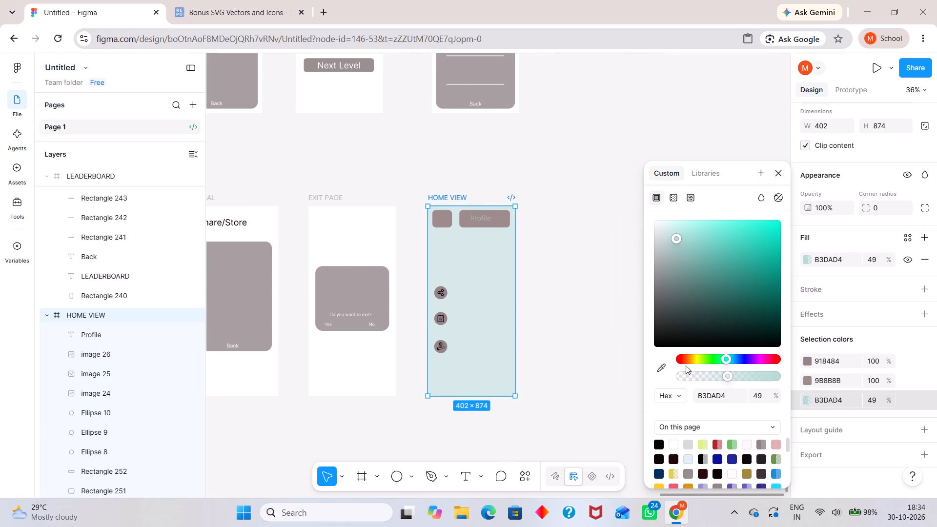
{"action": "left_click", "coordinate": [688, 363]}
{"action": "left_click", "coordinate": [705, 275]}
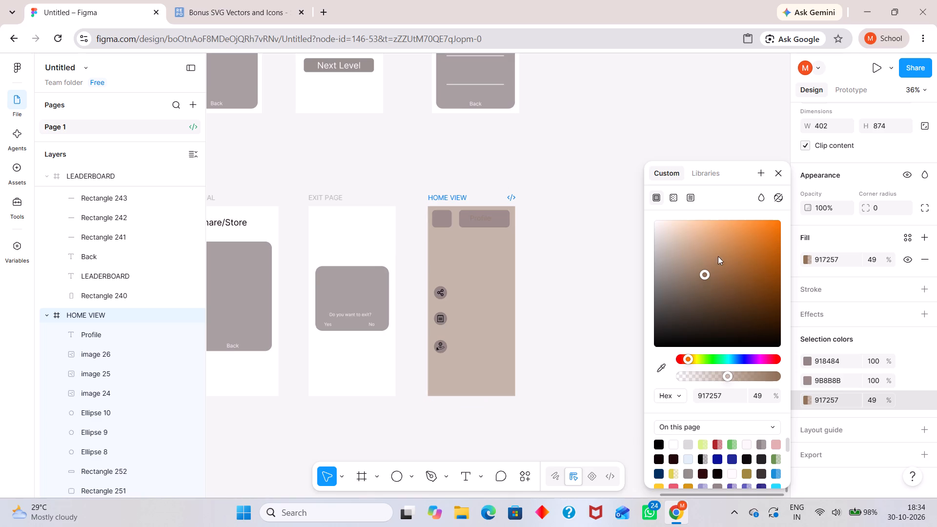
{"action": "left_click_drag", "start_coordinate": [674, 245], "coordinate": [704, 233]}
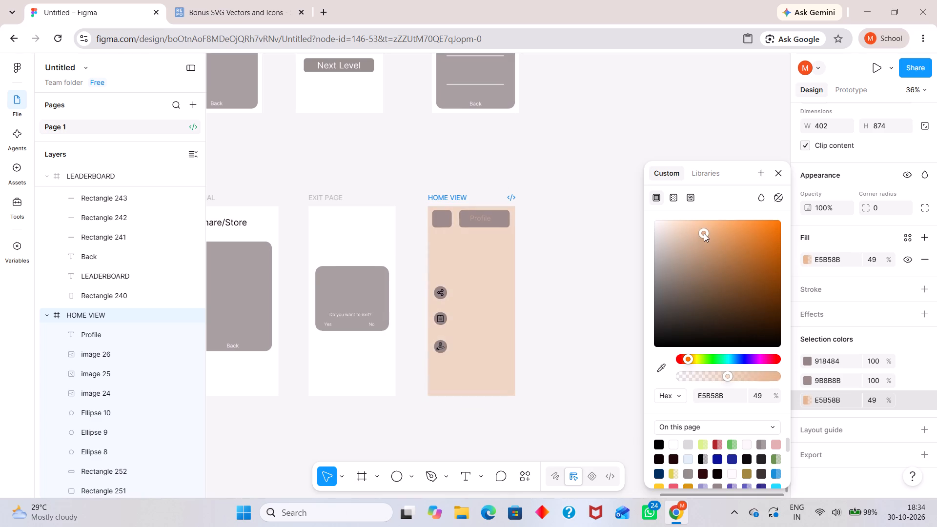
{"action": "left_click_drag", "start_coordinate": [704, 233], "coordinate": [701, 306]}
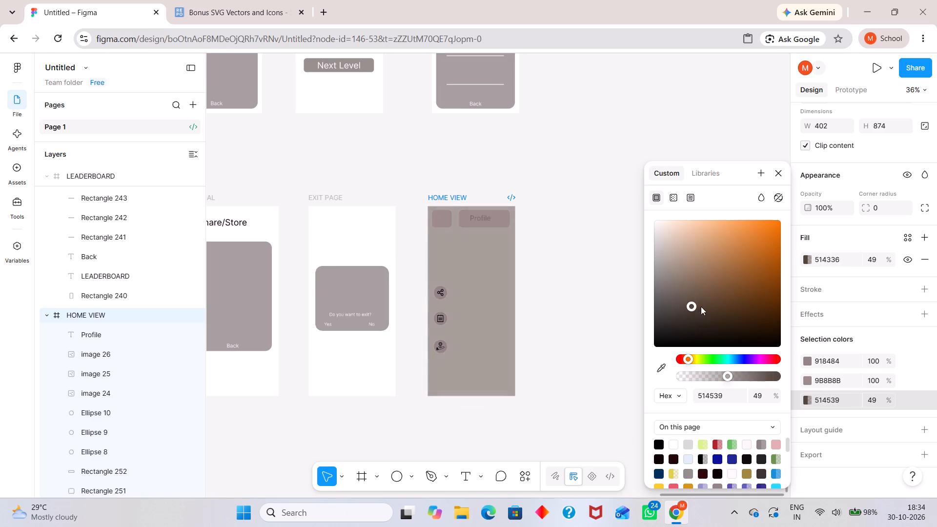
{"action": "left_click_drag", "start_coordinate": [701, 306], "coordinate": [667, 251]}
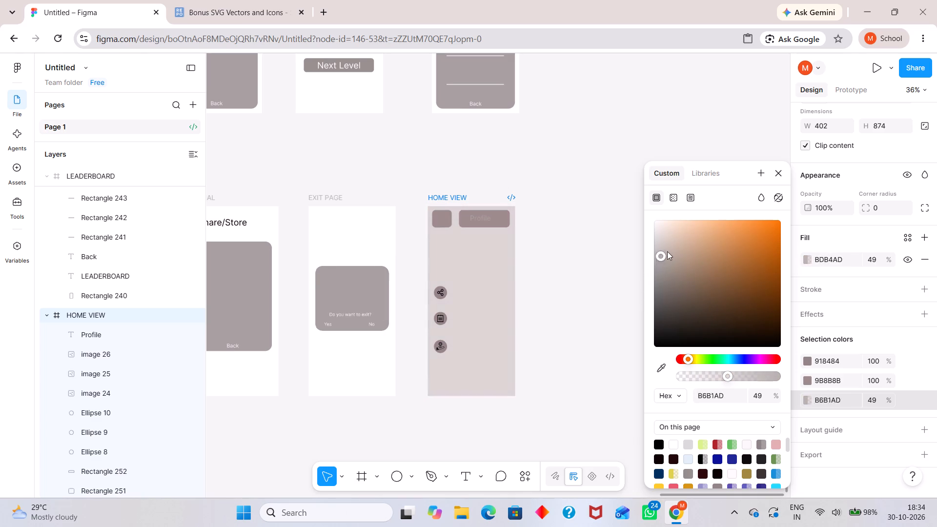
{"action": "left_click_drag", "start_coordinate": [667, 251], "coordinate": [657, 241]}
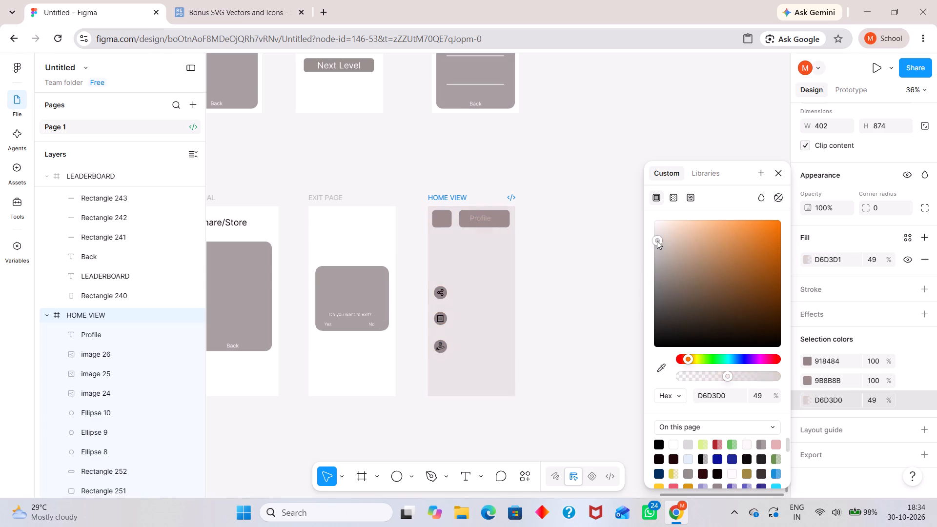
{"action": "left_click_drag", "start_coordinate": [657, 241], "coordinate": [689, 246]}
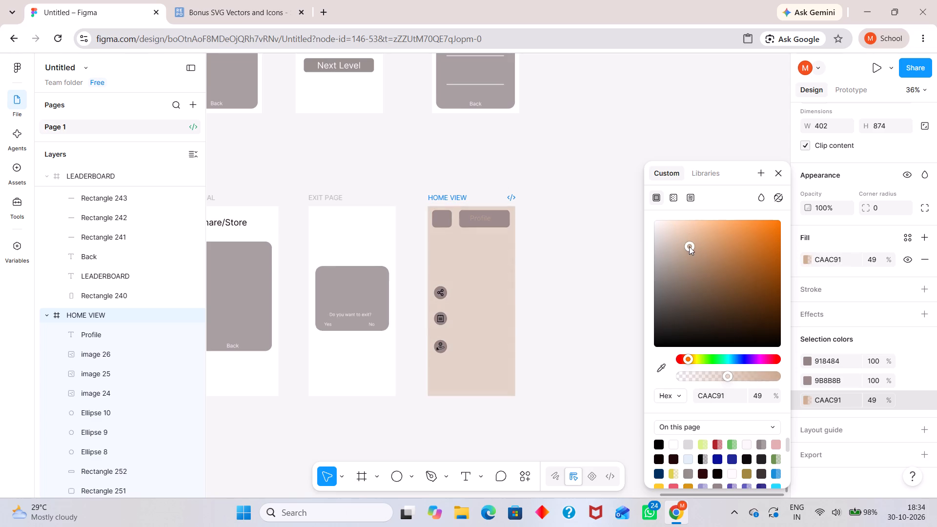
{"action": "left_click_drag", "start_coordinate": [689, 246], "coordinate": [680, 229]}
{"action": "left_click", "coordinate": [564, 263]}
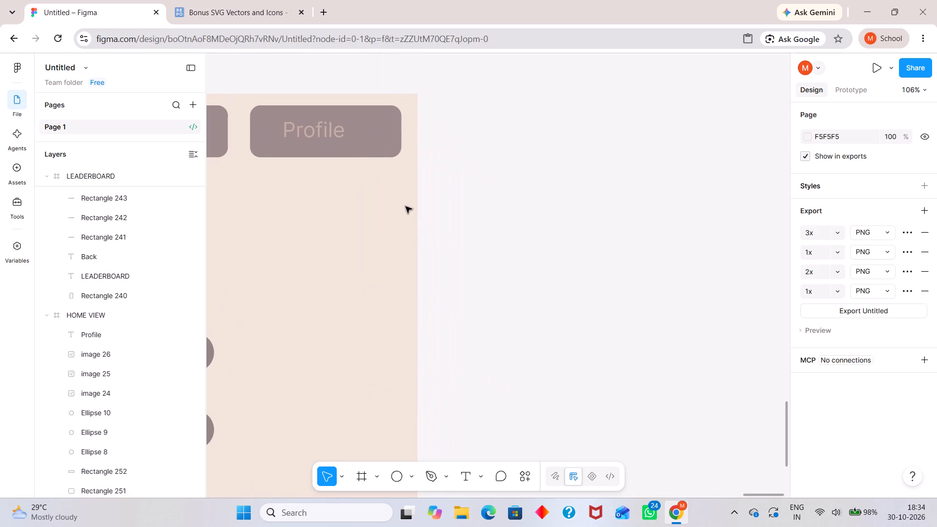
Recolour the Profile text in HOME VIEW, trying off-white EFEEED and near-black 0C0703 before dark brown 221204.
{"action": "double_click", "coordinate": [335, 134]}
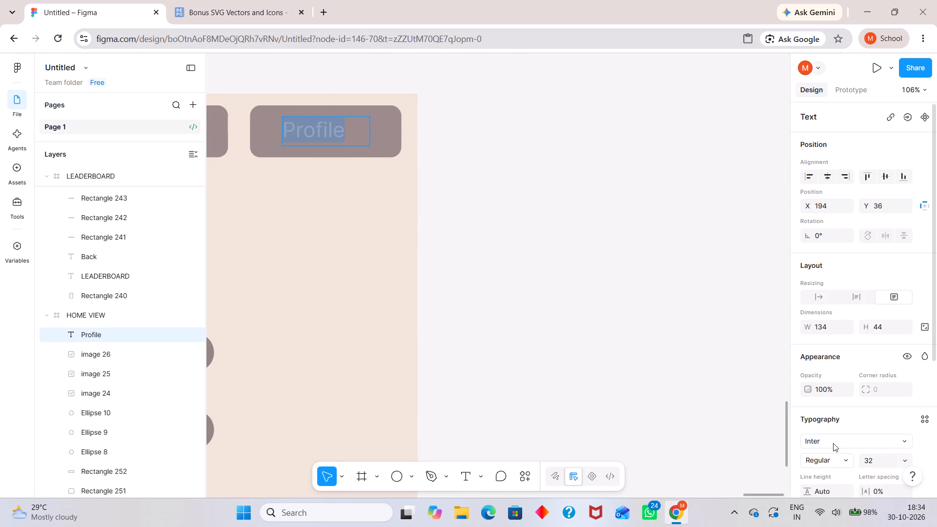
{"action": "scroll", "coordinate": [833, 443], "scroll_direction": "down", "scroll_amount": 4}
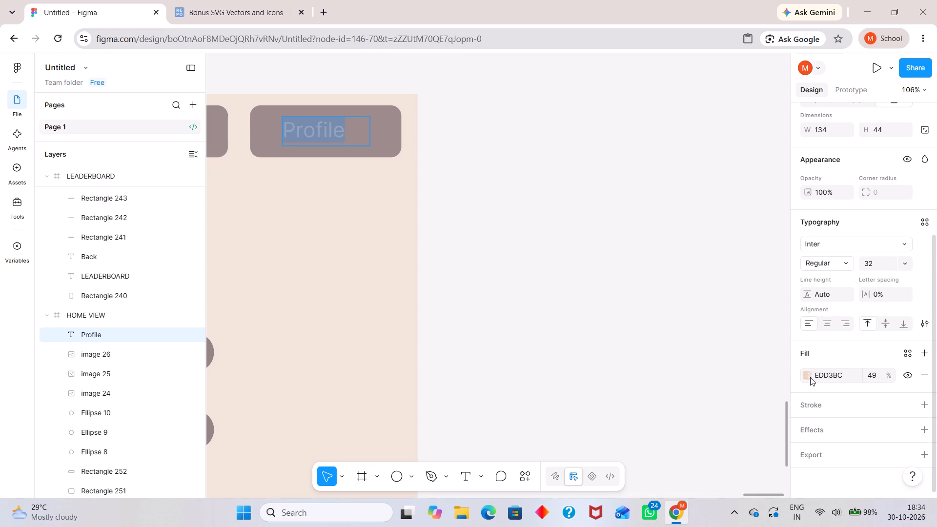
{"action": "double_click", "coordinate": [810, 377]}
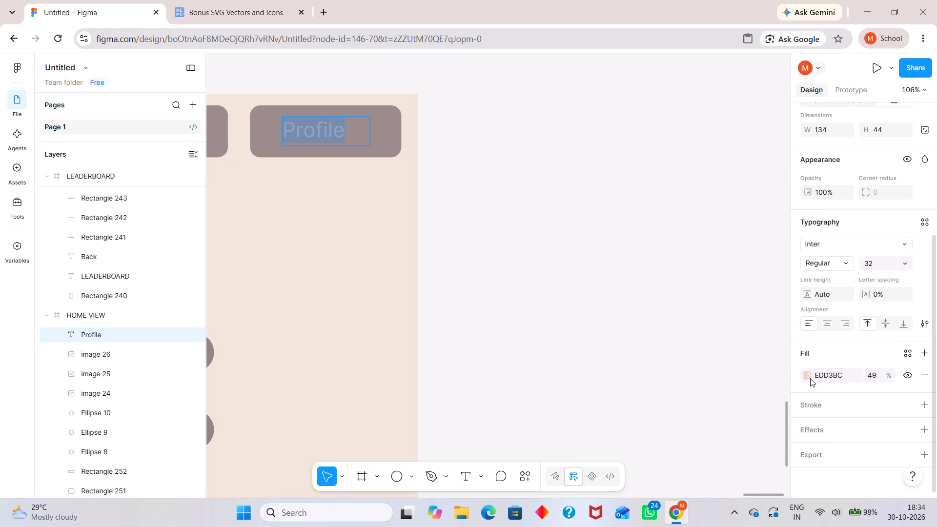
{"action": "left_click", "coordinate": [810, 378]}
{"action": "left_click", "coordinate": [654, 228]}
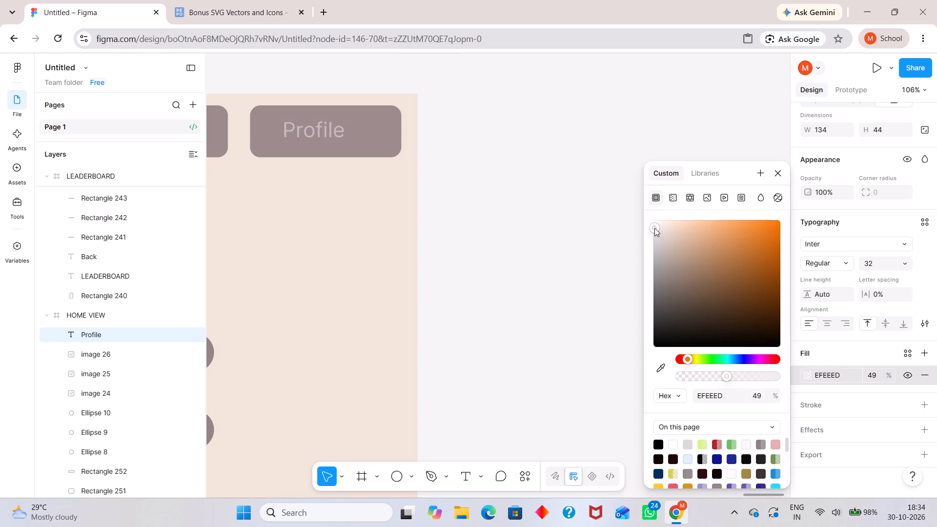
{"action": "left_click", "coordinate": [753, 341]}
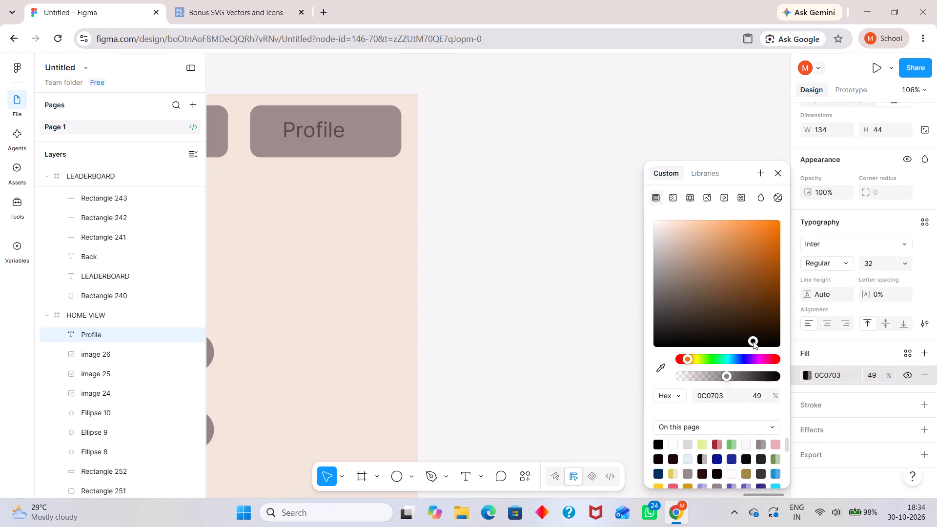
{"action": "left_click", "coordinate": [765, 330]}
Set the Profile text's font size to 36 and clear the selection.
{"action": "double_click", "coordinate": [318, 128]}
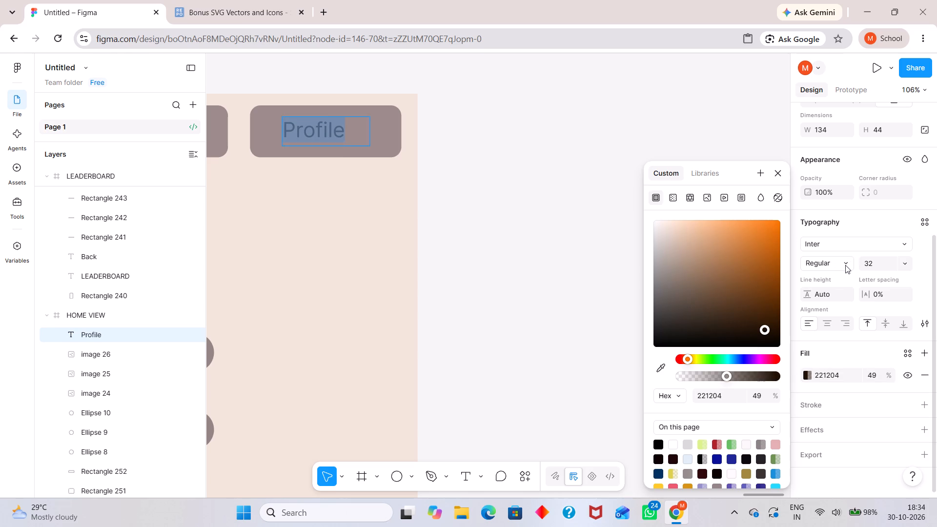
{"action": "left_click", "coordinate": [903, 263]}
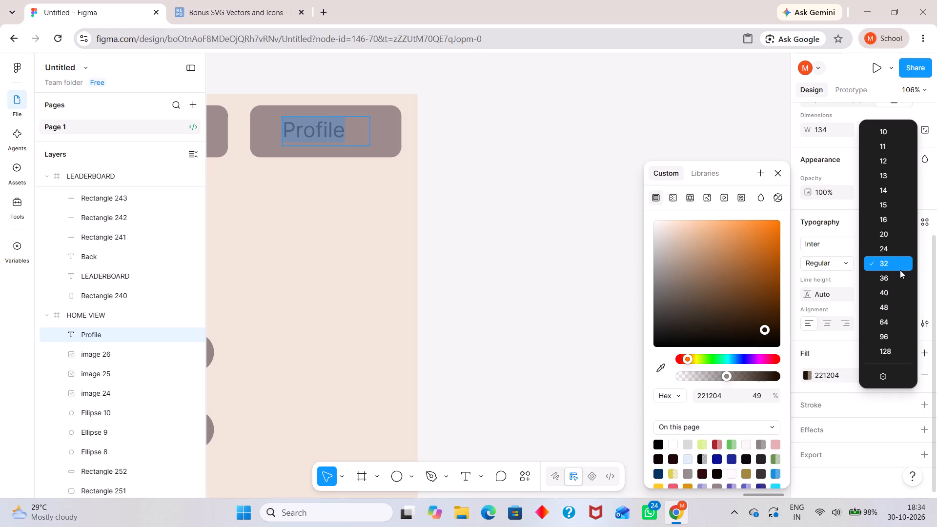
{"action": "left_click", "coordinate": [897, 275]}
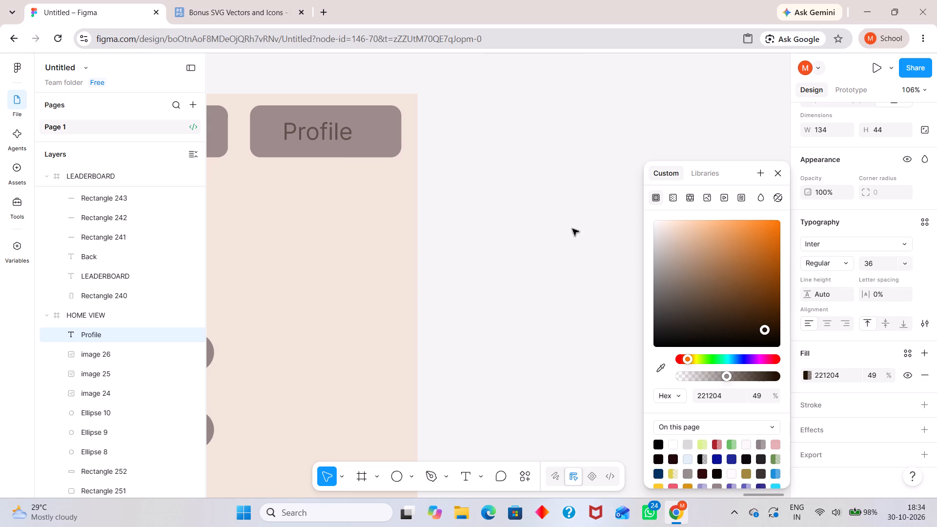
{"action": "left_click", "coordinate": [572, 229]}
{"action": "left_click", "coordinate": [572, 228]}
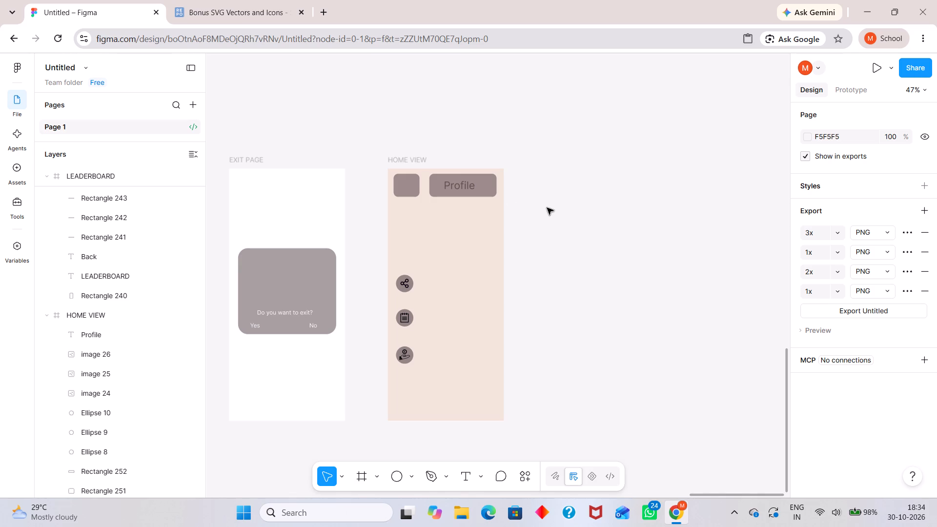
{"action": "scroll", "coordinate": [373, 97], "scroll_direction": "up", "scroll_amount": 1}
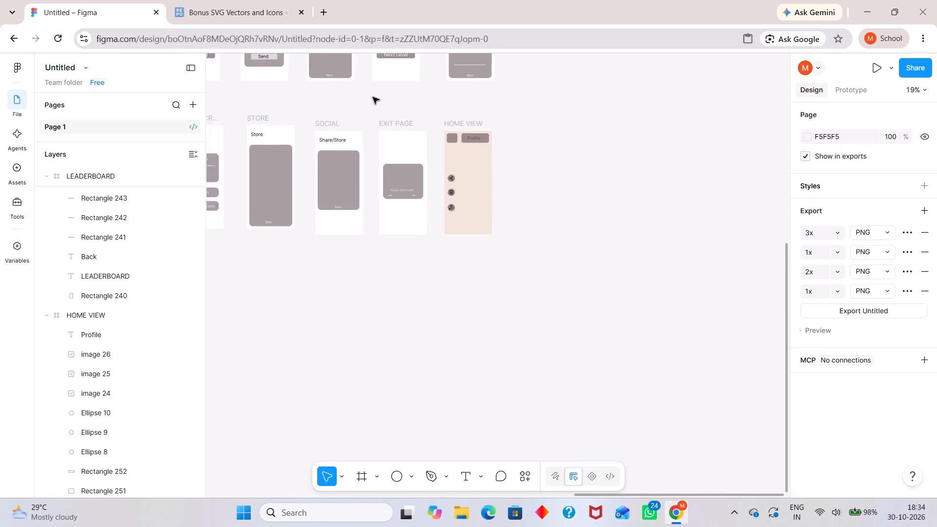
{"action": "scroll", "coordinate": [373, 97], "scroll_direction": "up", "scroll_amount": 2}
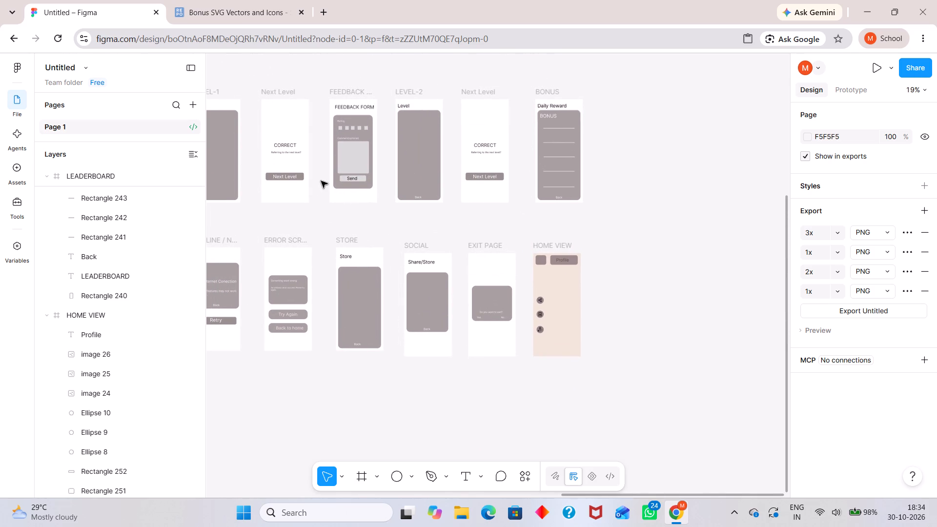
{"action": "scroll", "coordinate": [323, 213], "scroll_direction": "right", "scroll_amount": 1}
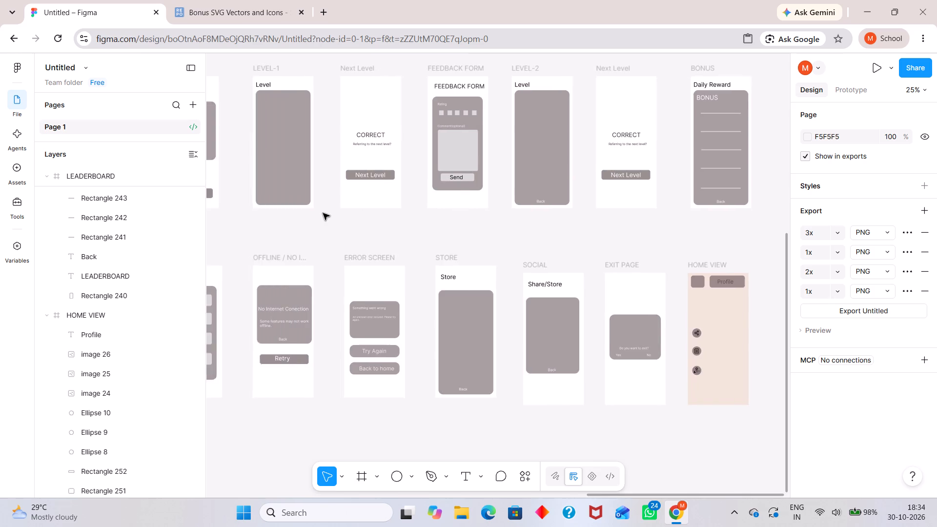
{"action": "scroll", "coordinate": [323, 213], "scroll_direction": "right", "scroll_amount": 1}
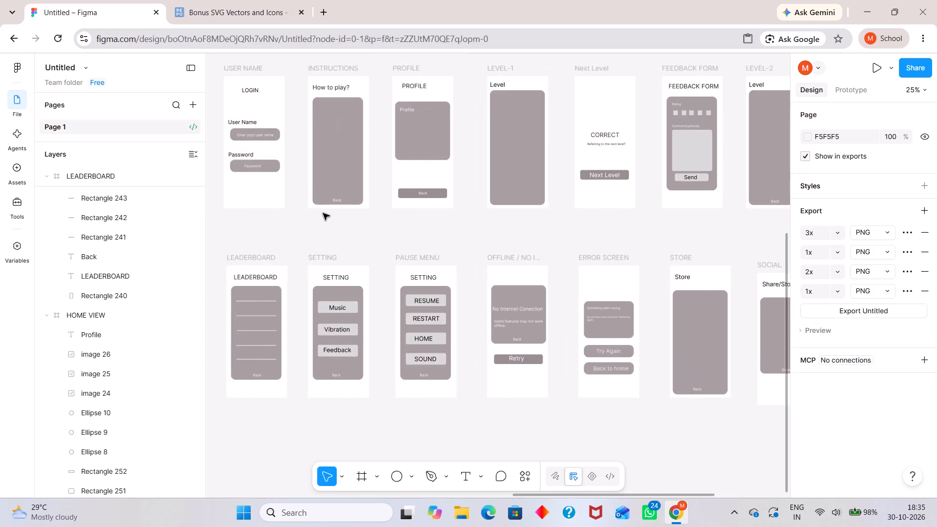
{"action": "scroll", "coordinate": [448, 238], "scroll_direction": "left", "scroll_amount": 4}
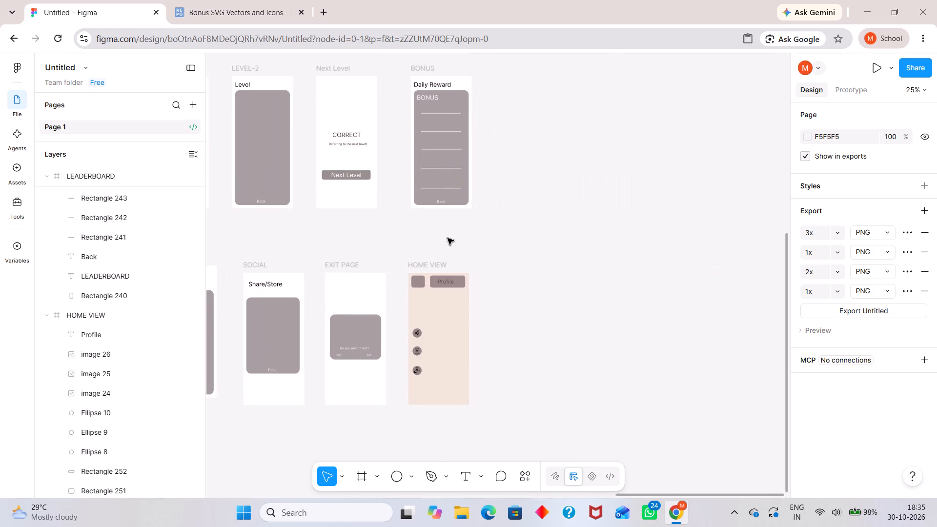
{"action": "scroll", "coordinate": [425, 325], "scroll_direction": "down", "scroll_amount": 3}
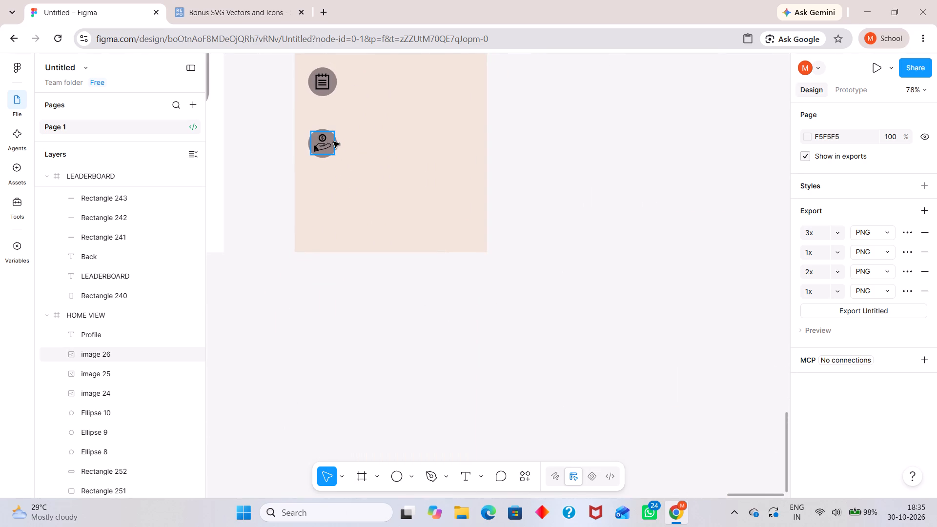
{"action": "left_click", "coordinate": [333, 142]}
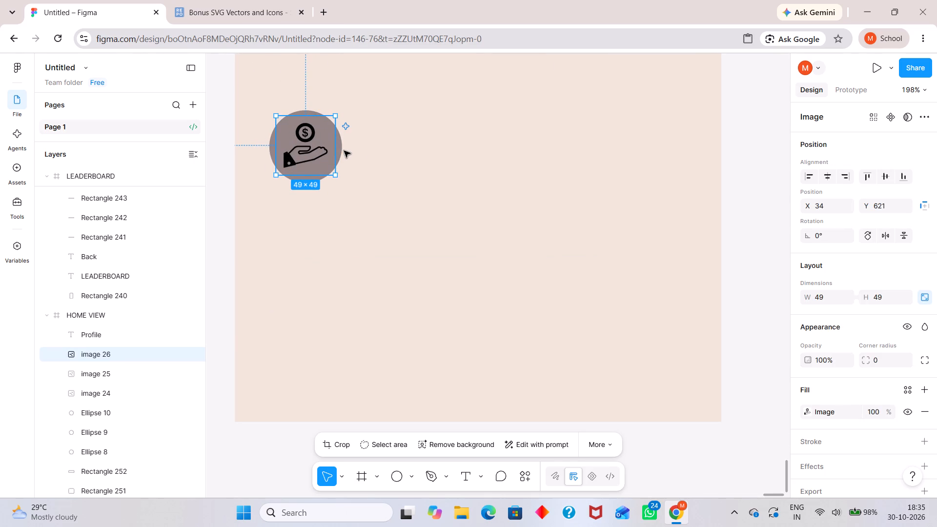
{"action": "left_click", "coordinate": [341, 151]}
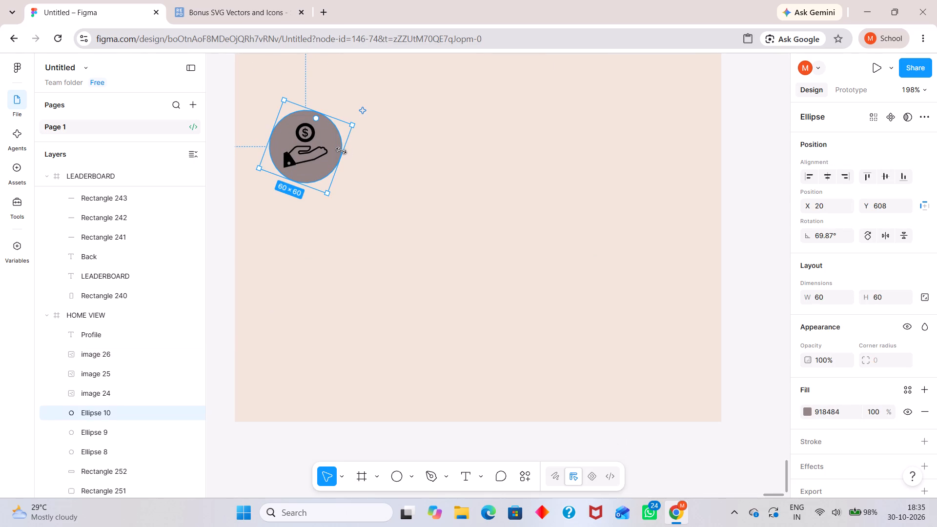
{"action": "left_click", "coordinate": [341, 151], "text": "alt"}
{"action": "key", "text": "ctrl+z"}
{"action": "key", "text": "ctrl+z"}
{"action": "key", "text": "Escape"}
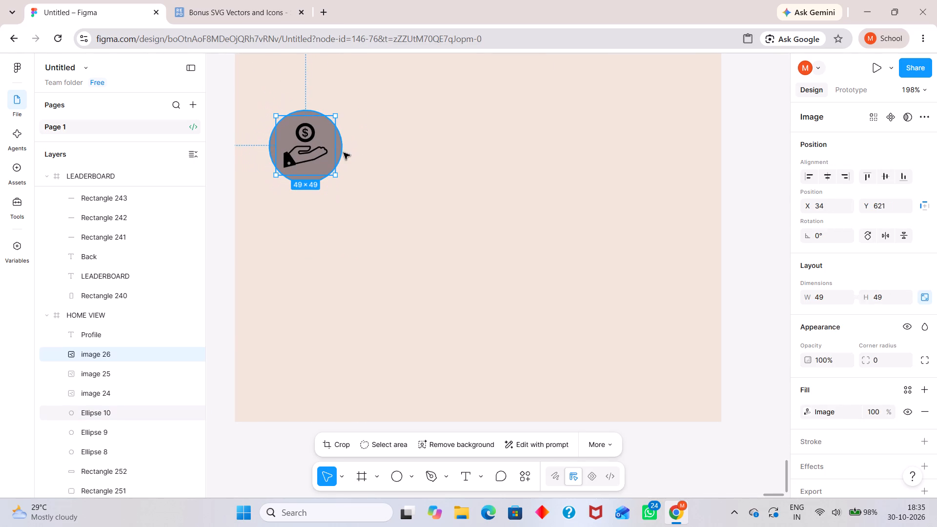
Duplicate the circle behind the hand-and-coin icon and place the copy near HOME VIEW's right edge below Profile, at about X 321, Y 256.
{"action": "left_click", "coordinate": [340, 153]}
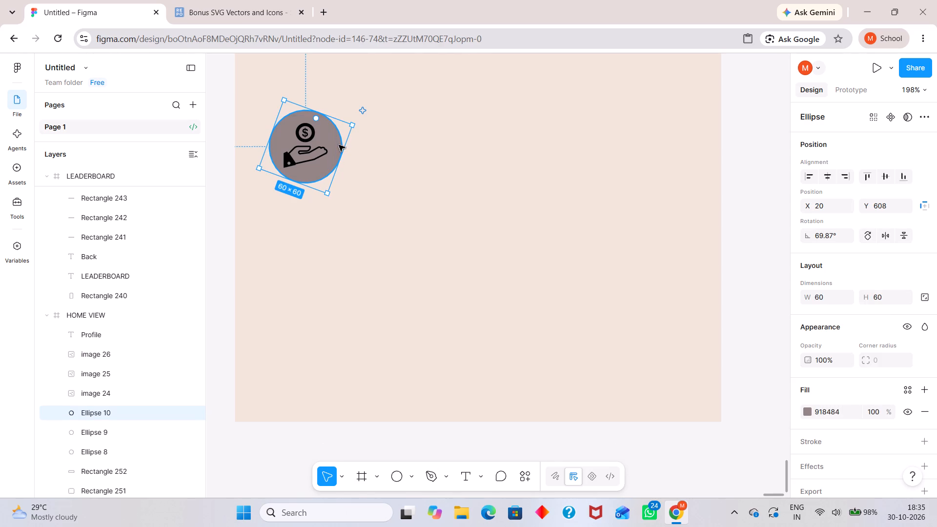
{"action": "left_click_drag", "start_coordinate": [339, 145], "coordinate": [601, 151], "text": "alt"}
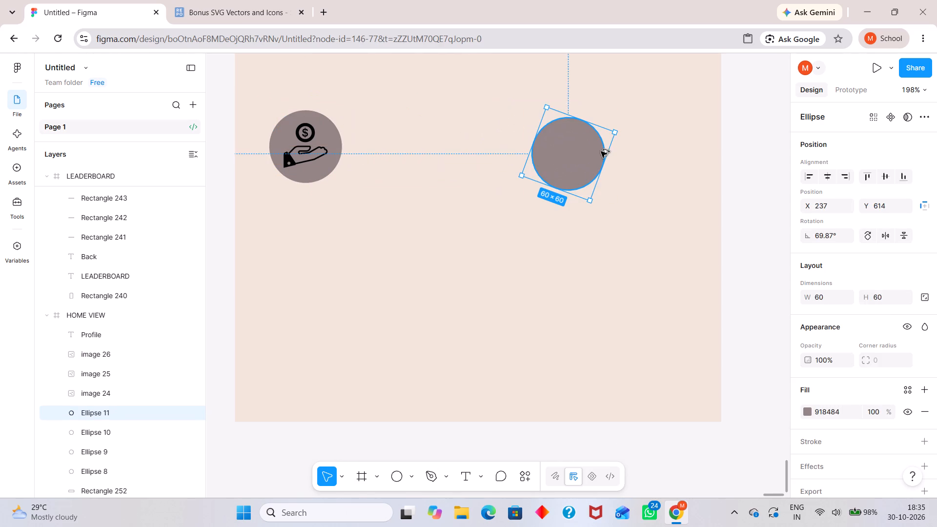
{"action": "left_click_drag", "start_coordinate": [569, 169], "coordinate": [682, 162]}
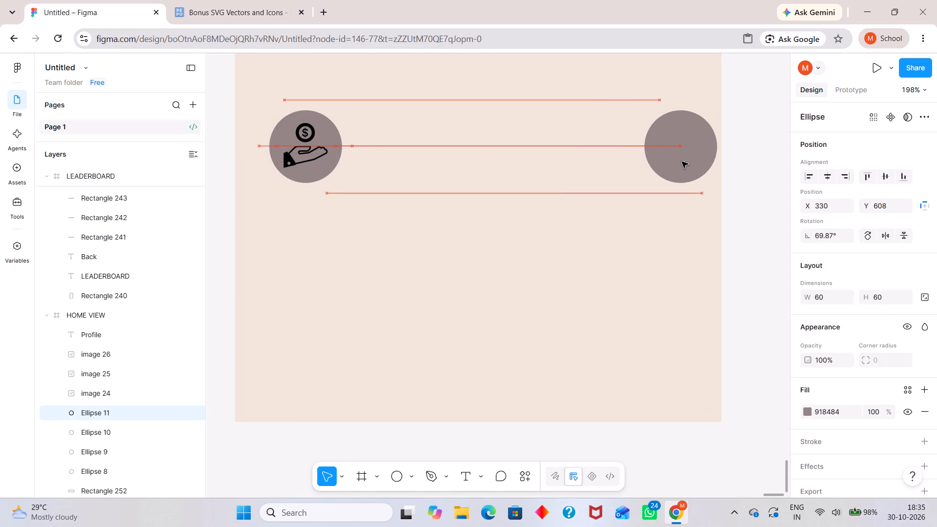
{"action": "left_click_drag", "start_coordinate": [682, 162], "coordinate": [683, 162]}
{"action": "left_click", "coordinate": [729, 107]}
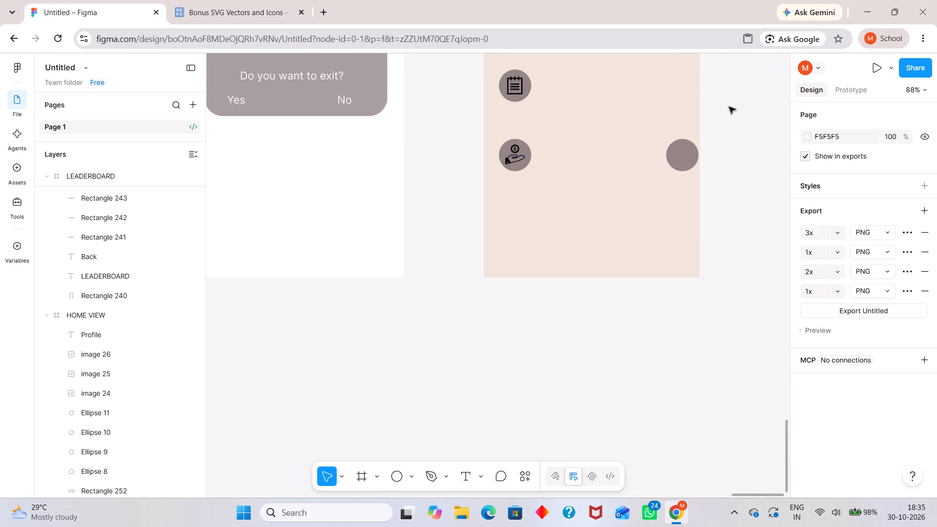
{"action": "scroll", "coordinate": [699, 160], "scroll_direction": "up", "scroll_amount": 3}
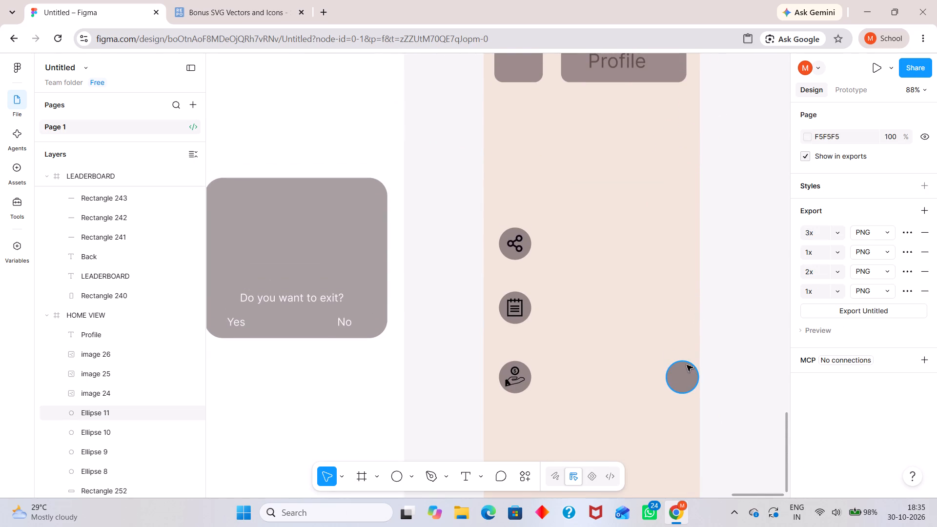
{"action": "left_click_drag", "start_coordinate": [686, 366], "coordinate": [680, 171]}
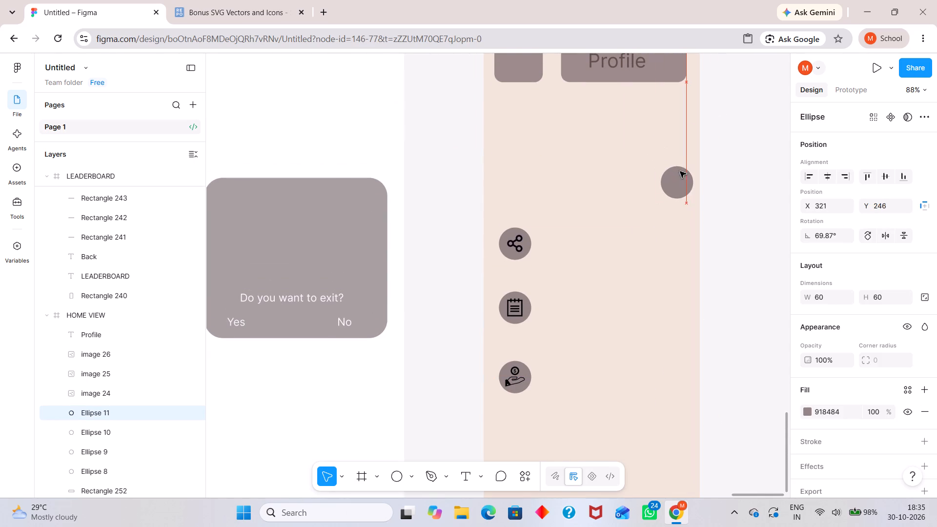
{"action": "left_click_drag", "start_coordinate": [680, 171], "coordinate": [681, 177]}
{"action": "left_click", "coordinate": [722, 153]}
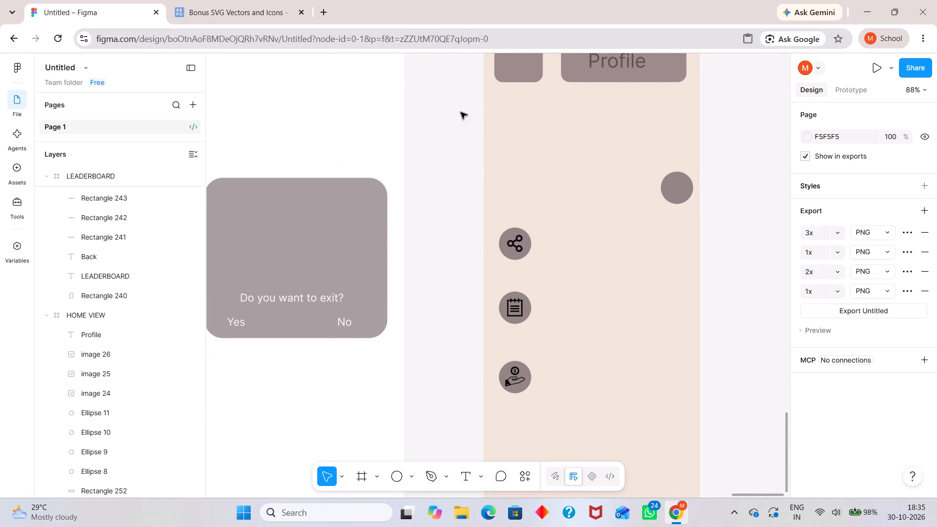
Switch to SVG Repo, search for "setting" and copy the image of a black outlined gear icon.
{"action": "left_click", "coordinate": [239, 19]}
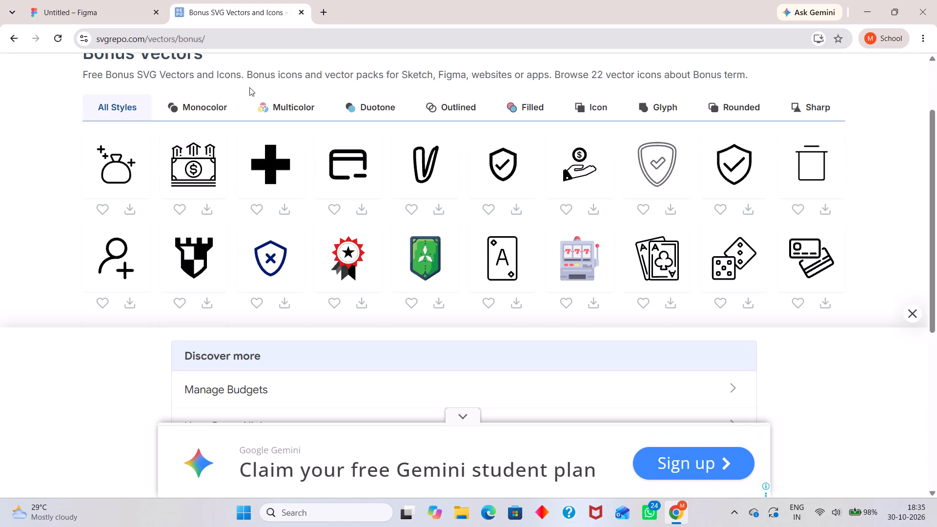
{"action": "scroll", "coordinate": [249, 87], "scroll_direction": "up", "scroll_amount": 5}
{"action": "double_click", "coordinate": [254, 73]}
{"action": "type", "text": "setting"}
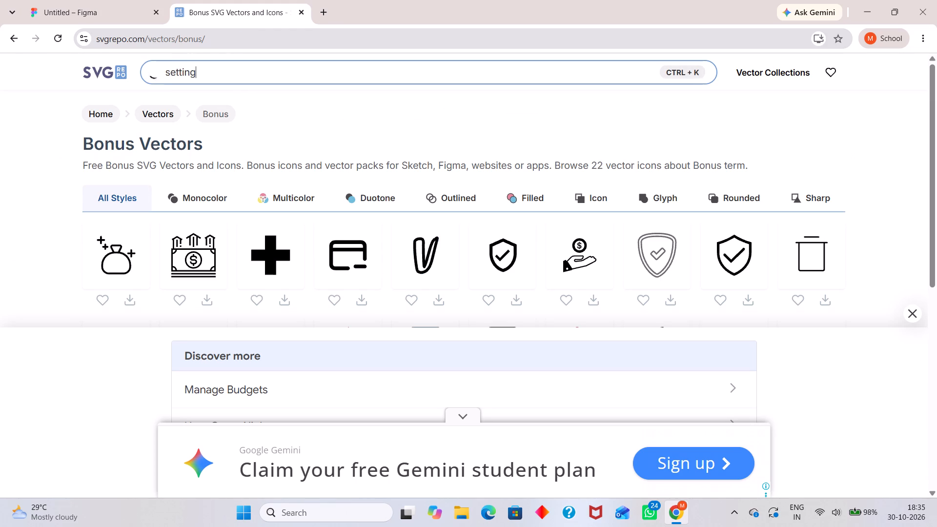
{"action": "key", "text": "Return"}
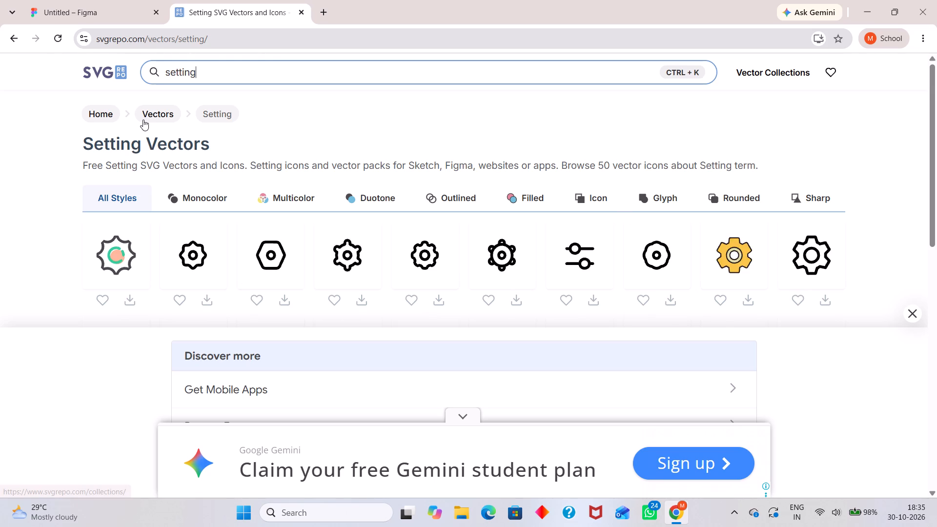
{"action": "scroll", "coordinate": [143, 120], "scroll_direction": "down", "scroll_amount": 1}
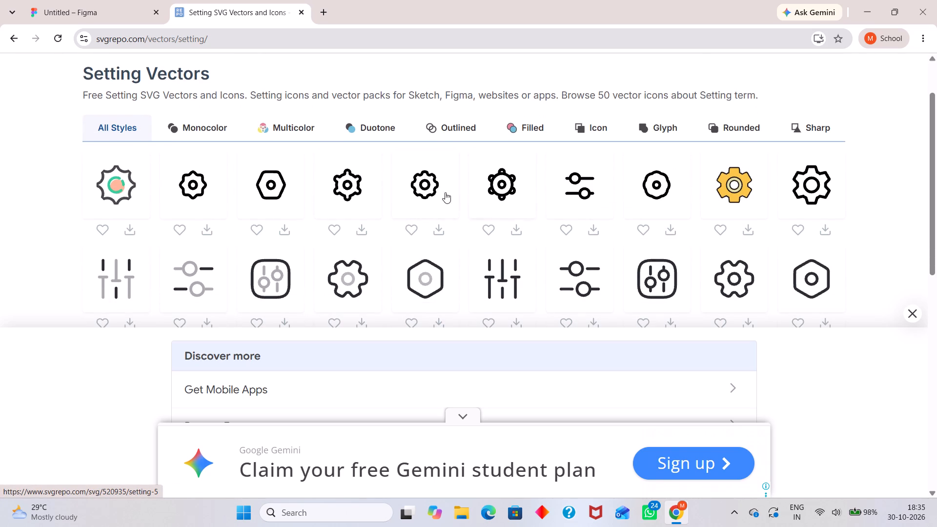
{"action": "right_click", "coordinate": [430, 188]}
{"action": "left_click", "coordinate": [471, 399]}
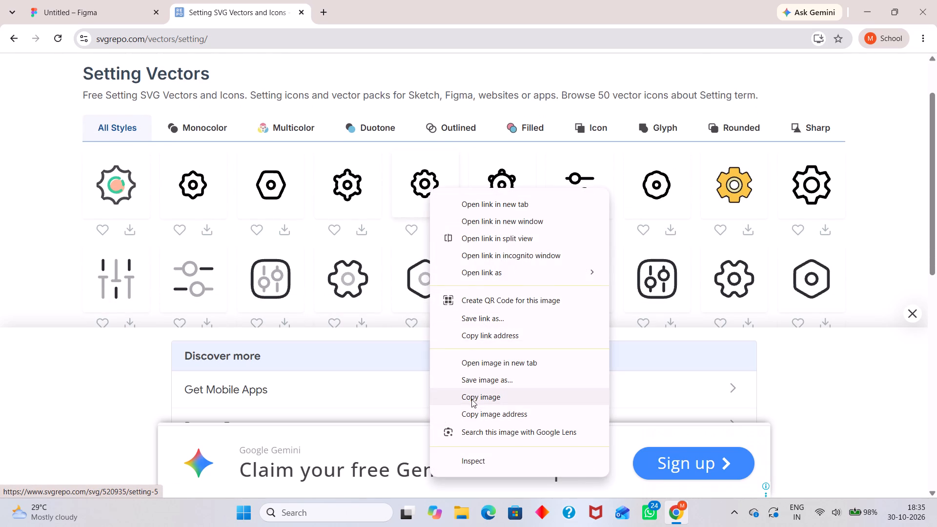
Back in Figma, duplicate the share icon onto the new empty circle and replace its image with the copied gear.
{"action": "left_click", "coordinate": [90, 3]}
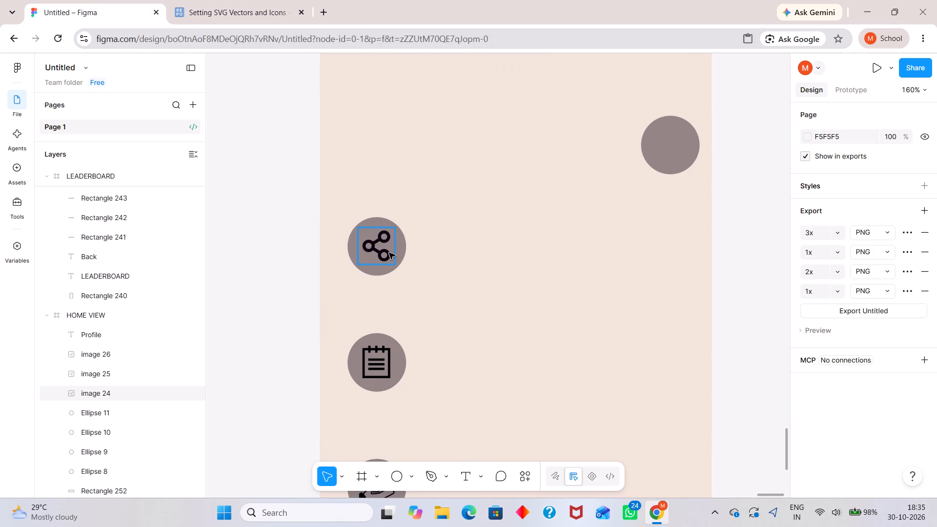
{"action": "left_click", "coordinate": [389, 253]}
{"action": "left_click_drag", "start_coordinate": [389, 253], "coordinate": [679, 160], "text": "alt"}
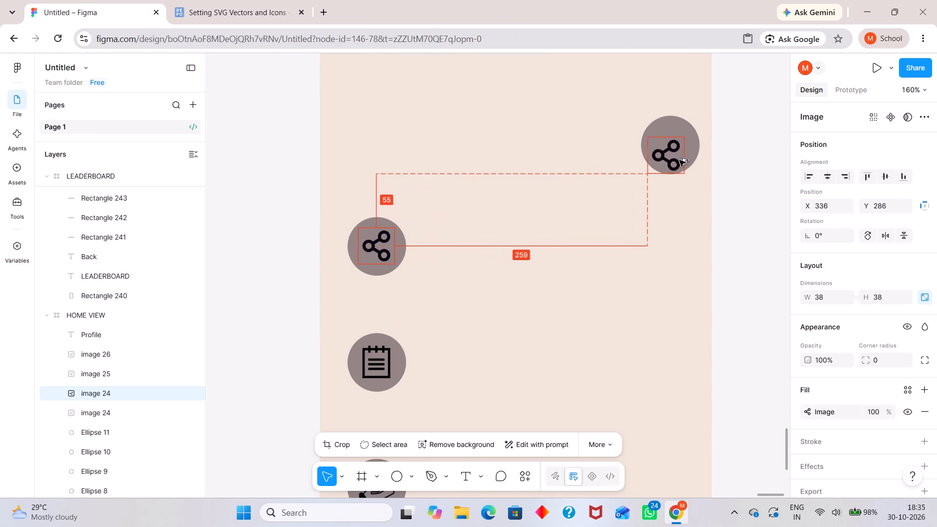
{"action": "left_click_drag", "start_coordinate": [679, 160], "coordinate": [681, 153], "text": "alt"}
{"action": "double_click", "coordinate": [681, 153]}
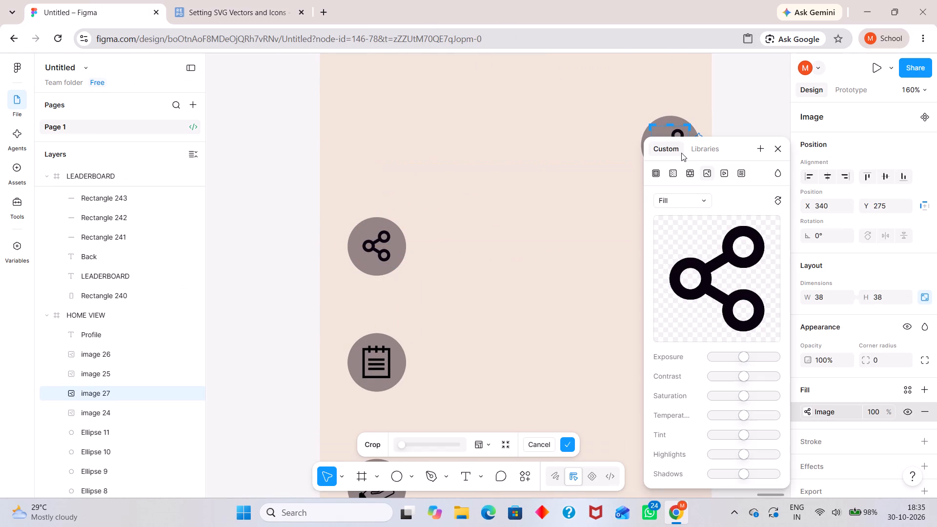
{"action": "key", "text": "ctrl+v"}
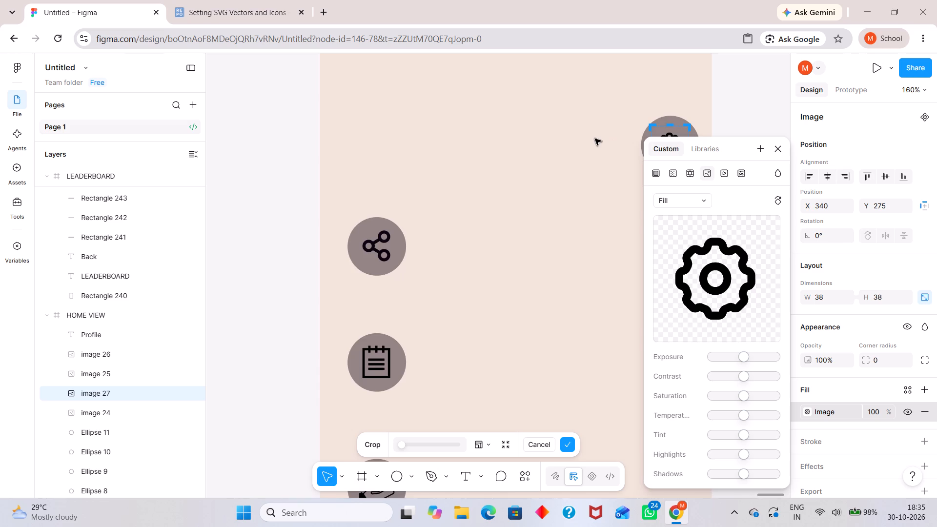
{"action": "scroll", "coordinate": [595, 139], "scroll_direction": "left", "scroll_amount": 2}
{"action": "left_click", "coordinate": [606, 134]}
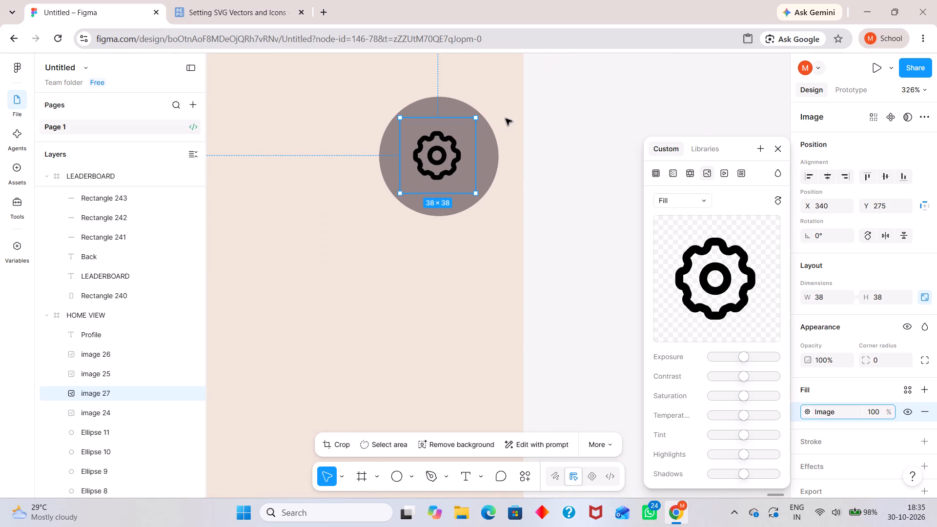
Enlarge the gear icon to 55 × 55 and position it over its circle at X 333, Y 266.
{"action": "left_click_drag", "start_coordinate": [477, 119], "coordinate": [488, 102]}
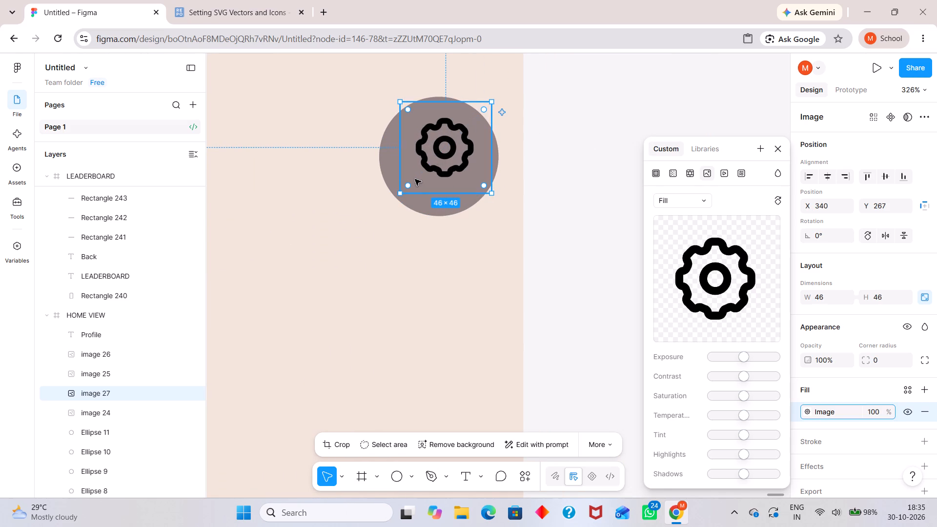
{"action": "left_click_drag", "start_coordinate": [399, 193], "coordinate": [382, 209]}
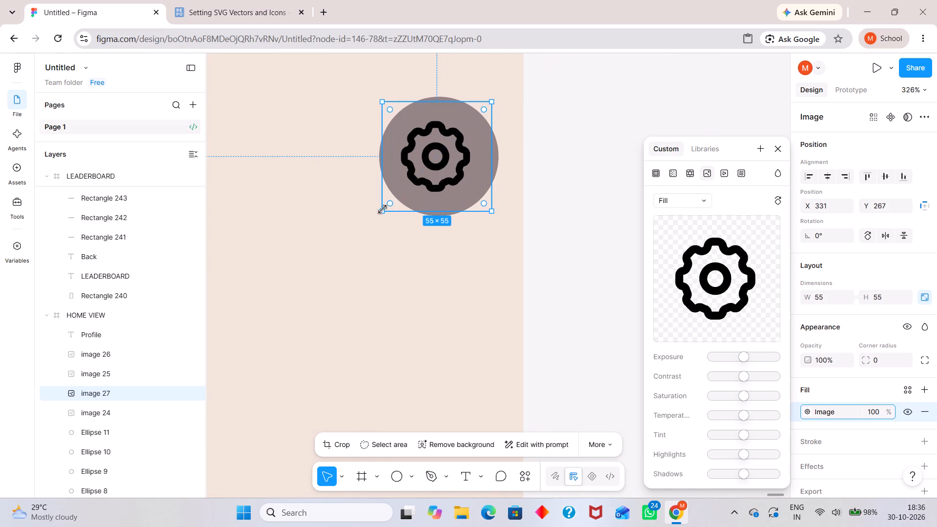
{"action": "left_click", "coordinate": [569, 129]}
{"action": "left_click", "coordinate": [464, 156]}
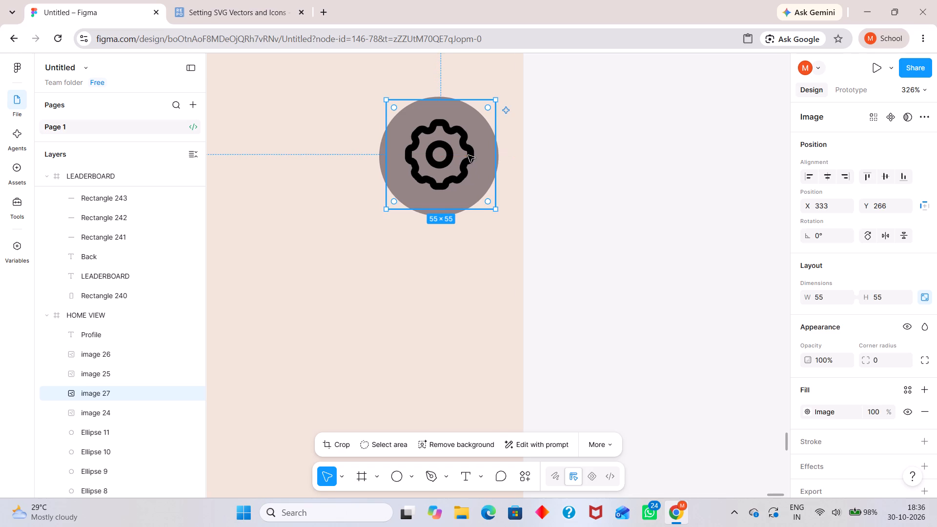
{"action": "left_click", "coordinate": [594, 137]}
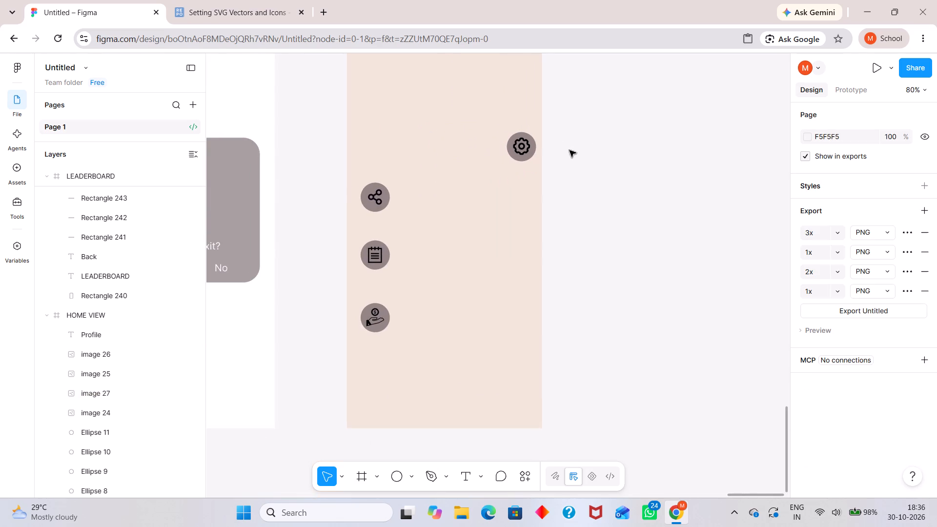
Adjust the vertical position of the circle behind the gear icon so the two are centred on each other.
{"action": "scroll", "coordinate": [569, 151], "scroll_direction": "up", "scroll_amount": 1}
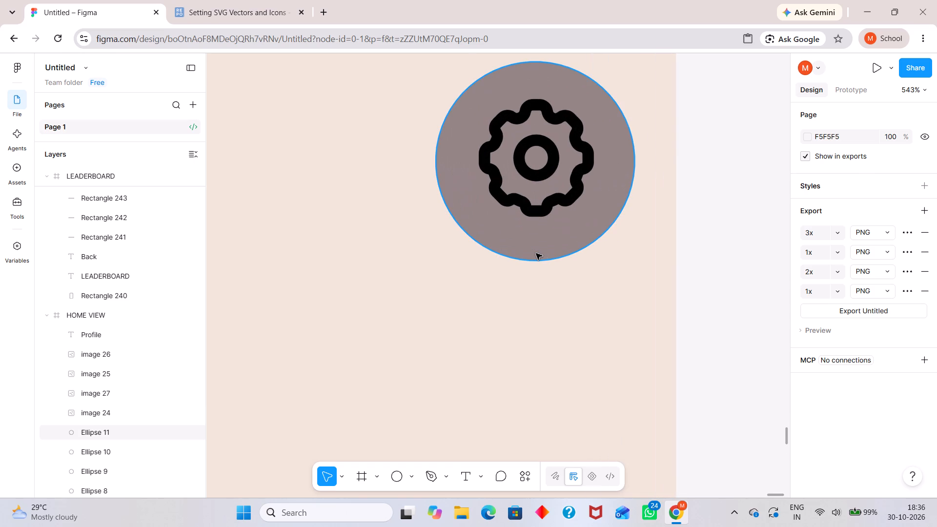
{"action": "left_click", "coordinate": [536, 254]}
{"action": "left_click", "coordinate": [536, 254], "text": "alt"}
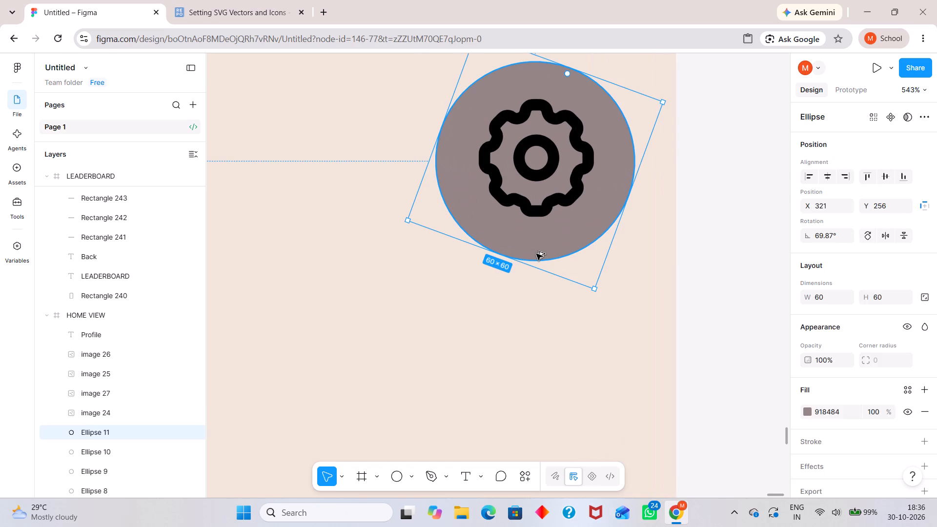
{"action": "left_click_drag", "start_coordinate": [539, 249], "coordinate": [538, 256]}
{"action": "left_click_drag", "start_coordinate": [542, 239], "coordinate": [544, 218]}
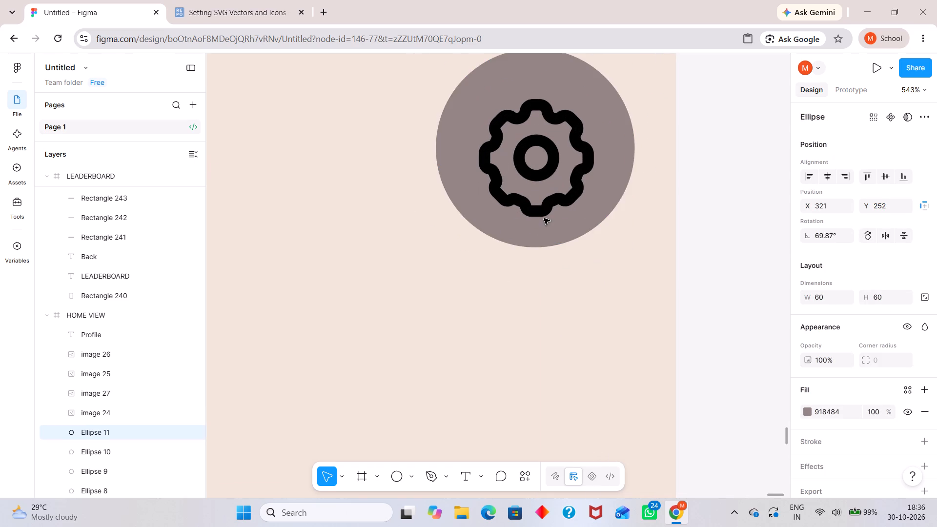
{"action": "left_click_drag", "start_coordinate": [544, 218], "coordinate": [544, 217]}
{"action": "left_click_drag", "start_coordinate": [549, 231], "coordinate": [550, 250]}
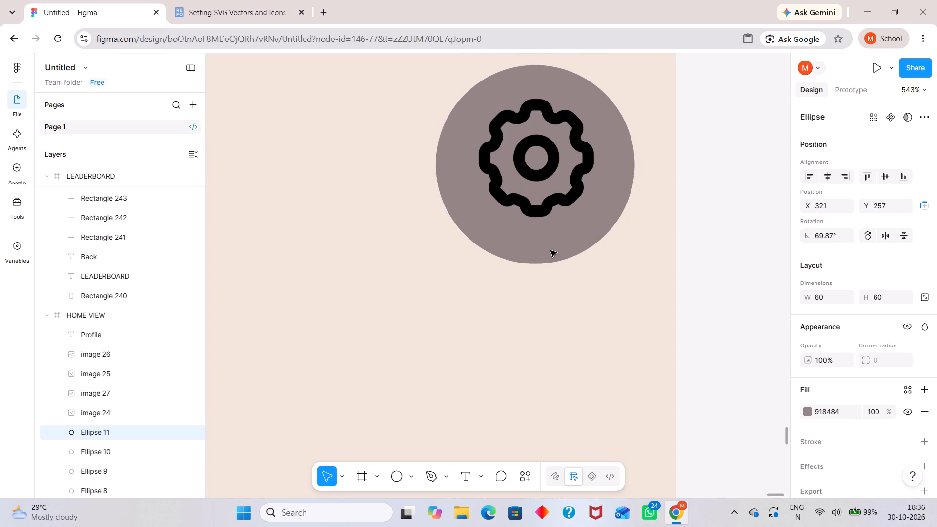
{"action": "left_click_drag", "start_coordinate": [550, 250], "coordinate": [546, 245]}
{"action": "left_click", "coordinate": [546, 245]}
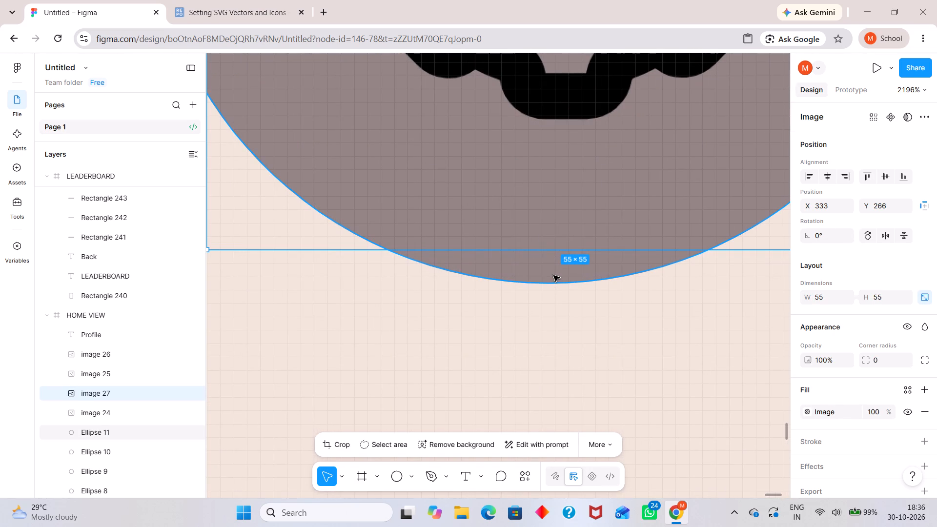
Duplicate the gear button's circle and place the copy directly below it in HOME VIEW at X 320, Y 399.
{"action": "left_click", "coordinate": [553, 275]}
{"action": "left_click_drag", "start_coordinate": [553, 275], "coordinate": [560, 426], "text": "alt"}
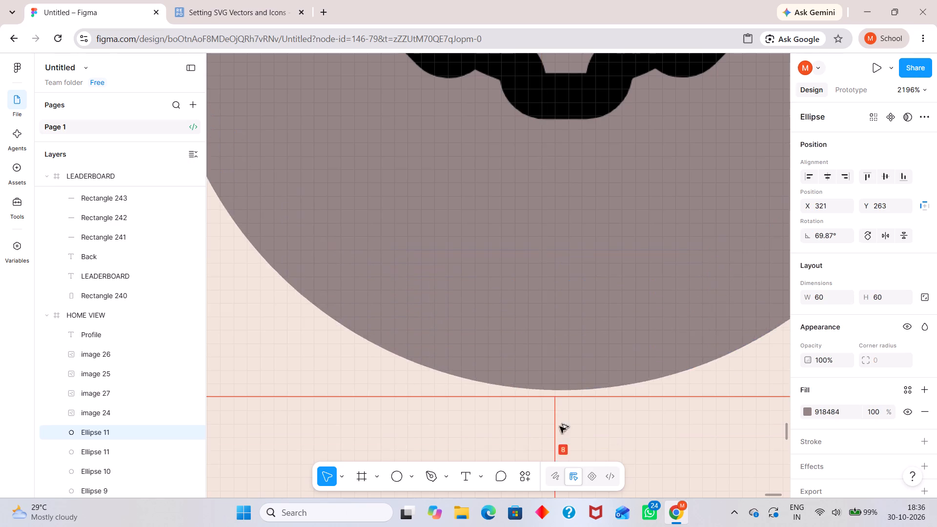
{"action": "left_click_drag", "start_coordinate": [560, 426], "coordinate": [553, 497], "text": "alt"}
{"action": "scroll", "coordinate": [542, 377], "scroll_direction": "right", "scroll_amount": 1}
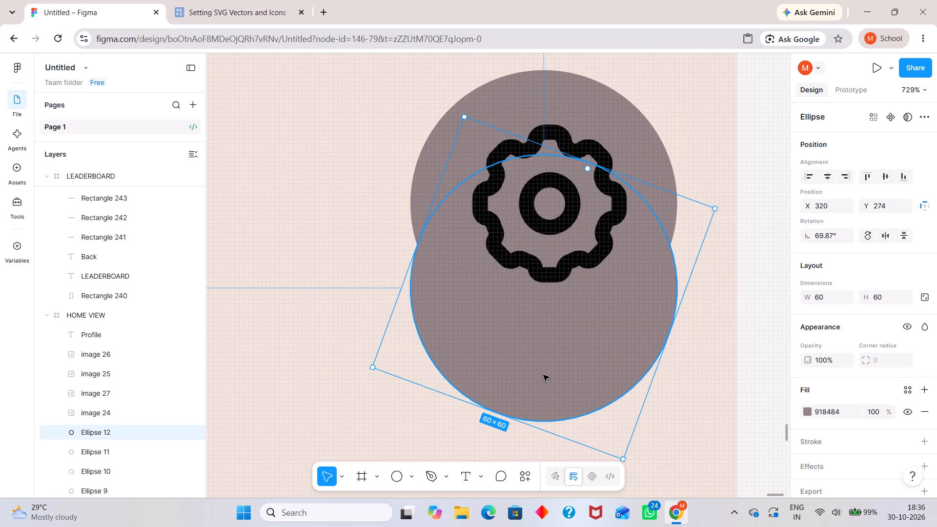
{"action": "left_click_drag", "start_coordinate": [543, 375], "coordinate": [560, 490]}
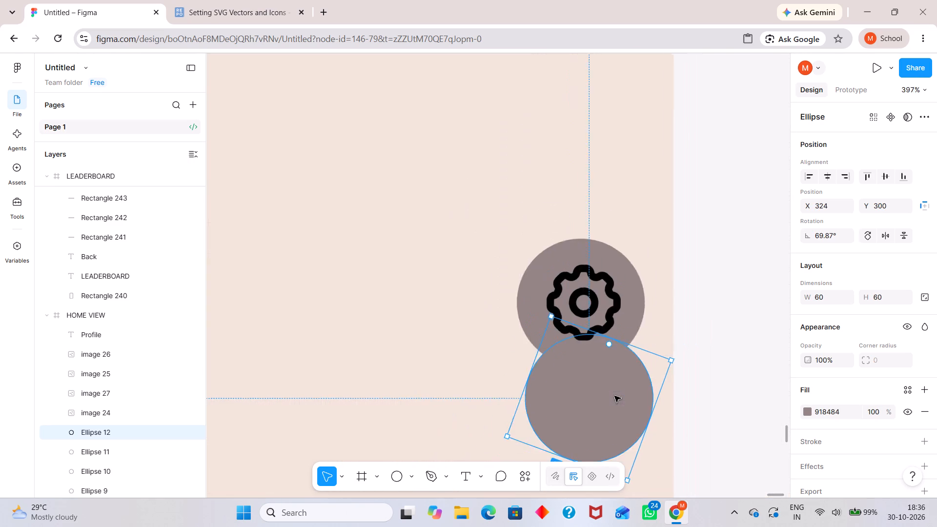
{"action": "scroll", "coordinate": [671, 326], "scroll_direction": "down", "scroll_amount": 3}
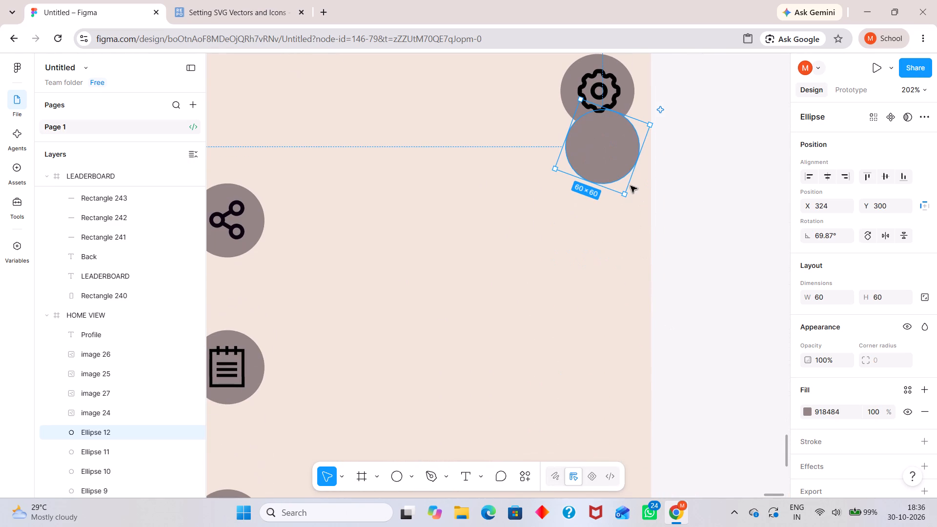
{"action": "left_click_drag", "start_coordinate": [608, 174], "coordinate": [609, 302]}
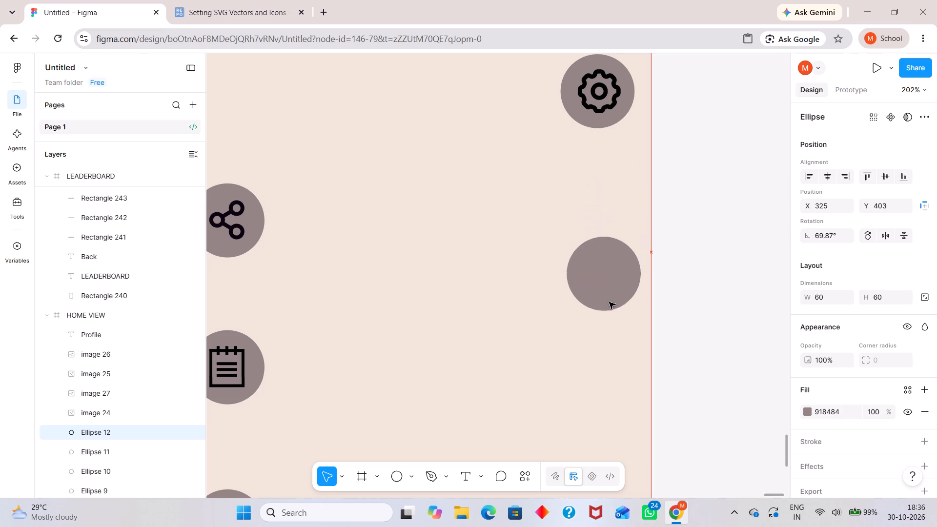
{"action": "left_click_drag", "start_coordinate": [609, 302], "coordinate": [604, 298]}
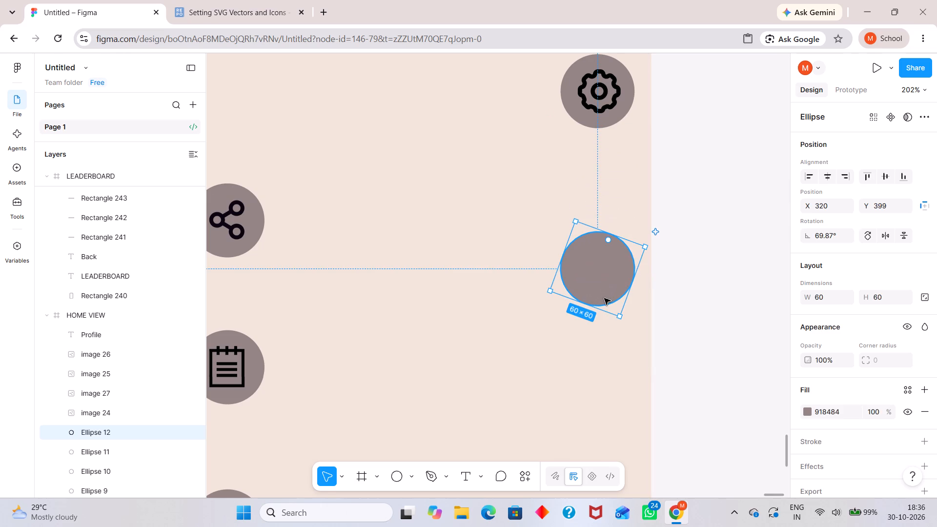
{"action": "left_click", "coordinate": [745, 244]}
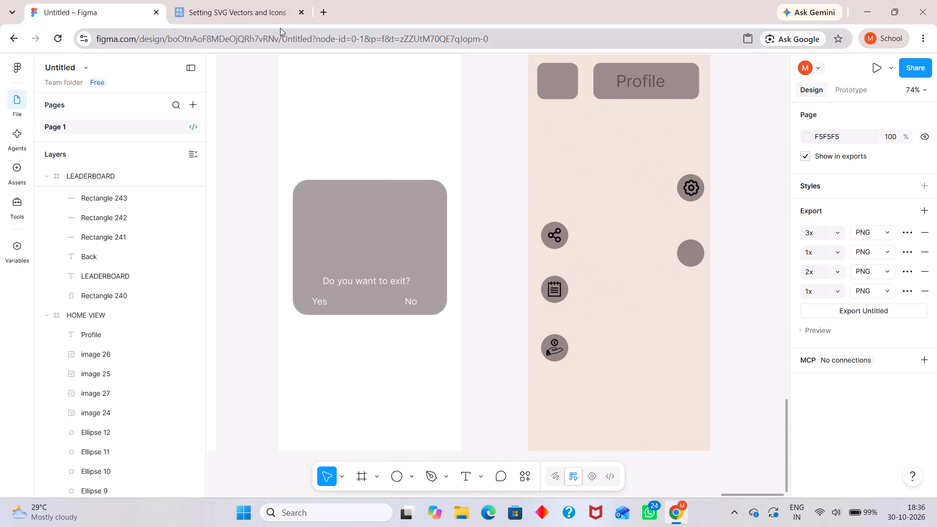
Switch to SVG Repo, search for "how to play" and look through the resulting icons for a suitable one.
{"action": "left_click", "coordinate": [263, 15]}
{"action": "scroll", "coordinate": [285, 201], "scroll_direction": "up", "scroll_amount": 6}
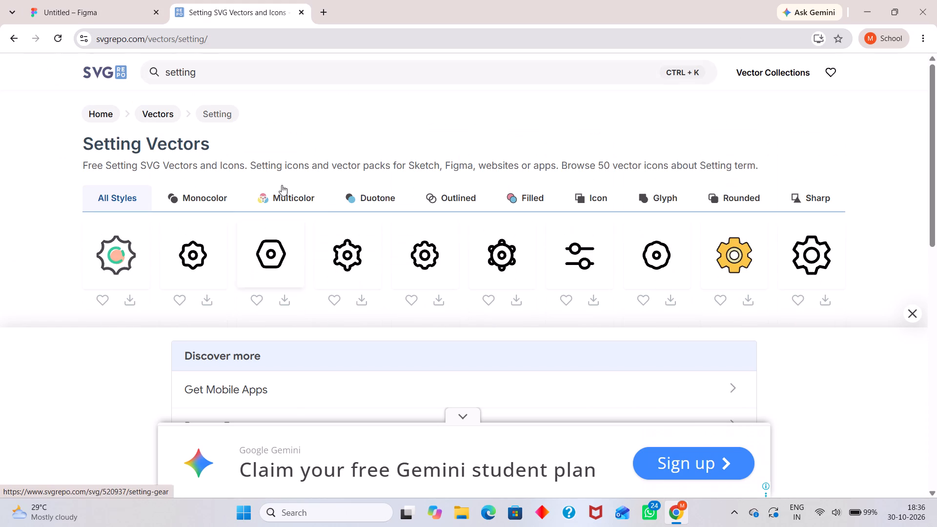
{"action": "double_click", "coordinate": [258, 62]}
{"action": "type", "text": "ho"}
{"action": "type", "text": "w to play"}
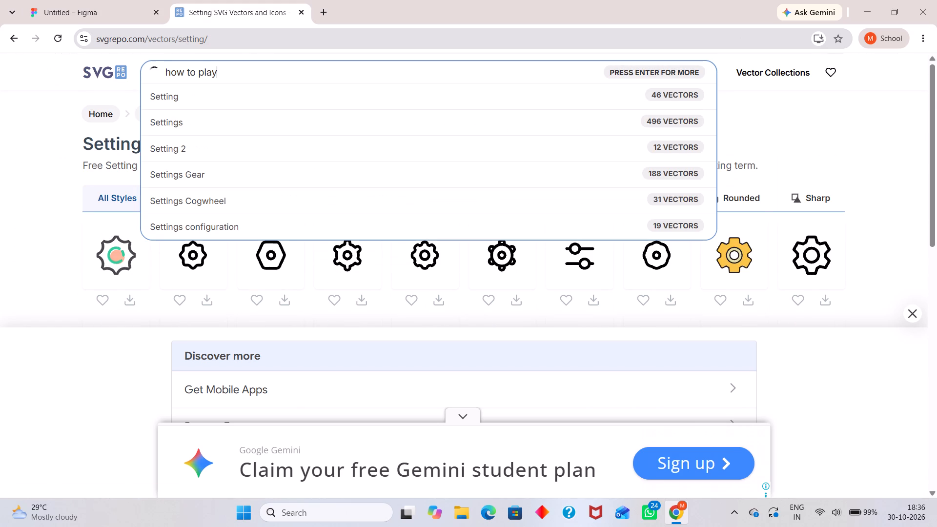
{"action": "key", "text": "Return"}
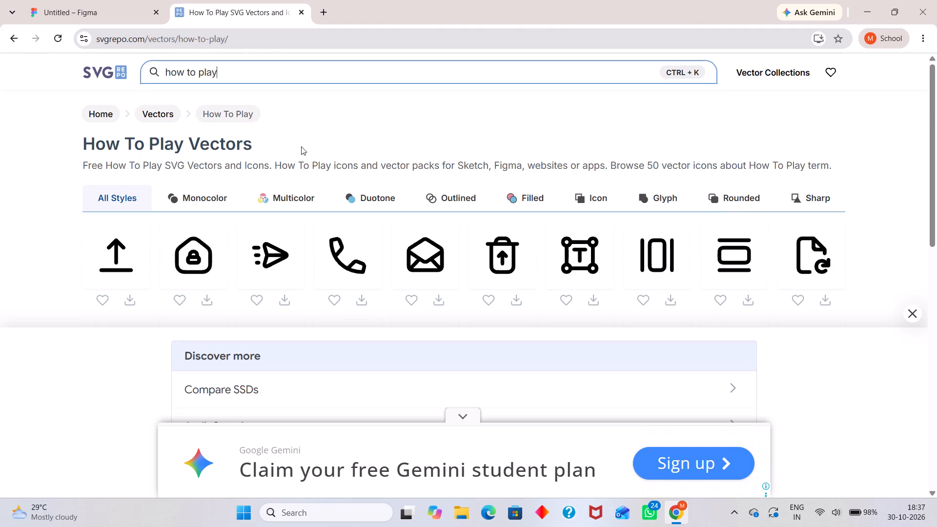
{"action": "scroll", "coordinate": [308, 172], "scroll_direction": "down", "scroll_amount": 1}
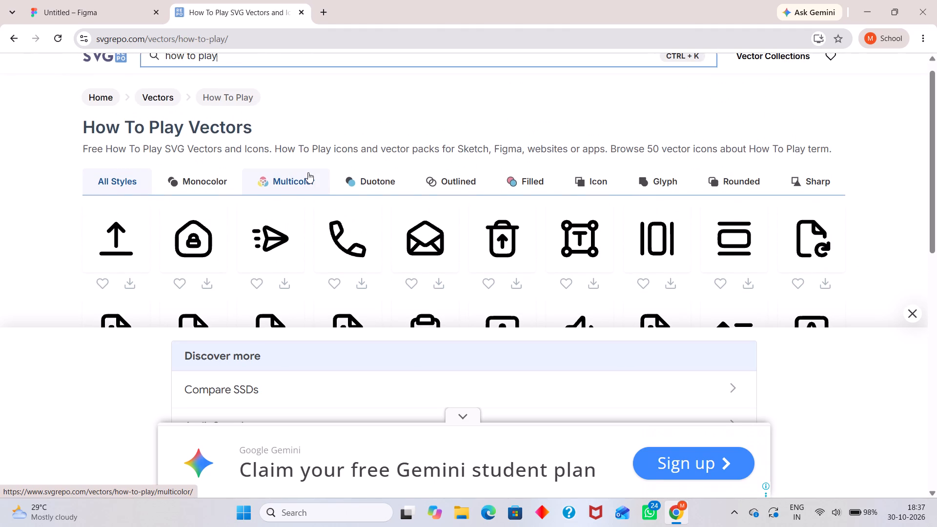
{"action": "scroll", "coordinate": [308, 172], "scroll_direction": "down", "scroll_amount": 6}
{"action": "scroll", "coordinate": [308, 172], "scroll_direction": "up", "scroll_amount": 1}
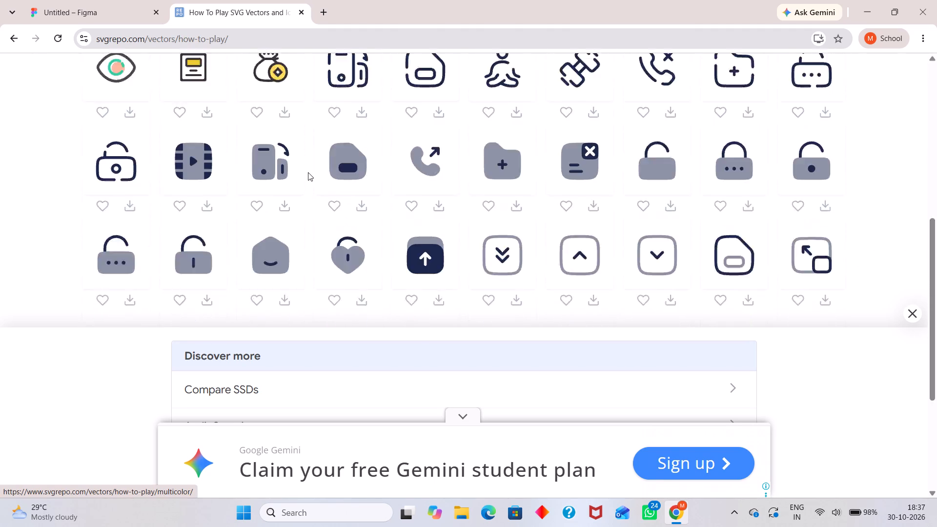
{"action": "scroll", "coordinate": [308, 172], "scroll_direction": "up", "scroll_amount": 1}
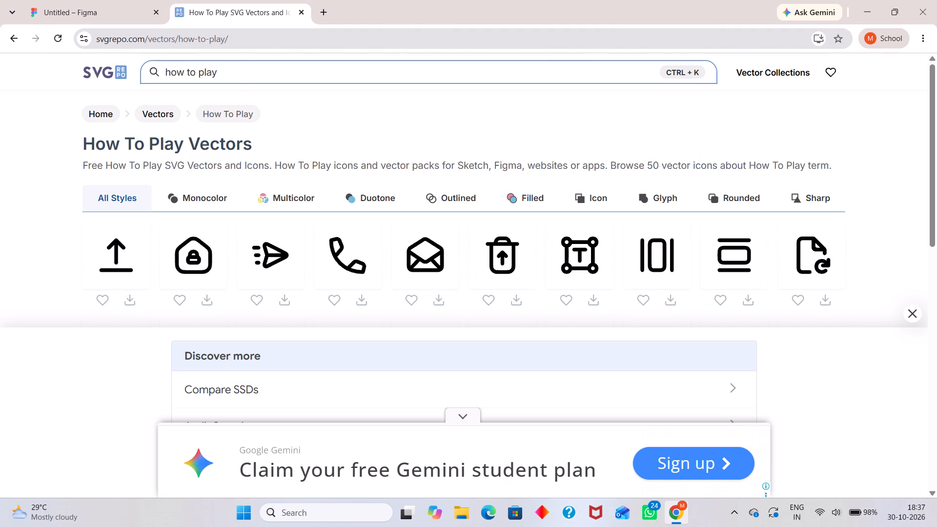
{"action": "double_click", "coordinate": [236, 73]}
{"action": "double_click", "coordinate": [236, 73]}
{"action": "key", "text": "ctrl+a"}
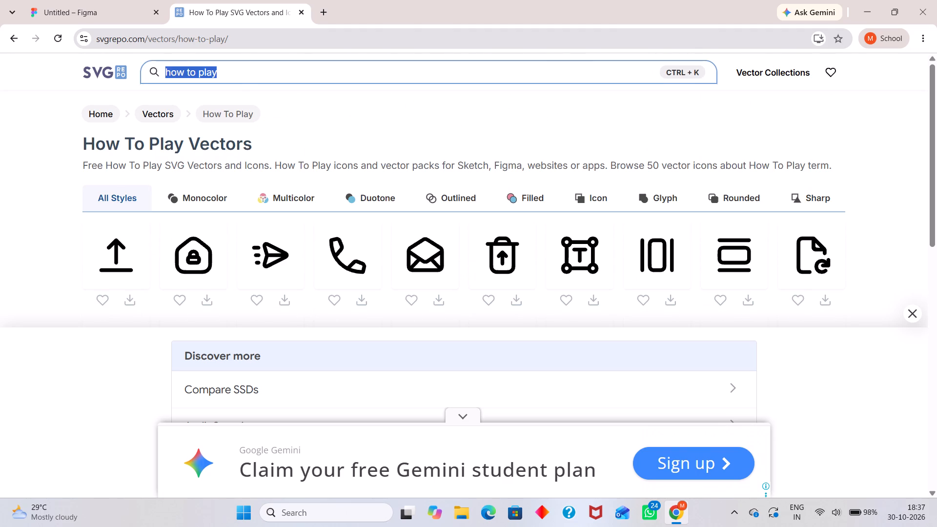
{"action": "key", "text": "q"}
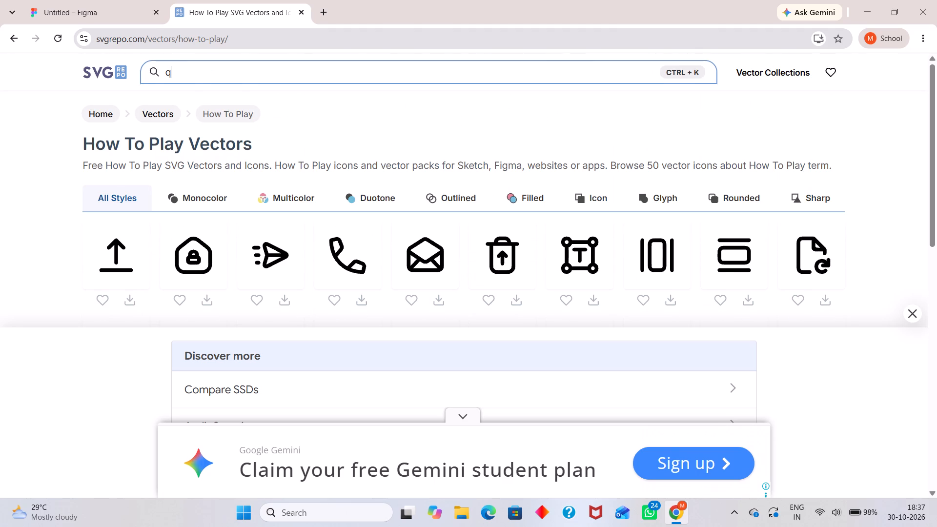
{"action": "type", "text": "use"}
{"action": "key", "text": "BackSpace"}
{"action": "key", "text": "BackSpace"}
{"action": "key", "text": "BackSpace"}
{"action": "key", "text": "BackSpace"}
Back in Figma, look over the earlier A4 boards, including the 5W1H templates, for a how-to-play icon idea.
{"action": "left_click", "coordinate": [99, 3]}
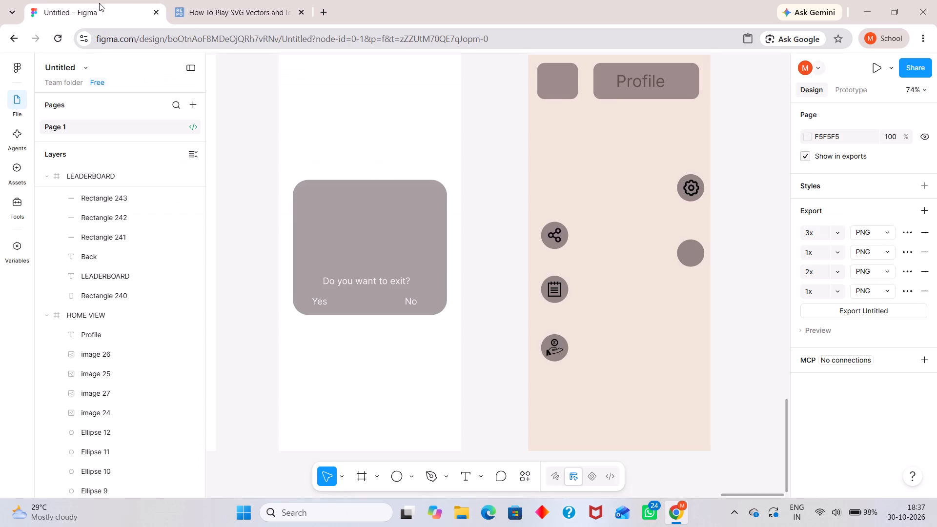
{"action": "scroll", "coordinate": [308, 103], "scroll_direction": "right", "scroll_amount": 3}
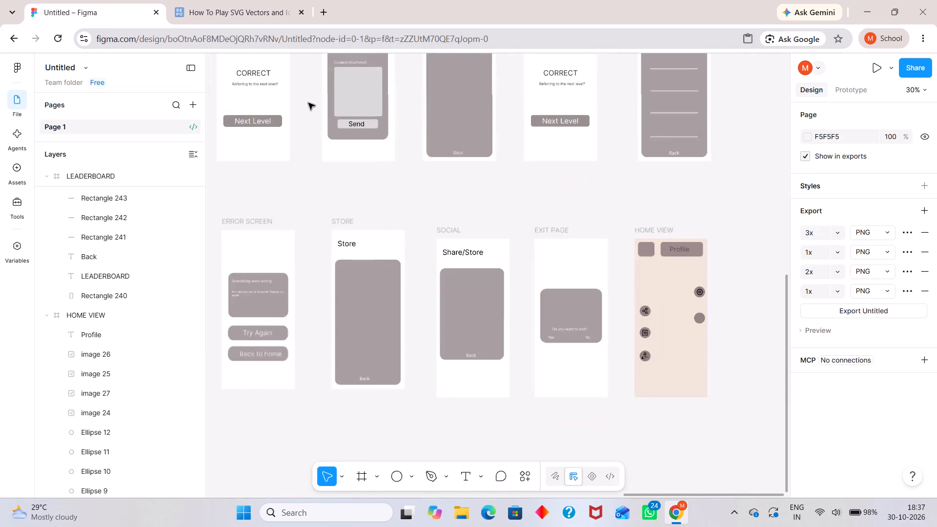
{"action": "scroll", "coordinate": [308, 103], "scroll_direction": "right", "scroll_amount": 1}
{"action": "scroll", "coordinate": [357, 98], "scroll_direction": "up", "scroll_amount": 5}
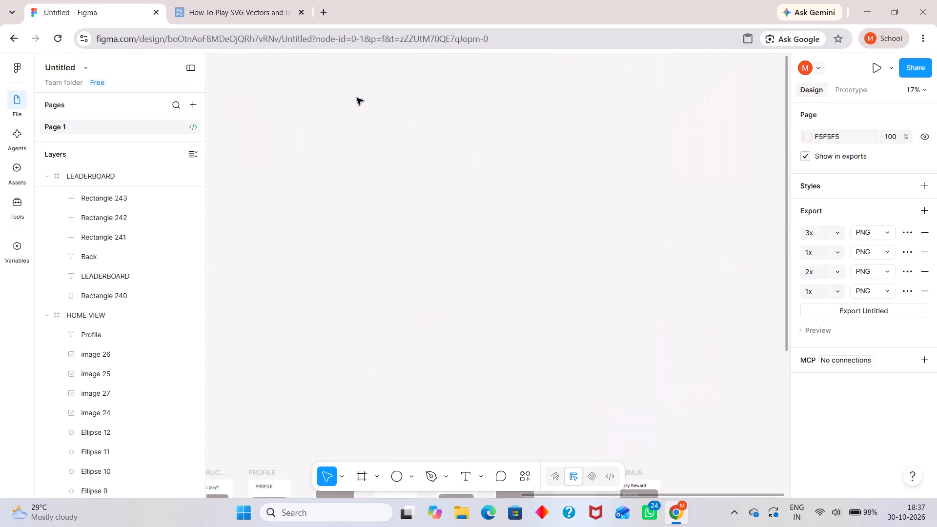
{"action": "scroll", "coordinate": [267, 200], "scroll_direction": "right", "scroll_amount": 3}
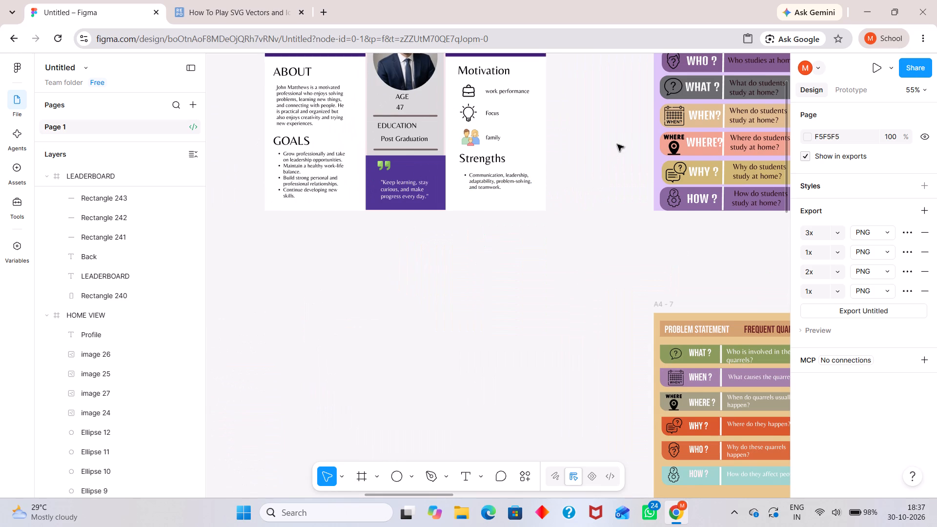
{"action": "scroll", "coordinate": [617, 144], "scroll_direction": "left", "scroll_amount": 2}
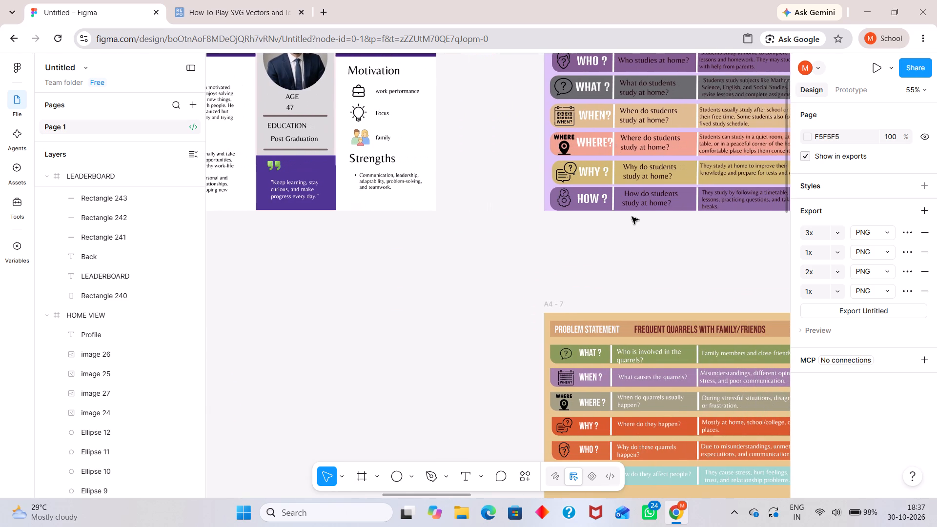
{"action": "scroll", "coordinate": [632, 217], "scroll_direction": "down", "scroll_amount": 4}
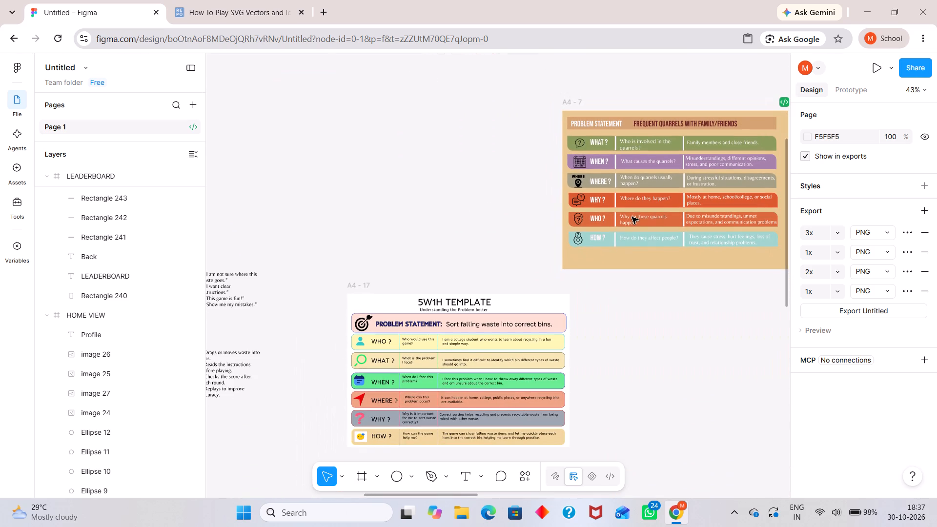
{"action": "scroll", "coordinate": [310, 370], "scroll_direction": "right", "scroll_amount": 4}
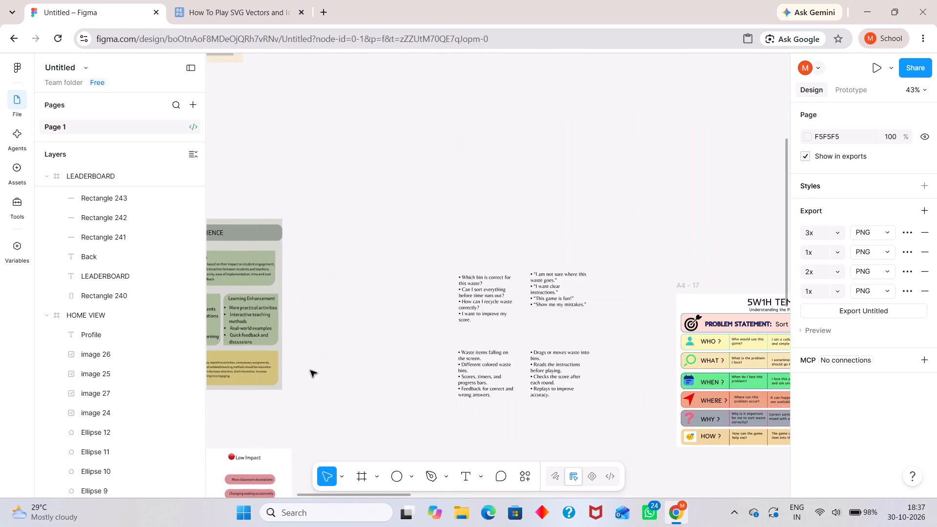
{"action": "scroll", "coordinate": [310, 370], "scroll_direction": "right", "scroll_amount": 3}
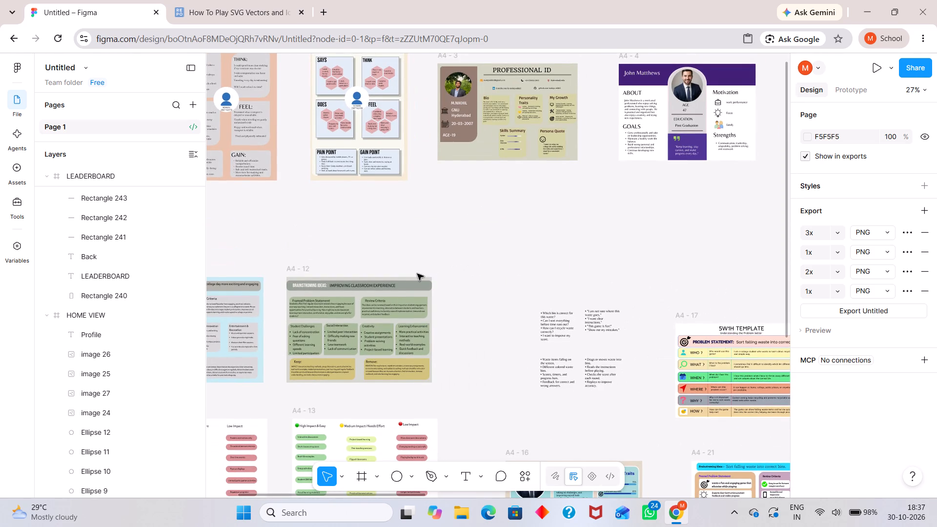
{"action": "scroll", "coordinate": [417, 274], "scroll_direction": "left", "scroll_amount": 8}
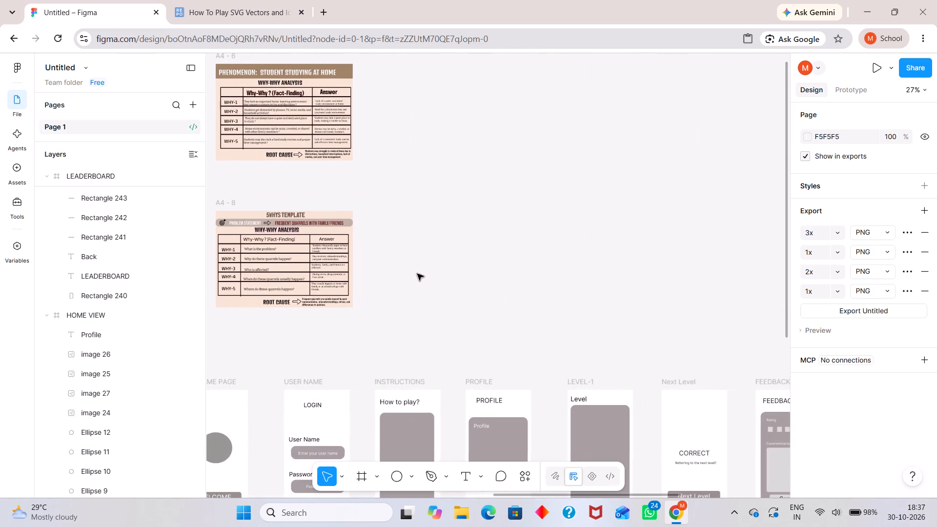
{"action": "scroll", "coordinate": [417, 274], "scroll_direction": "down", "scroll_amount": 3}
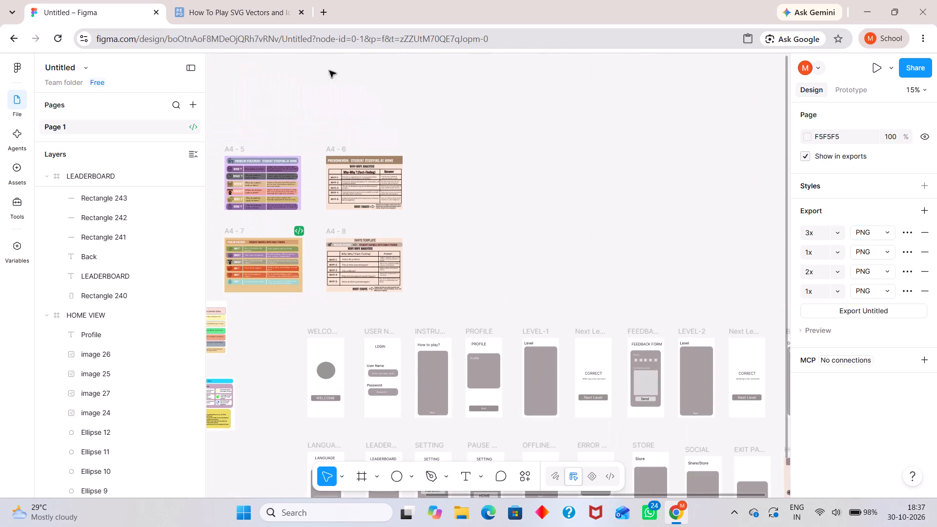
On SVG Repo, search for "question" and copy the image of the bold question mark inside a thin circle.
{"action": "left_click", "coordinate": [274, 0]}
{"action": "left_click", "coordinate": [349, 74]}
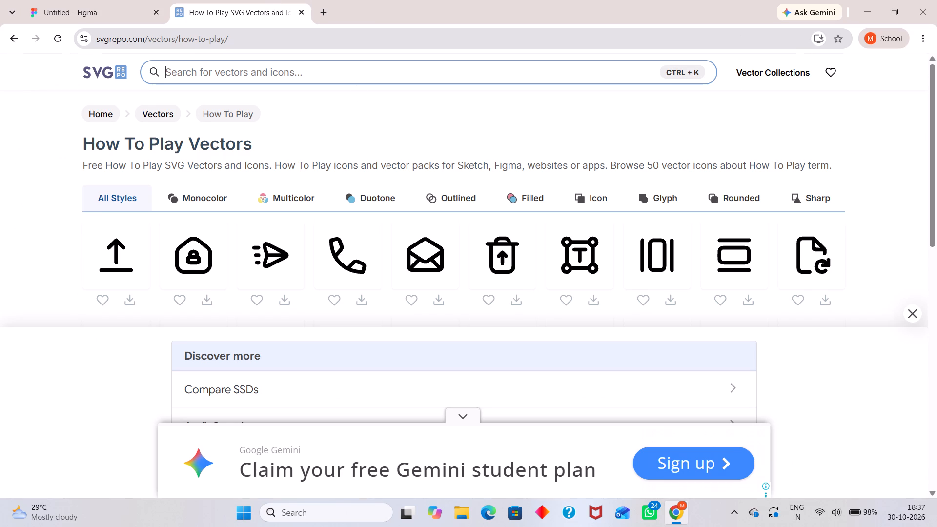
{"action": "key", "text": "q"}
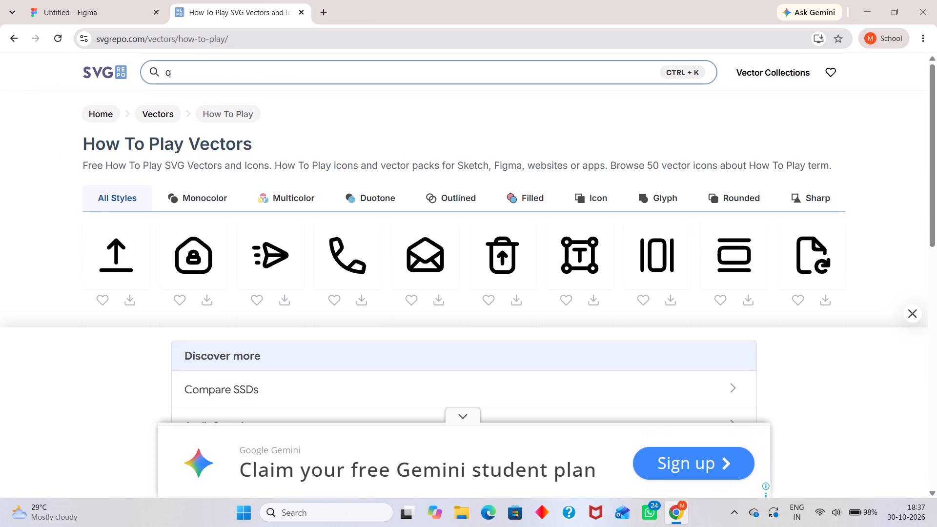
{"action": "type", "text": "usetion"}
{"action": "key", "text": "Return"}
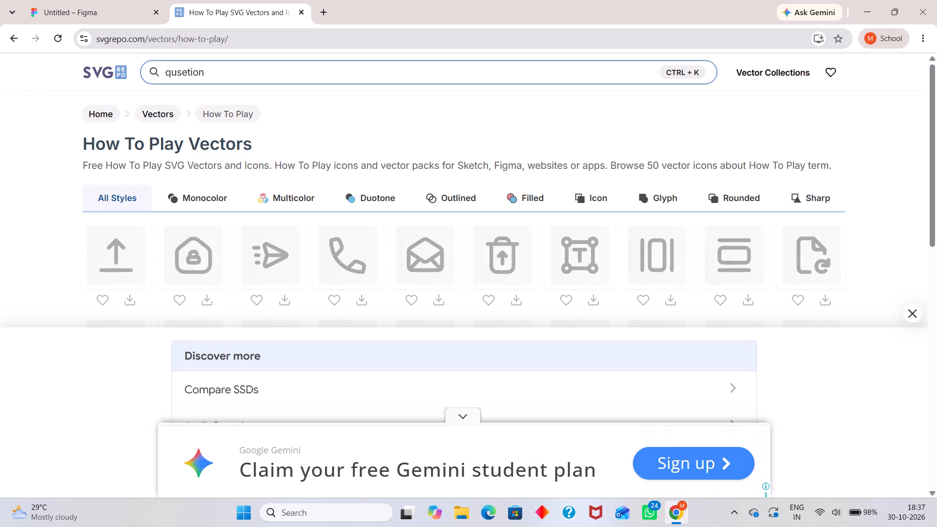
{"action": "double_click", "coordinate": [185, 82]}
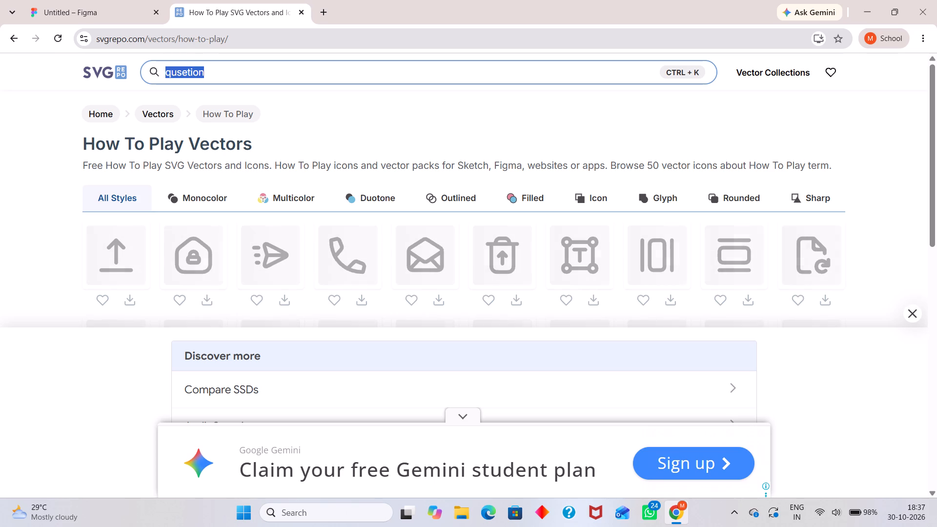
{"action": "key", "text": "q"}
{"action": "key", "text": "u"}
{"action": "type", "text": "estion"}
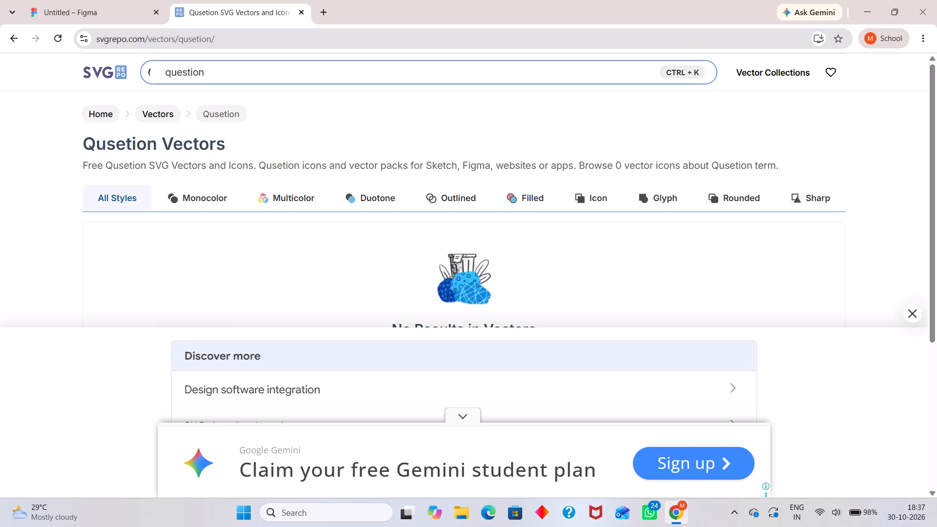
{"action": "key", "text": "Return"}
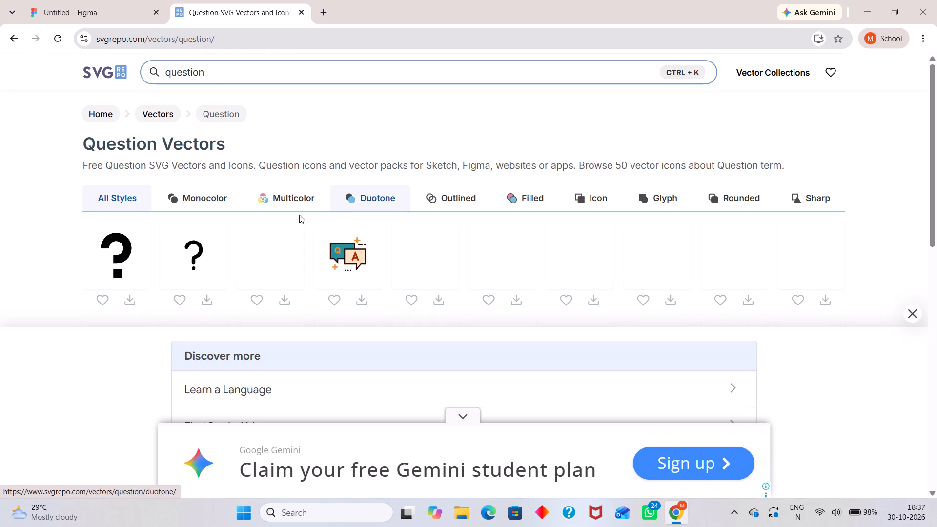
{"action": "scroll", "coordinate": [179, 245], "scroll_direction": "down", "scroll_amount": 2}
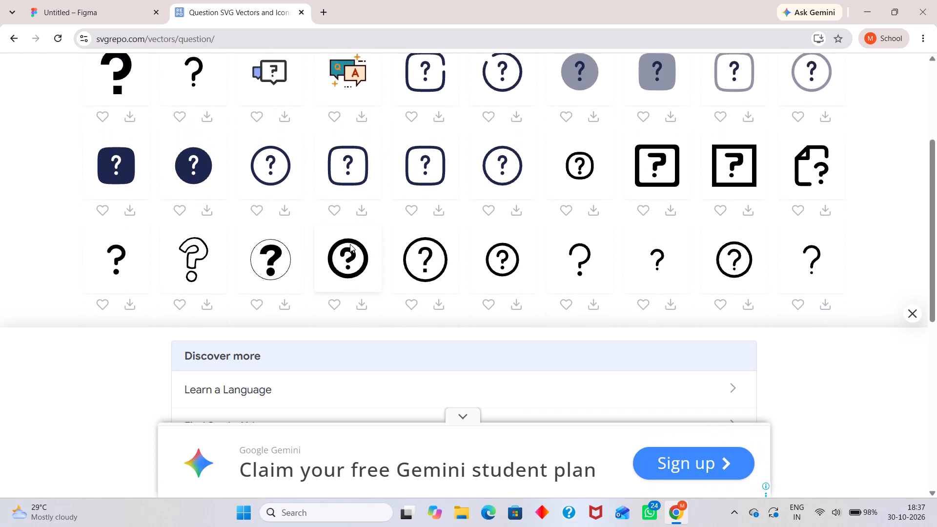
{"action": "right_click", "coordinate": [282, 251]}
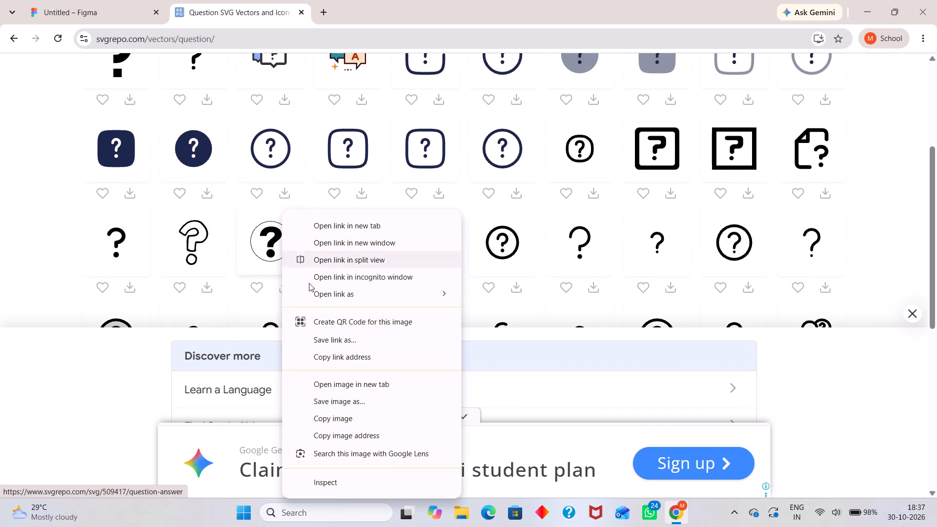
{"action": "left_click", "coordinate": [337, 414]}
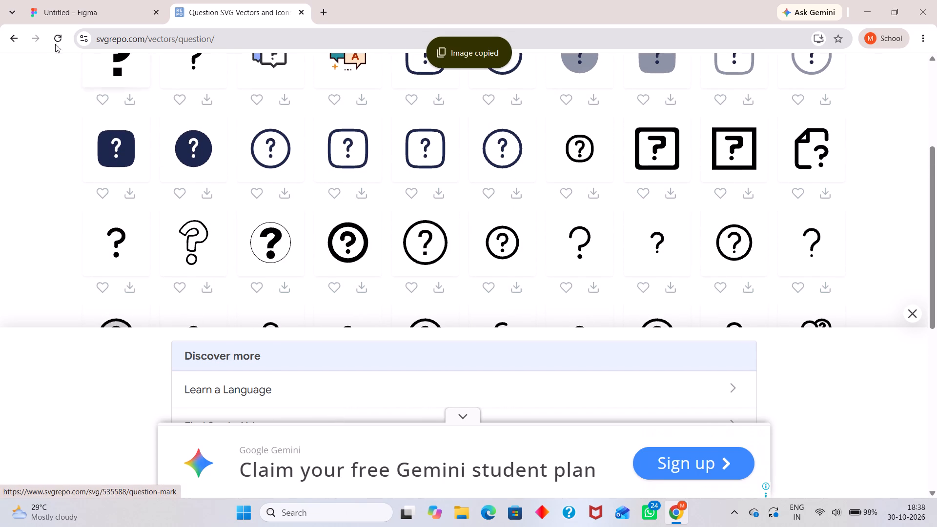
Back in Figma, duplicate HOME VIEW's share icon onto the empty circle below the gear and centre it at X 339, Y 418.
{"action": "left_click", "coordinate": [65, 11]}
{"action": "scroll", "coordinate": [583, 209], "scroll_direction": "left", "scroll_amount": 1}
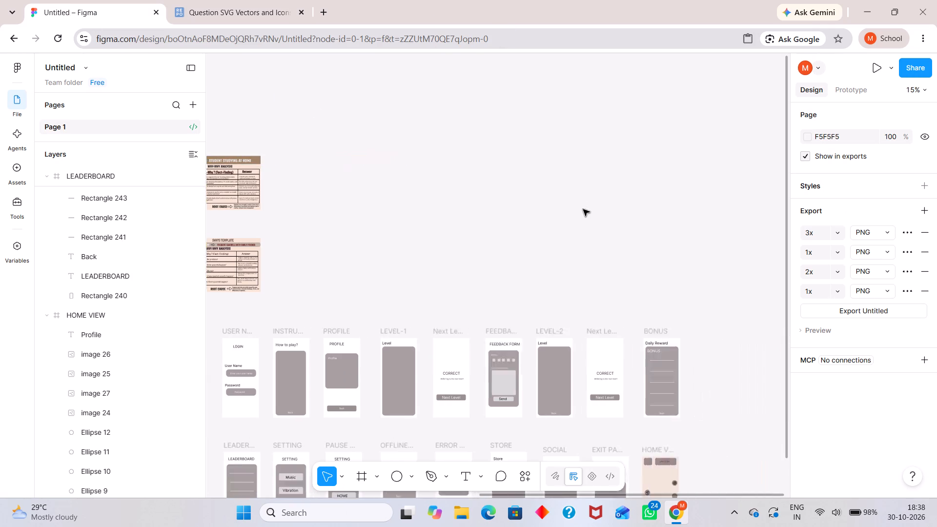
{"action": "scroll", "coordinate": [583, 209], "scroll_direction": "left", "scroll_amount": 2}
{"action": "scroll", "coordinate": [553, 402], "scroll_direction": "down", "scroll_amount": 1}
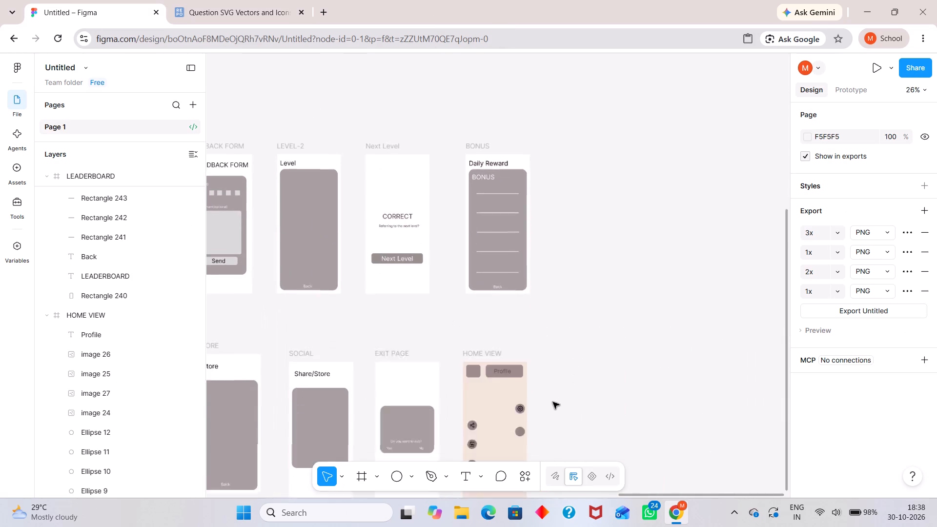
{"action": "scroll", "coordinate": [553, 402], "scroll_direction": "down", "scroll_amount": 2}
{"action": "scroll", "coordinate": [446, 229], "scroll_direction": "right", "scroll_amount": 1}
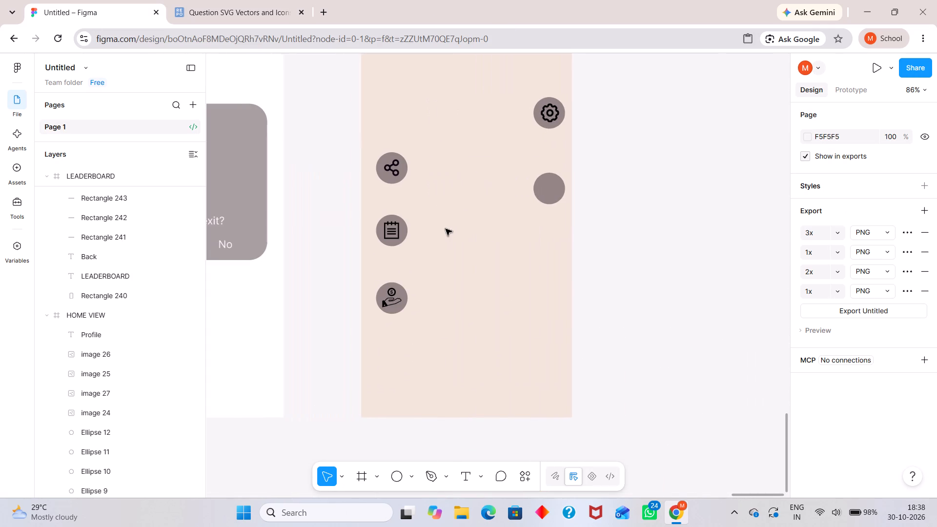
{"action": "scroll", "coordinate": [446, 229], "scroll_direction": "right", "scroll_amount": 1}
{"action": "left_click", "coordinate": [395, 174]}
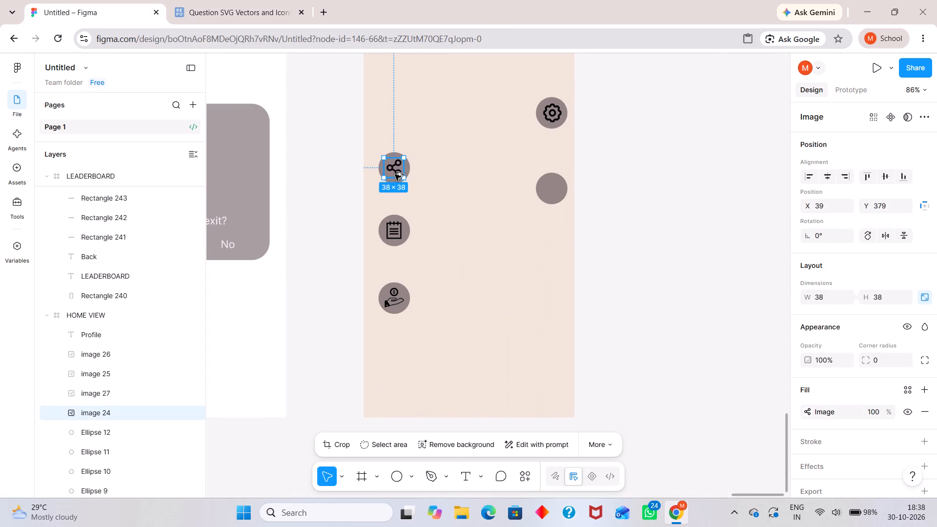
{"action": "left_click_drag", "start_coordinate": [395, 174], "coordinate": [550, 196], "text": "alt"}
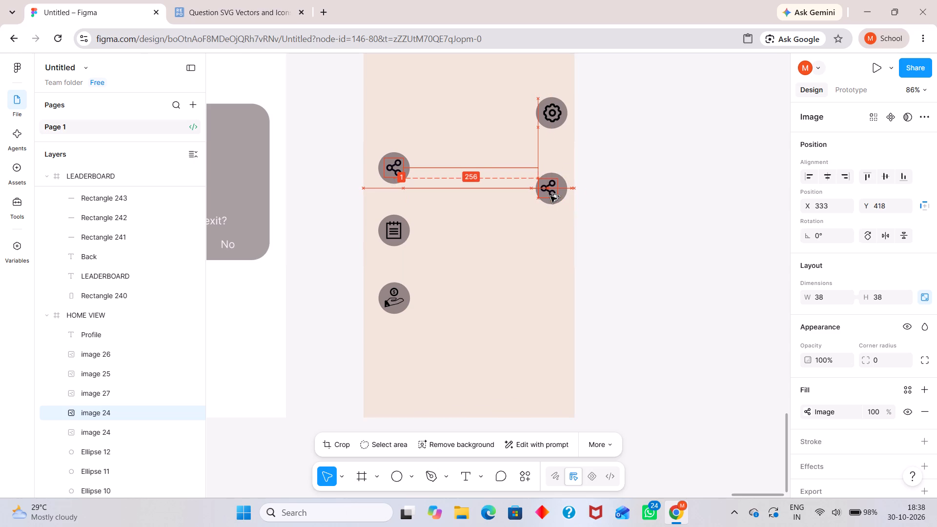
{"action": "left_click_drag", "start_coordinate": [550, 196], "coordinate": [553, 196], "text": "alt"}
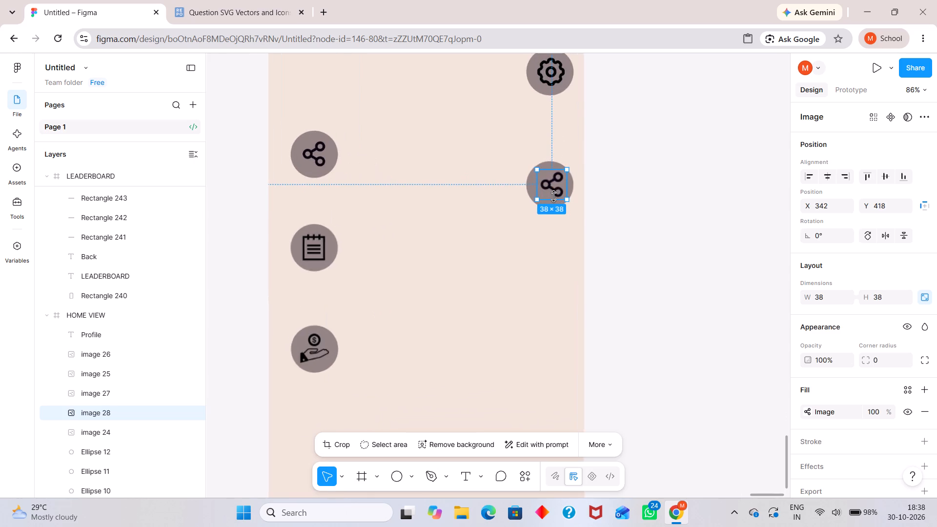
{"action": "left_click", "coordinate": [562, 189]}
{"action": "left_click_drag", "start_coordinate": [556, 190], "coordinate": [550, 190]}
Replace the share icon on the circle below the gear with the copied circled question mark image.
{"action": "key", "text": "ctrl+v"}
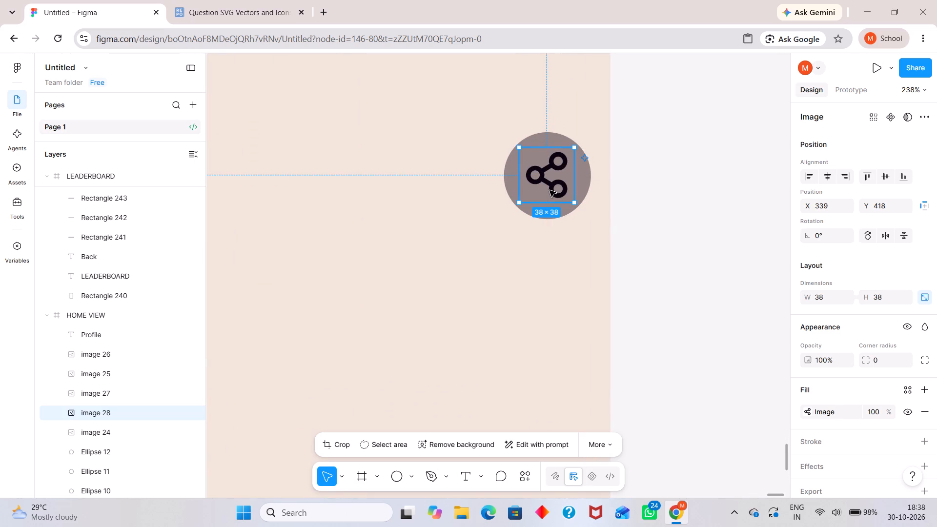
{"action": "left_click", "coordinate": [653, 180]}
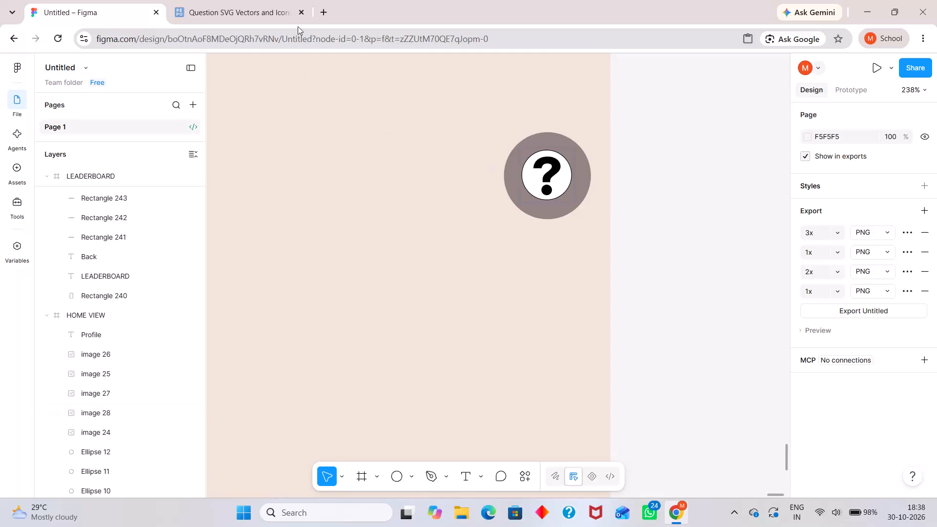
On SVG Repo, look through the question icons and copy the image of the plain bold question mark without a circle.
{"action": "left_click", "coordinate": [272, 15]}
{"action": "scroll", "coordinate": [370, 219], "scroll_direction": "down", "scroll_amount": 1}
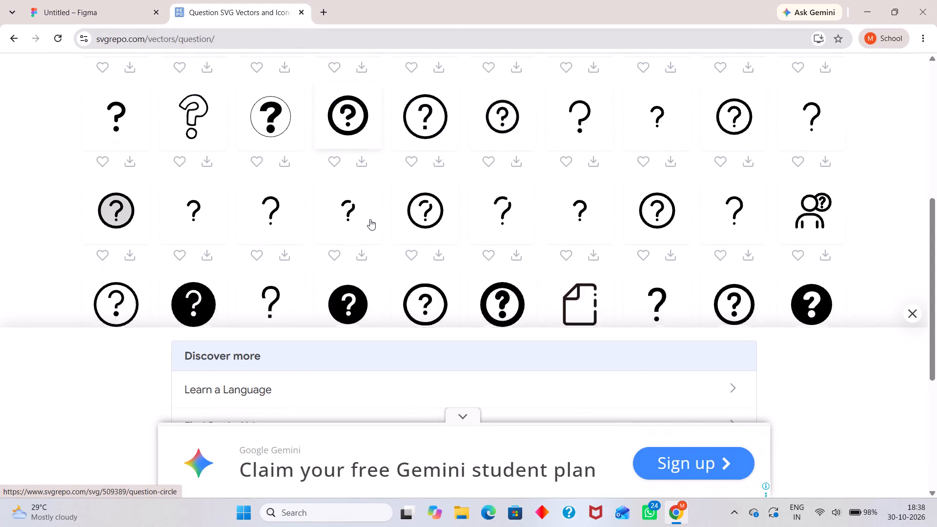
{"action": "scroll", "coordinate": [370, 219], "scroll_direction": "down", "scroll_amount": 3}
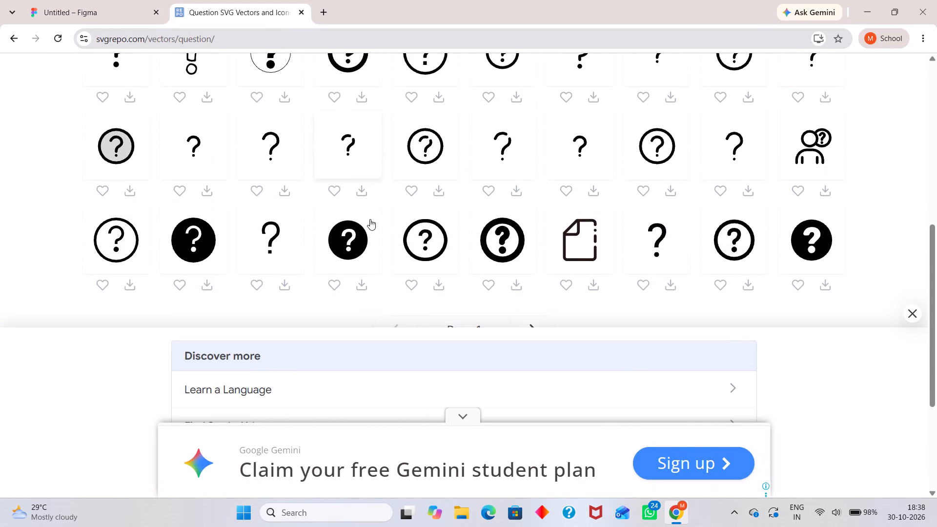
{"action": "scroll", "coordinate": [370, 219], "scroll_direction": "up", "scroll_amount": 5}
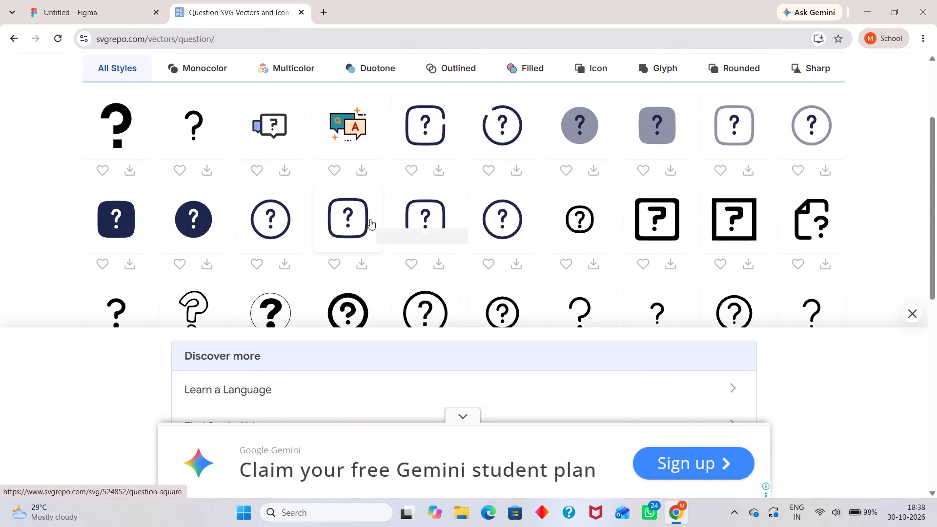
{"action": "scroll", "coordinate": [370, 219], "scroll_direction": "down", "scroll_amount": 4}
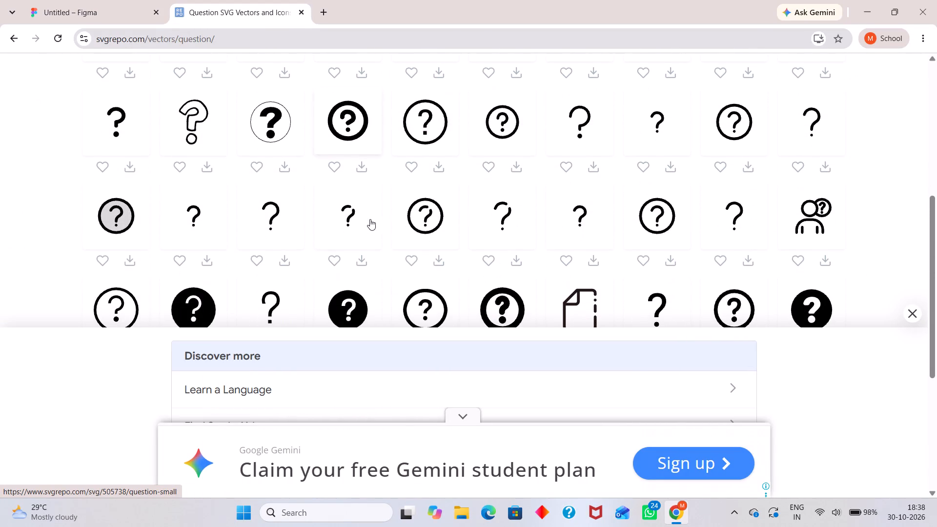
{"action": "right_click", "coordinate": [116, 119]}
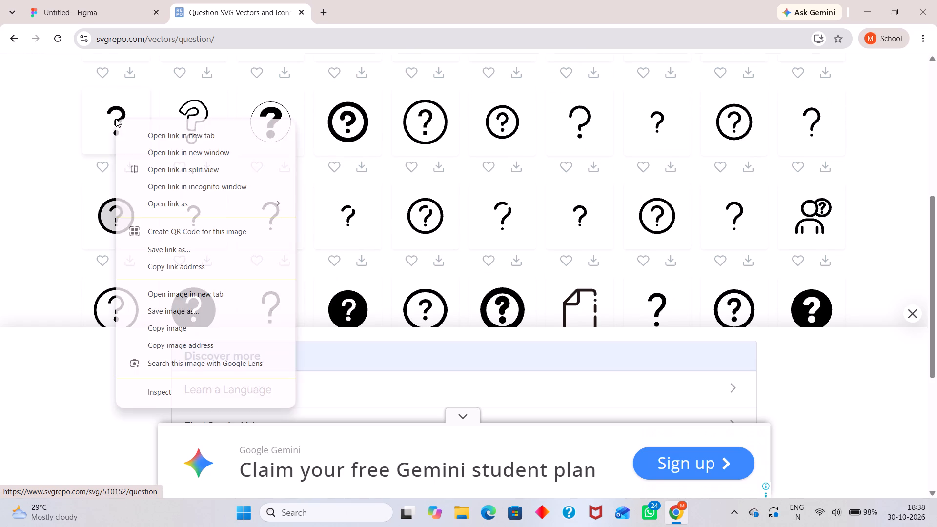
{"action": "left_click", "coordinate": [188, 324]}
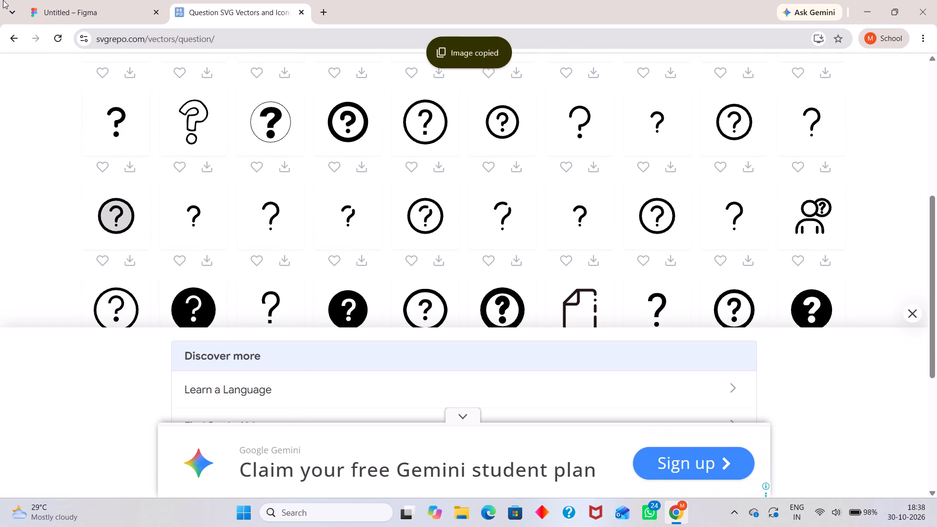
Back in Figma, replace the icon on the circle below the gear with the copied plain question mark.
{"action": "left_click", "coordinate": [43, 10]}
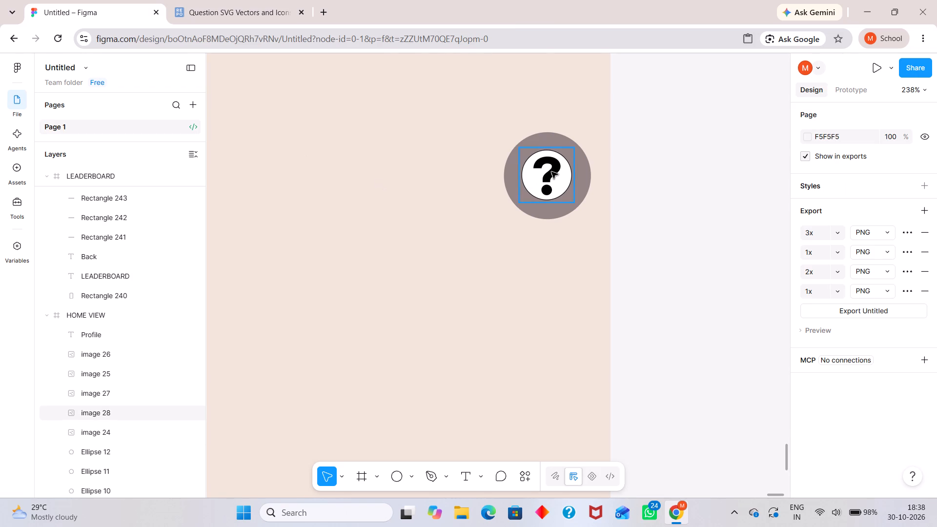
{"action": "left_click", "coordinate": [551, 172]}
{"action": "key", "text": "ctrl+v"}
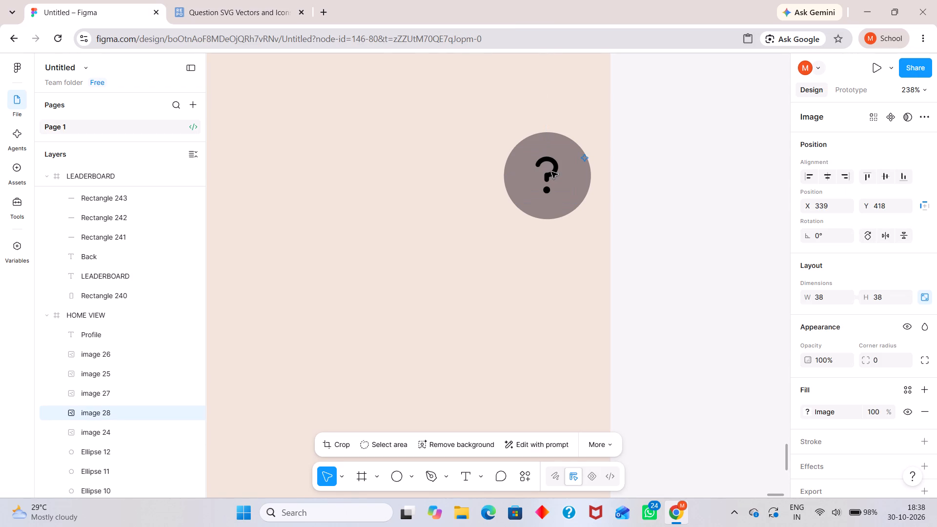
{"action": "left_click", "coordinate": [674, 181]}
Enlarge the question mark icon to 61 × 61 and centre it on its circle at about X 327, Y 406.
{"action": "left_click_drag", "start_coordinate": [548, 174], "coordinate": [568, 159]}
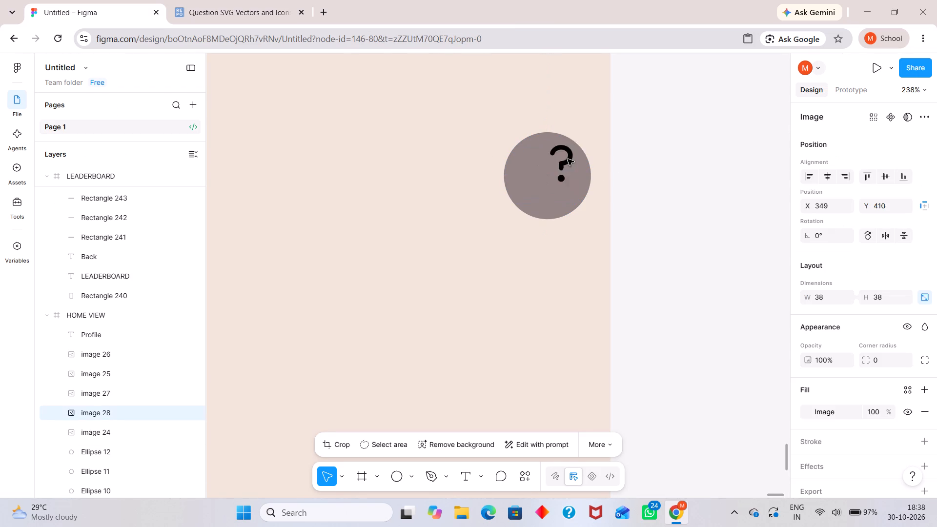
{"action": "left_click_drag", "start_coordinate": [568, 159], "coordinate": [547, 178]}
{"action": "left_click_drag", "start_coordinate": [572, 151], "coordinate": [590, 137]}
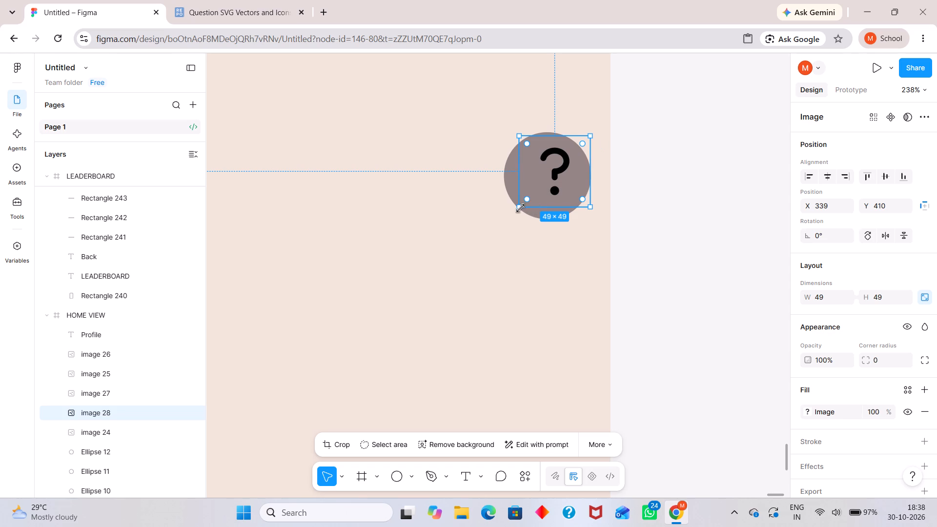
{"action": "left_click_drag", "start_coordinate": [520, 208], "coordinate": [502, 220]}
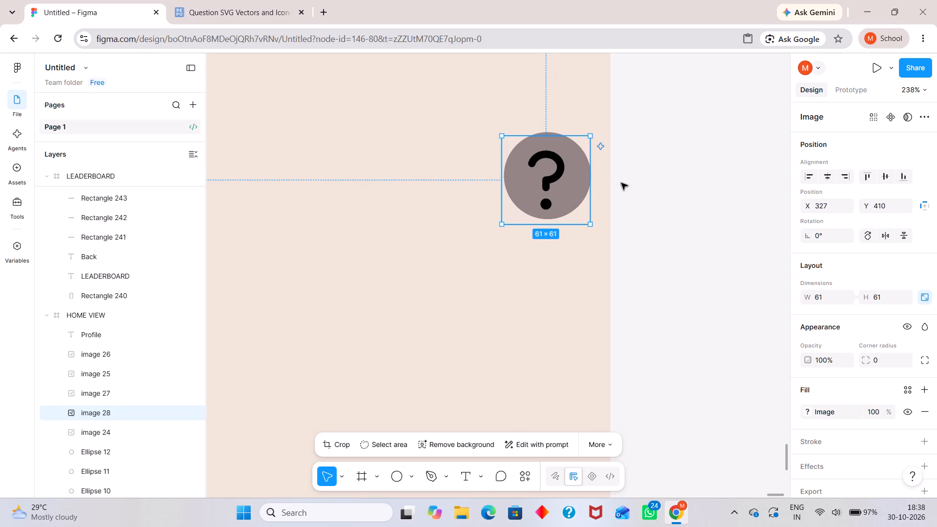
{"action": "left_click", "coordinate": [636, 181]}
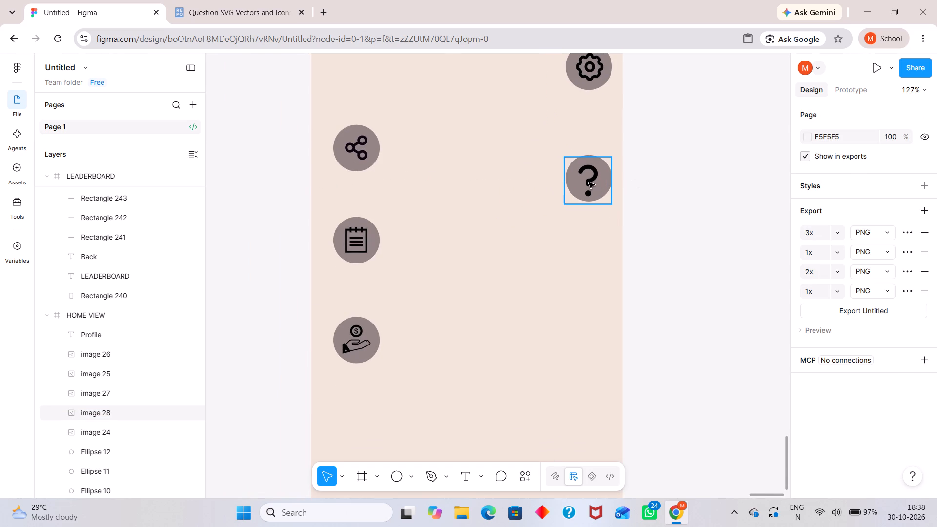
{"action": "left_click_drag", "start_coordinate": [589, 182], "coordinate": [591, 176]}
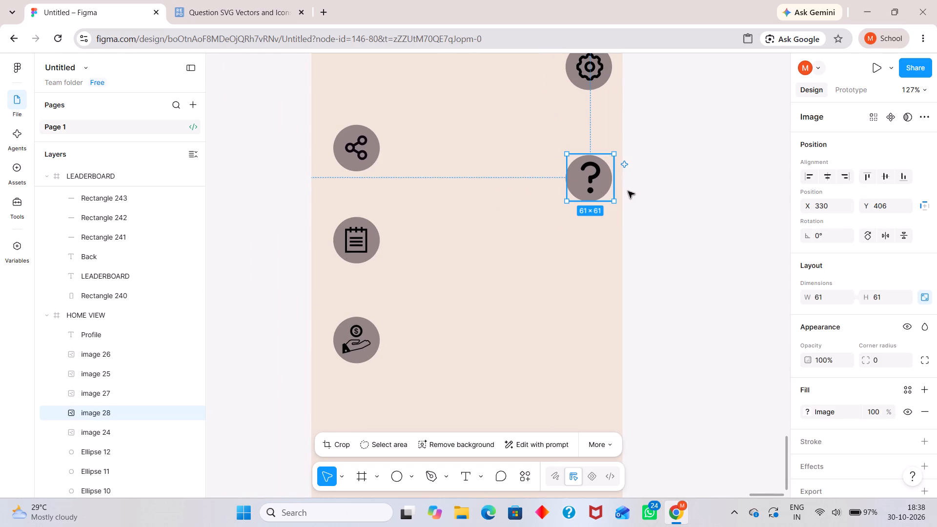
{"action": "left_click", "coordinate": [683, 202]}
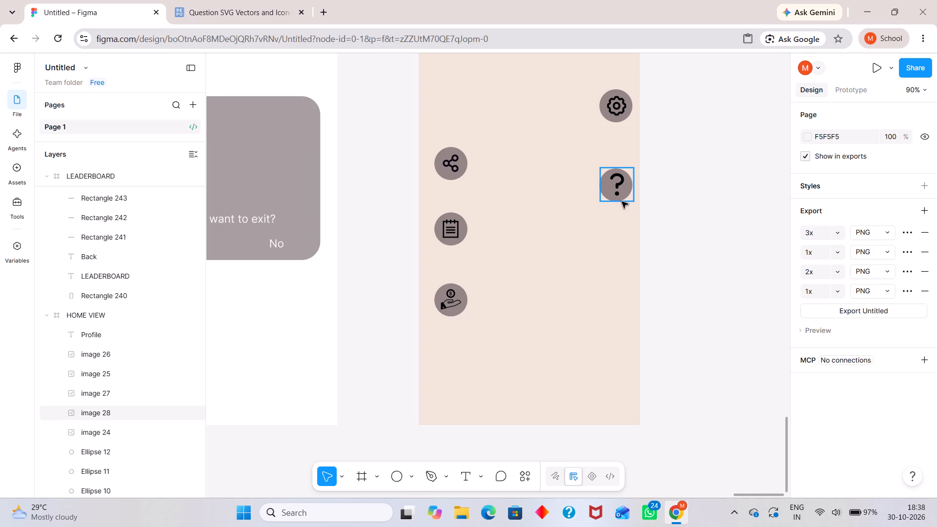
{"action": "left_click", "coordinate": [614, 185]}
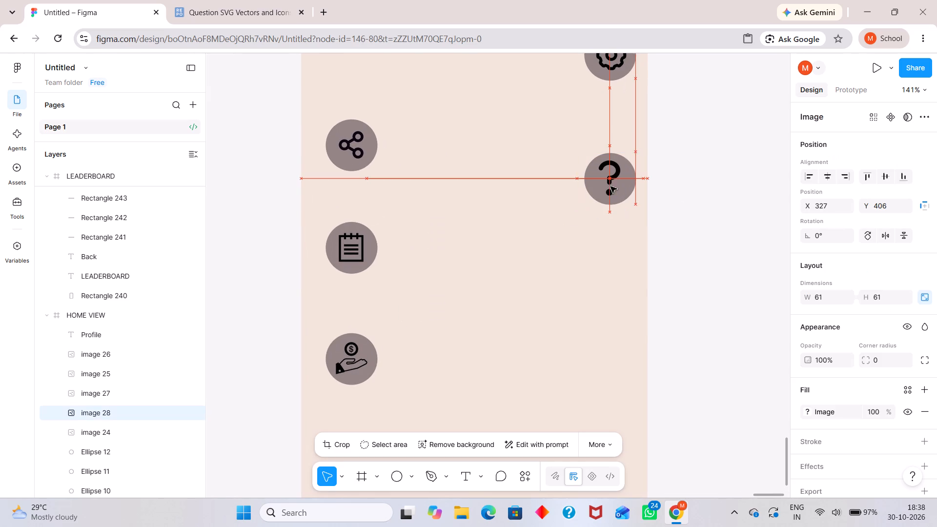
{"action": "left_click", "coordinate": [699, 173]}
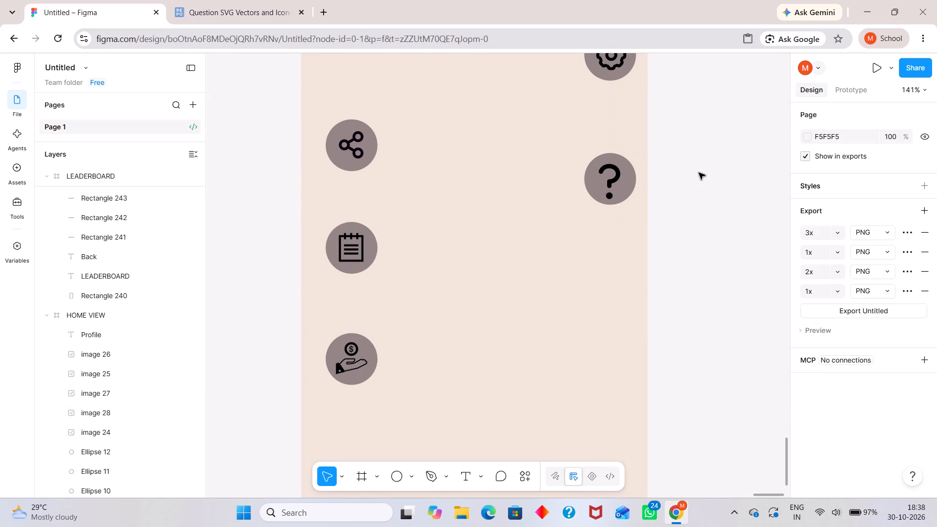
Move the question mark icon up off its circle, closer to the gear.
{"action": "left_click_drag", "start_coordinate": [630, 173], "coordinate": [634, 141]}
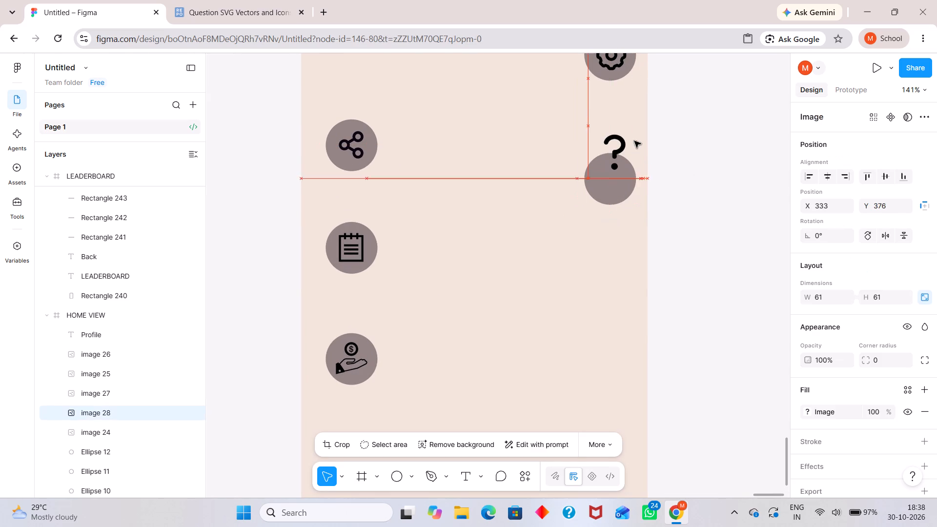
{"action": "left_click_drag", "start_coordinate": [634, 141], "coordinate": [634, 140]}
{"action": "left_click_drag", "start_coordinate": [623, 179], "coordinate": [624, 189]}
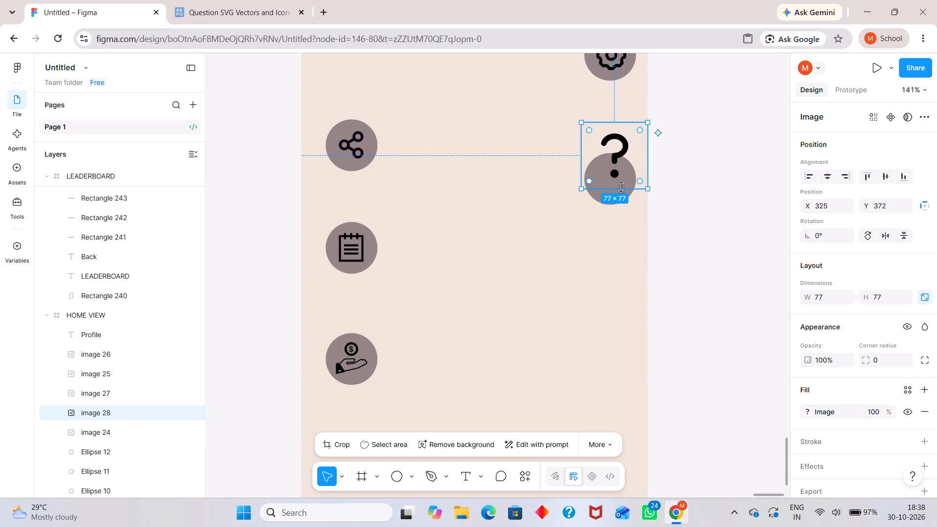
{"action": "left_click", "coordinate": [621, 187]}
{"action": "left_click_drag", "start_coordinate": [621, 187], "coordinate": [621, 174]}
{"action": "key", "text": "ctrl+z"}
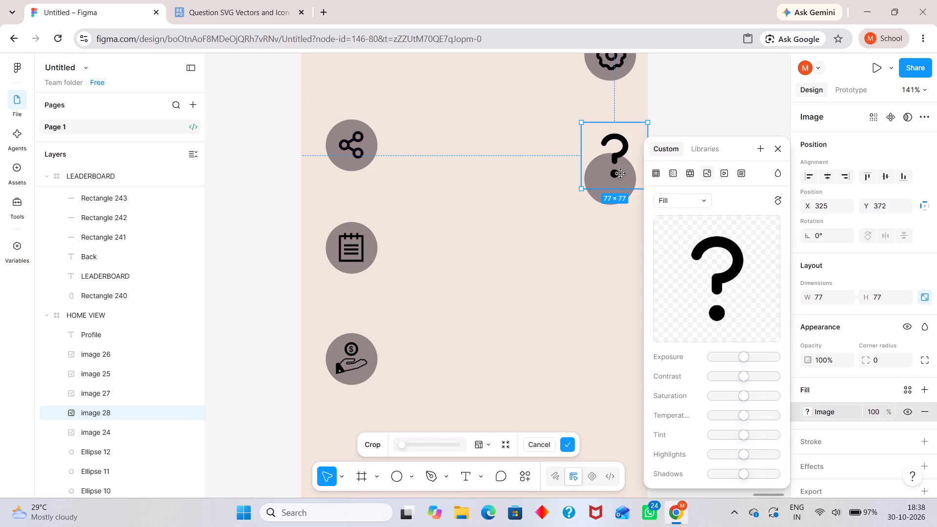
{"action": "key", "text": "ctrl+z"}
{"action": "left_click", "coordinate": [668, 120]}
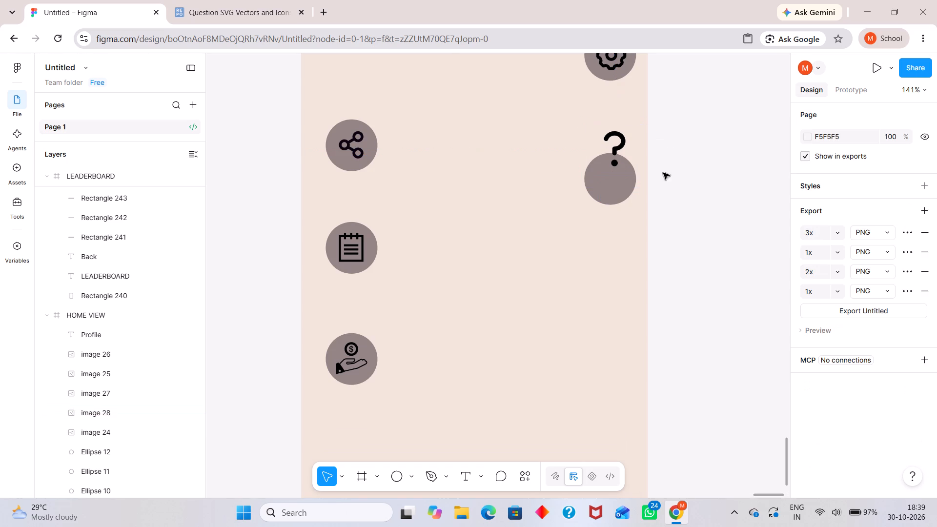
Move the empty circle up behind the question mark and centre the icon on it at X 330, Y 379.
{"action": "left_click_drag", "start_coordinate": [611, 194], "coordinate": [613, 171]}
{"action": "left_click", "coordinate": [683, 162]}
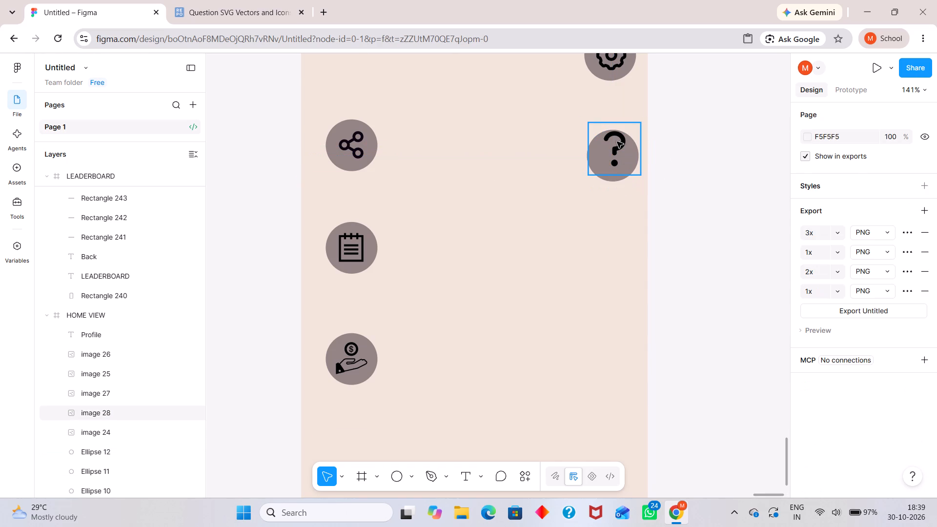
{"action": "left_click_drag", "start_coordinate": [617, 142], "coordinate": [614, 150]}
{"action": "key", "text": "Escape"}
{"action": "key", "text": "Escape"}
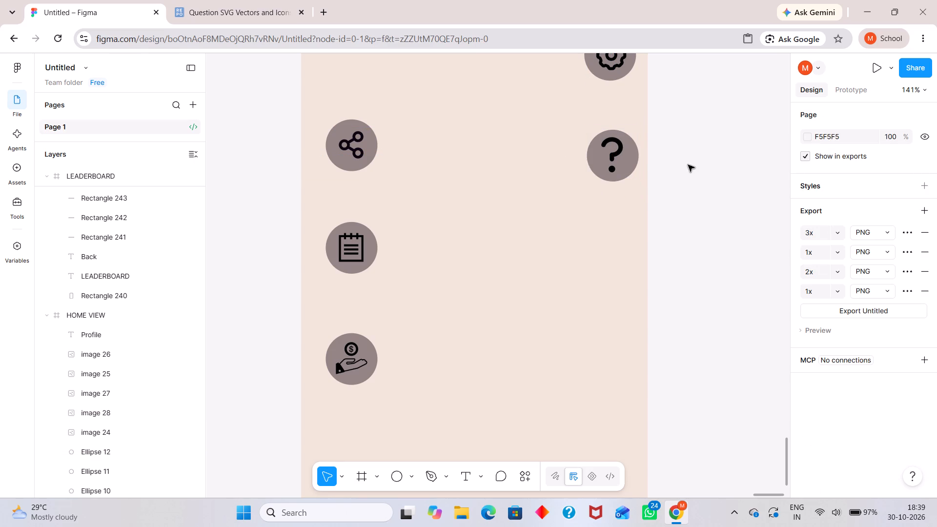
{"action": "left_click", "coordinate": [688, 165]}
Duplicate the question mark icon straight below its circle, at about X 327, Y 461.
{"action": "left_click", "coordinate": [621, 165]}
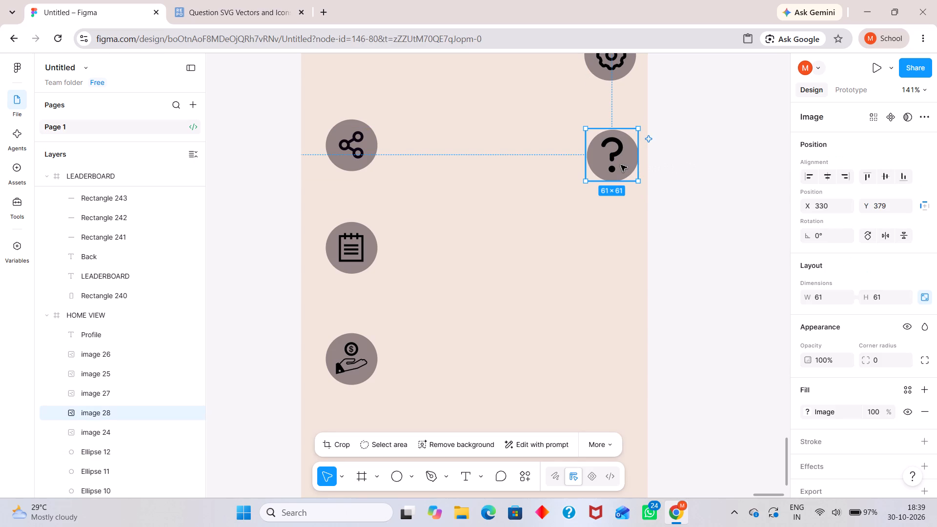
{"action": "left_click_drag", "start_coordinate": [621, 165], "coordinate": [619, 236], "text": "alt"}
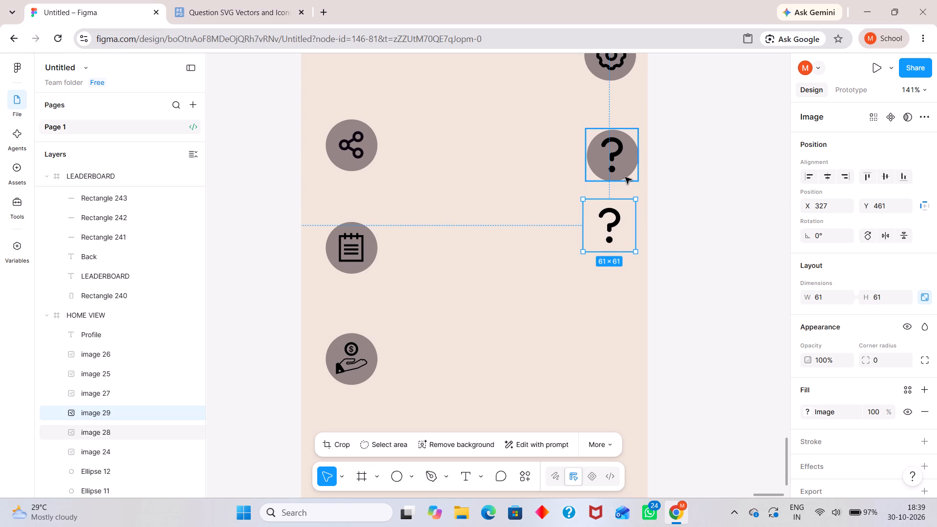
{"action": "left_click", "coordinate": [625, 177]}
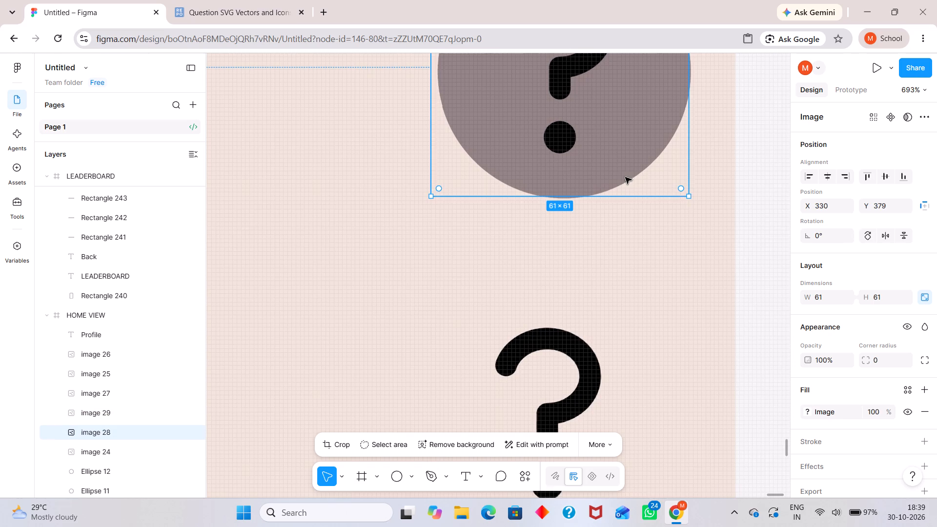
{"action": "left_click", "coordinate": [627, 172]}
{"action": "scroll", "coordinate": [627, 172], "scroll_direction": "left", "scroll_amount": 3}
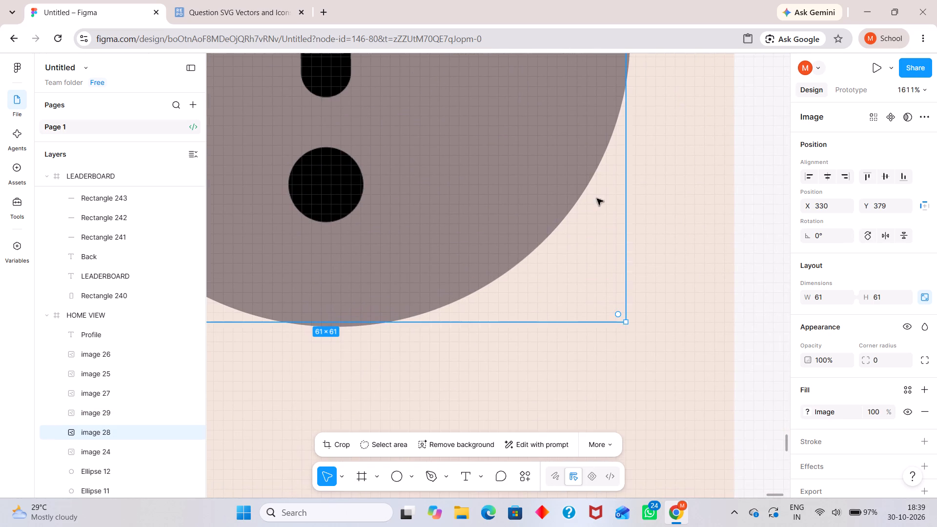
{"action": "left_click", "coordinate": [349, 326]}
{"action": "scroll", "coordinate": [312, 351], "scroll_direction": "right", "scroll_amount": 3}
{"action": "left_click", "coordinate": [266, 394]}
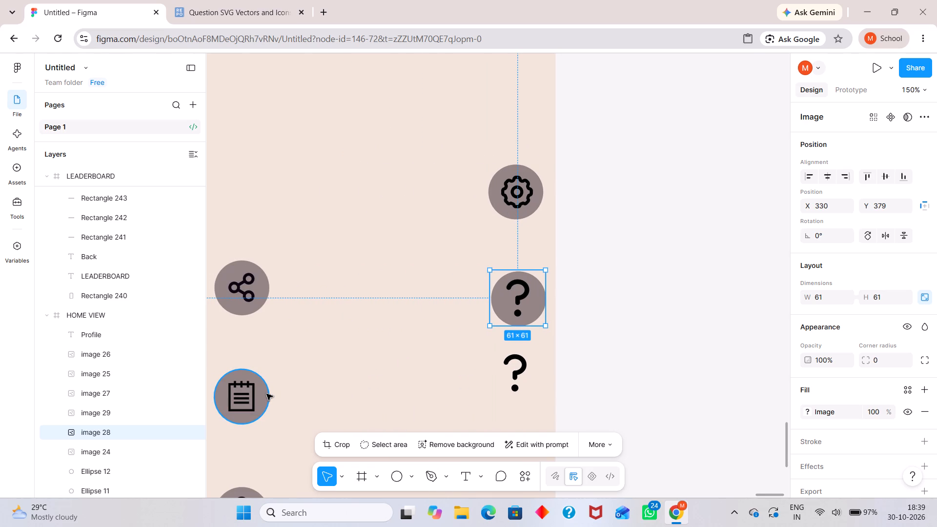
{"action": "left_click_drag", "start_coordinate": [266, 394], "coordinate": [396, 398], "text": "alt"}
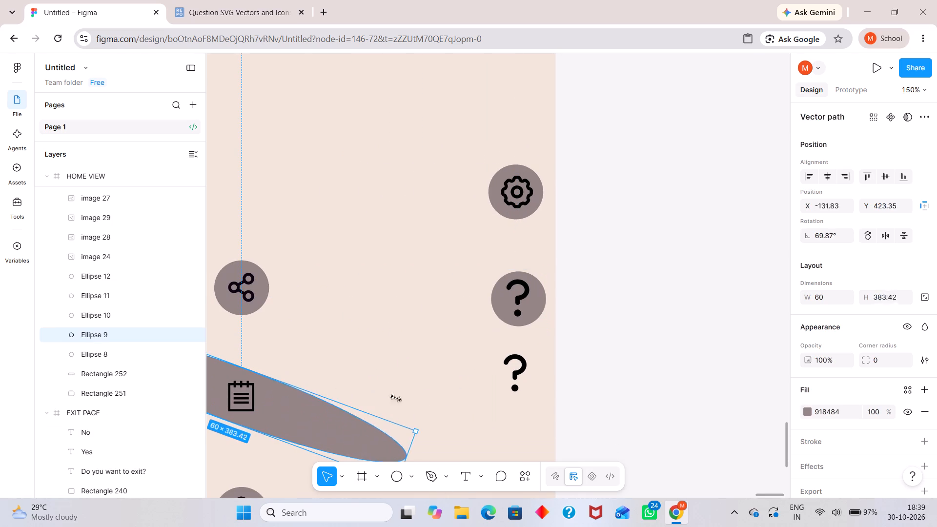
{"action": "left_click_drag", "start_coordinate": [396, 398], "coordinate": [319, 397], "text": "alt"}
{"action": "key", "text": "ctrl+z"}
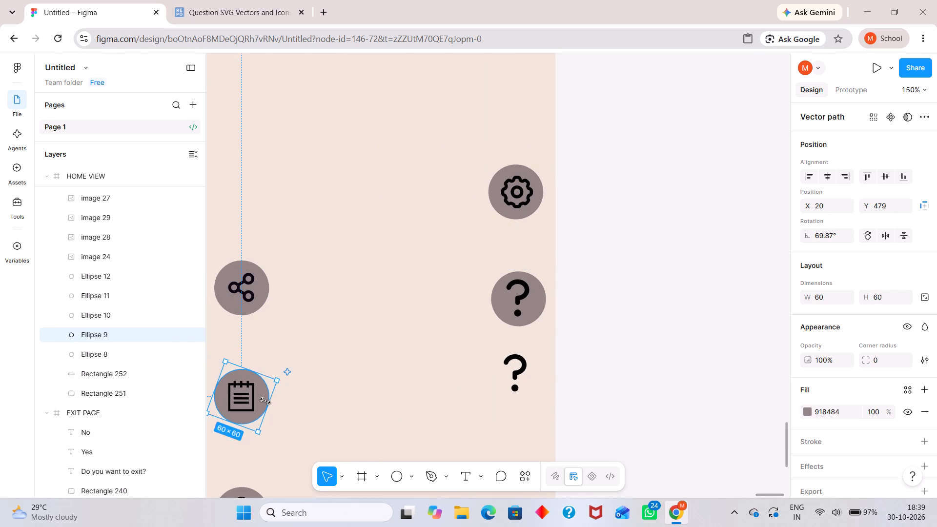
Duplicate the circle behind the notepad icon and place the copy below the question-mark button at X 323, Y 489.
{"action": "left_click", "coordinate": [260, 394]}
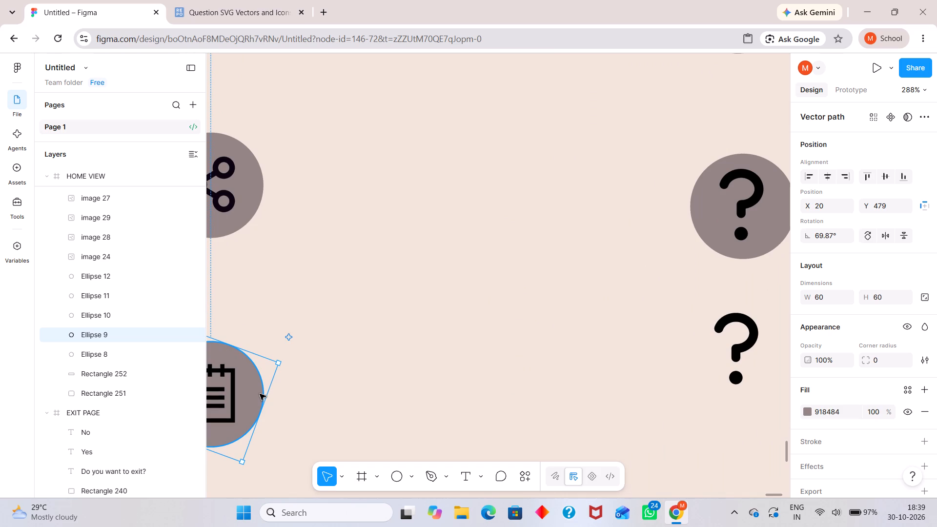
{"action": "left_click_drag", "start_coordinate": [253, 390], "coordinate": [333, 396], "text": "alt"}
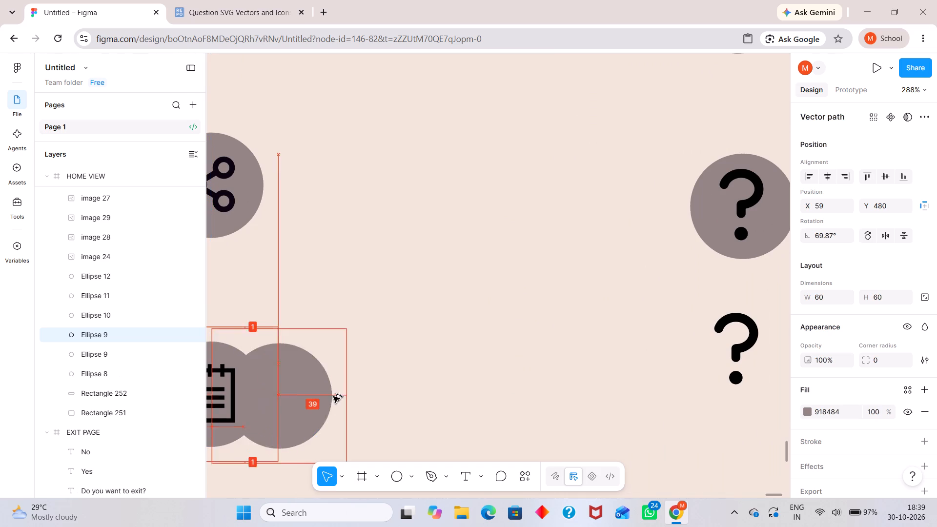
{"action": "left_click_drag", "start_coordinate": [333, 396], "coordinate": [473, 377], "text": "alt"}
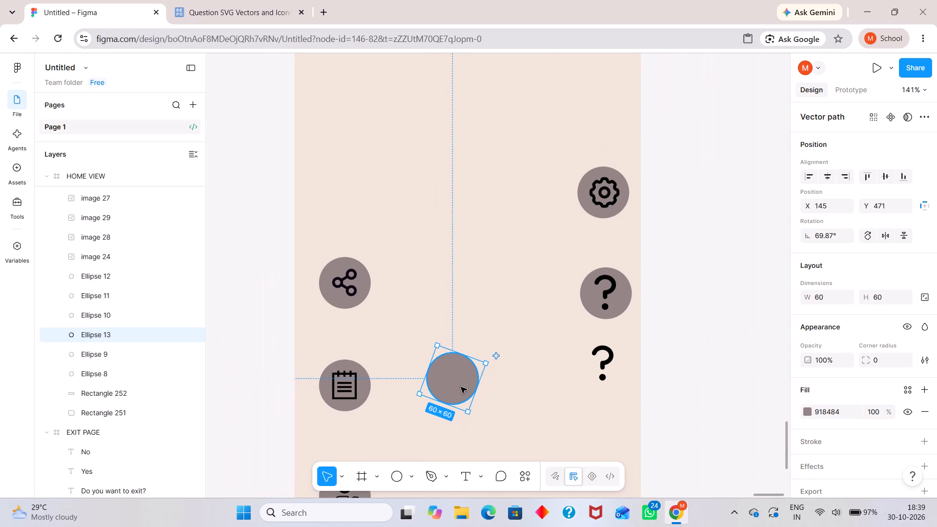
{"action": "left_click_drag", "start_coordinate": [459, 386], "coordinate": [614, 403]}
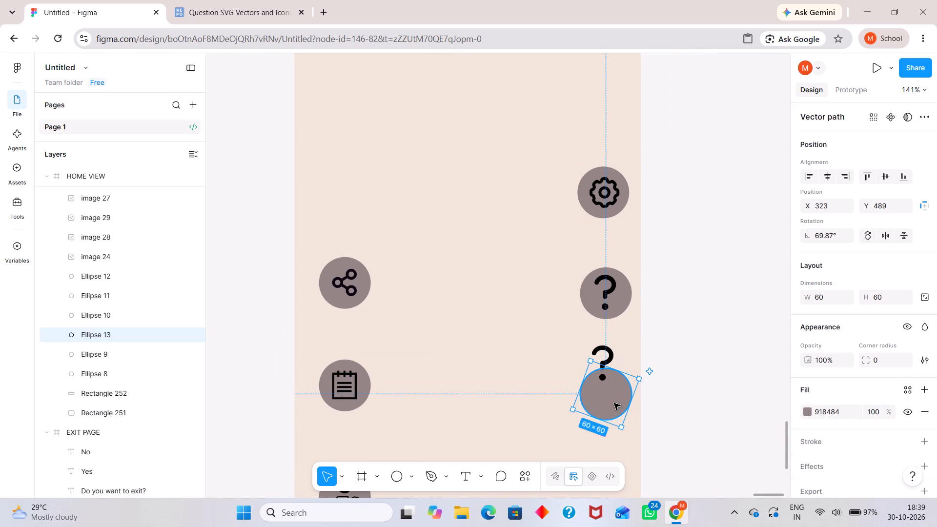
{"action": "left_click", "coordinate": [699, 374]}
Move the lower question mark icon onto the new circle, at about X 333, Y 495.
{"action": "left_click_drag", "start_coordinate": [601, 377], "coordinate": [606, 396]}
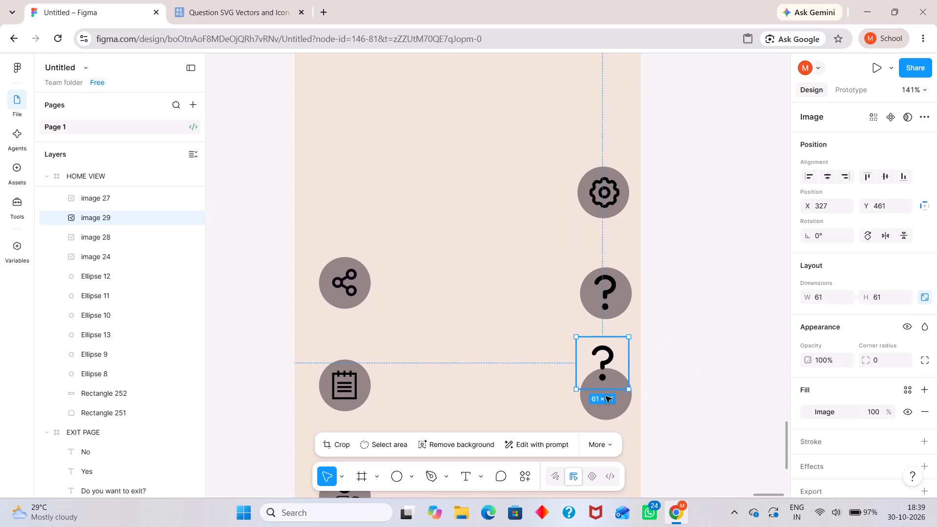
{"action": "left_click_drag", "start_coordinate": [606, 396], "coordinate": [606, 405]}
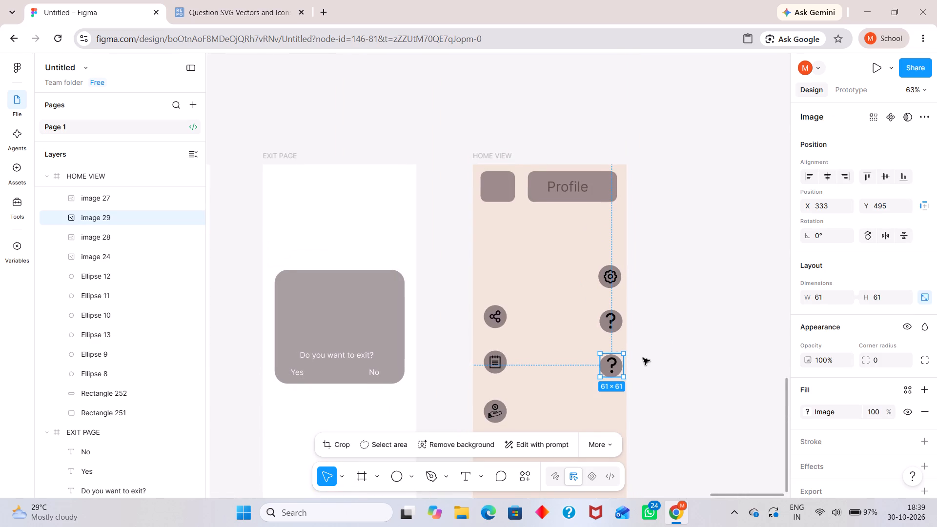
Switch to SVG Repo, search for "ad" and look through the icons.
{"action": "scroll", "coordinate": [643, 358], "scroll_direction": "down", "scroll_amount": 1}
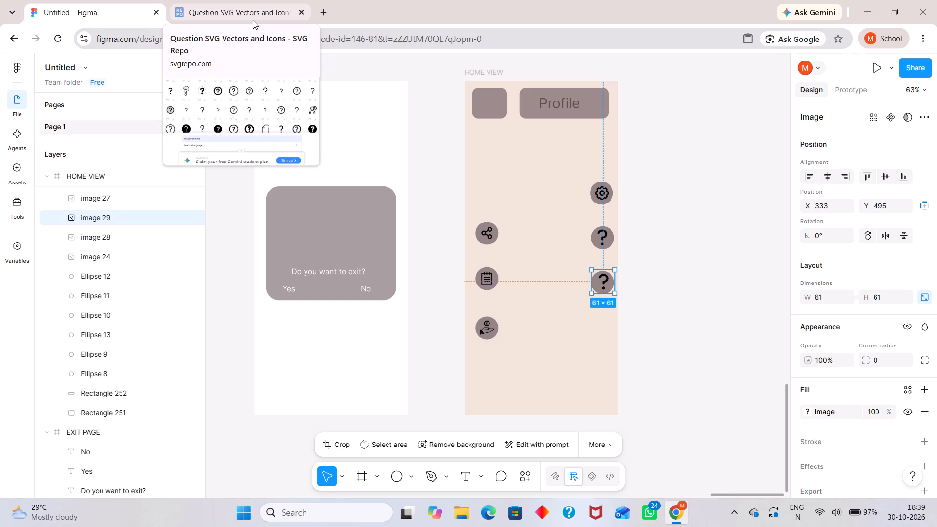
{"action": "left_click", "coordinate": [253, 20]}
{"action": "scroll", "coordinate": [312, 118], "scroll_direction": "up", "scroll_amount": 10}
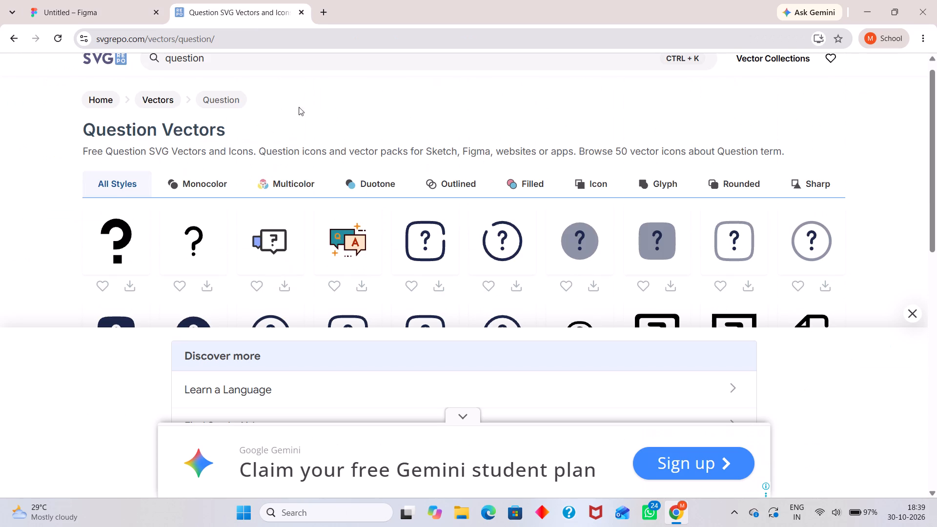
{"action": "double_click", "coordinate": [256, 76]}
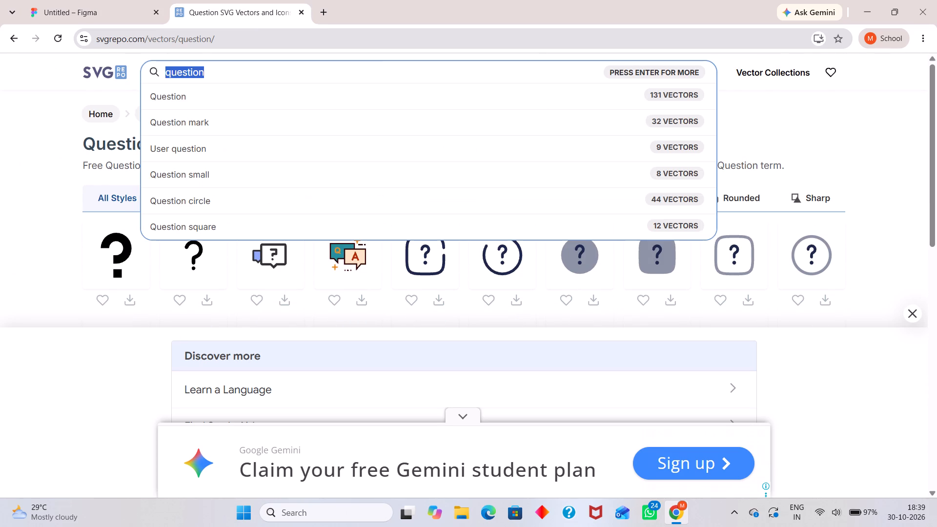
{"action": "type", "text": "ad"}
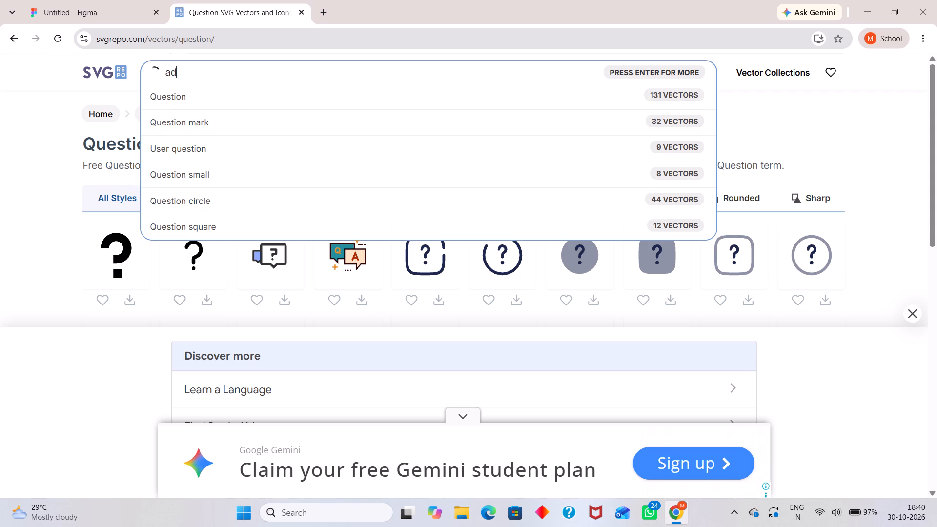
{"action": "key", "text": "Return"}
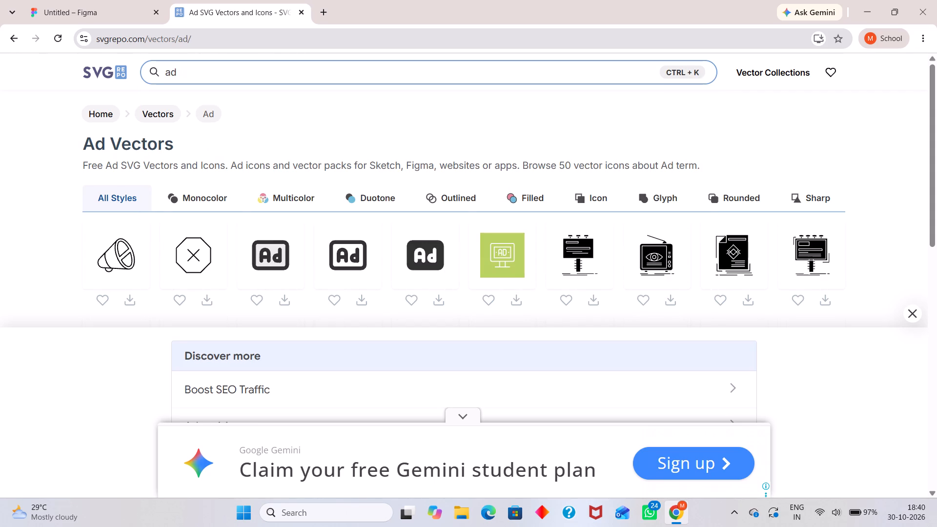
{"action": "scroll", "coordinate": [330, 216], "scroll_direction": "down", "scroll_amount": 3}
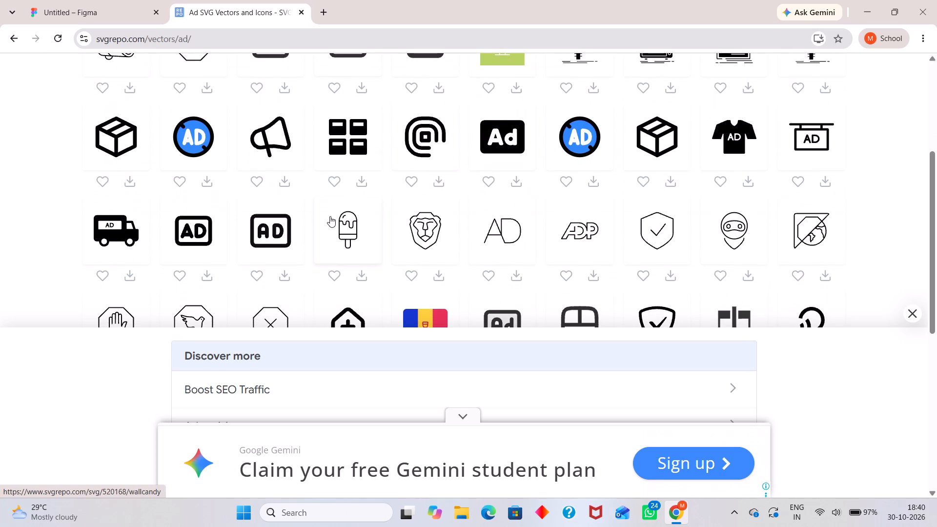
Back in Figma, duplicate the EXIT PAGE dialog rectangle into the lower part of HOME VIEW at X 29, Y 551.
{"action": "left_click", "coordinate": [111, 26]}
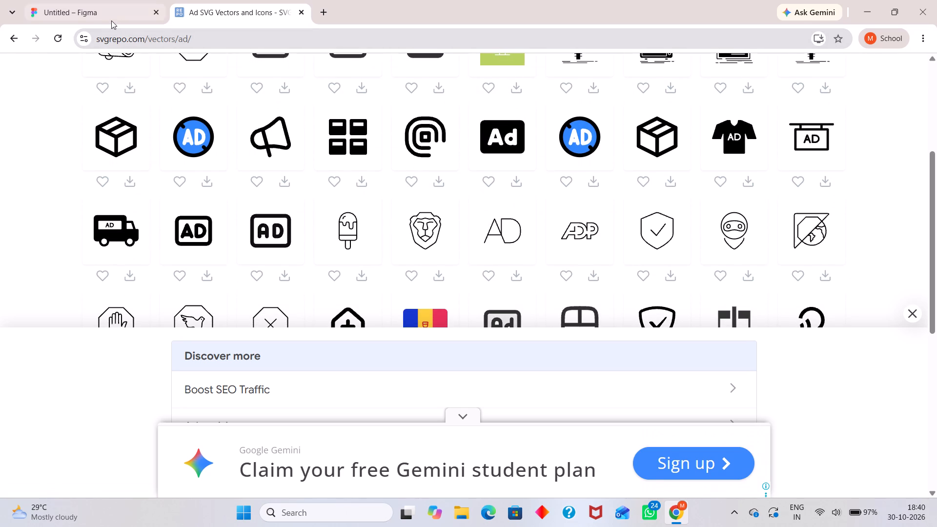
{"action": "left_click", "coordinate": [112, 18]}
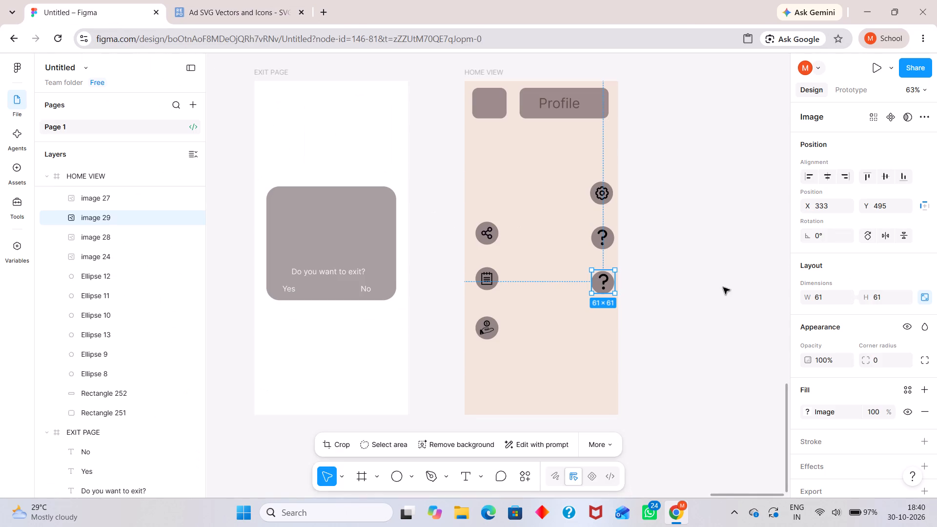
{"action": "left_click_drag", "start_coordinate": [723, 287], "coordinate": [648, 288]}
{"action": "left_click", "coordinate": [648, 288]}
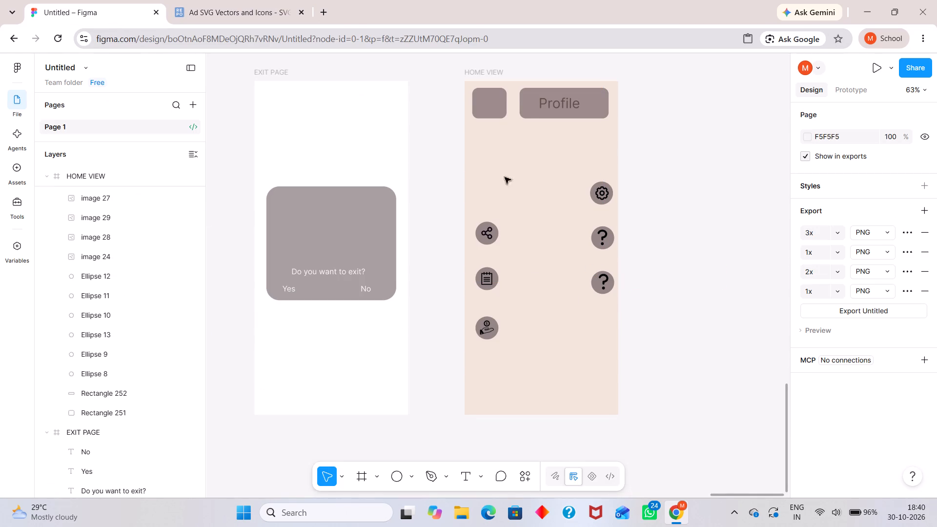
{"action": "left_click", "coordinate": [370, 259]}
{"action": "left_click_drag", "start_coordinate": [370, 259], "coordinate": [581, 383], "text": "alt"}
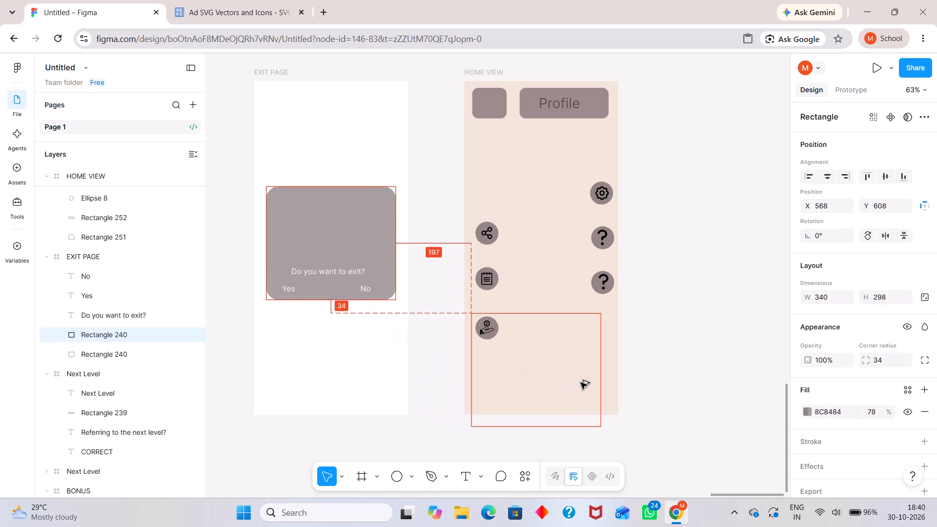
{"action": "left_click_drag", "start_coordinate": [581, 383], "coordinate": [579, 361], "text": "alt"}
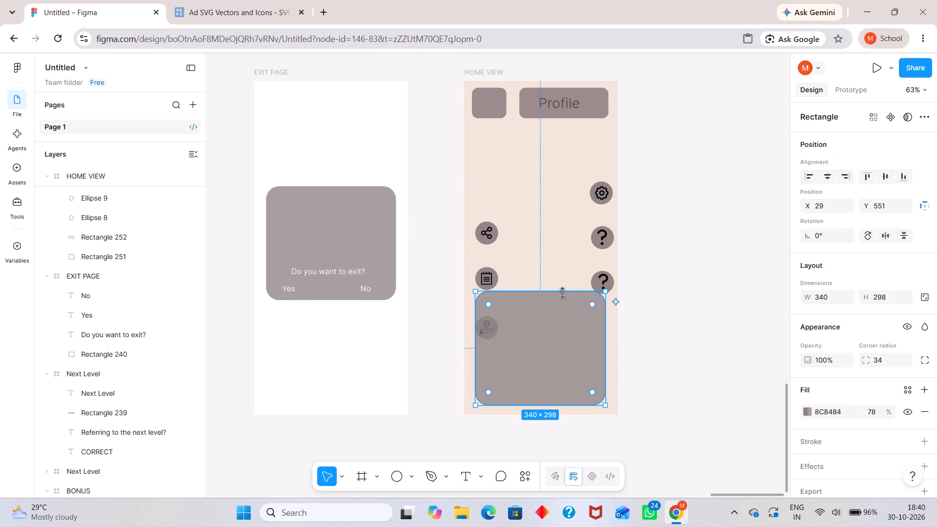
Reduce the rectangle copy to 340 × 80 and place it below the coin-in-hand button, clear of the frame's bottom edge.
{"action": "left_click_drag", "start_coordinate": [562, 293], "coordinate": [570, 375]}
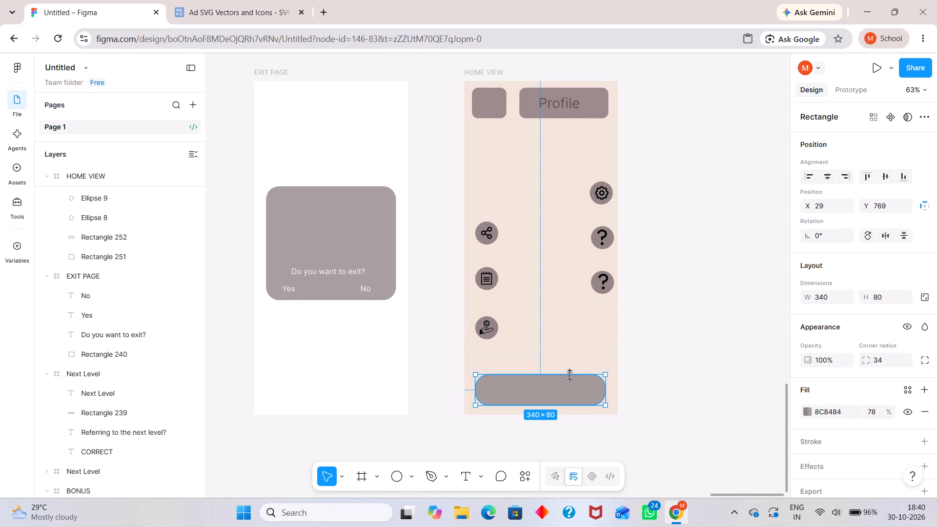
{"action": "left_click", "coordinate": [699, 329]}
{"action": "left_click_drag", "start_coordinate": [549, 388], "coordinate": [551, 378]}
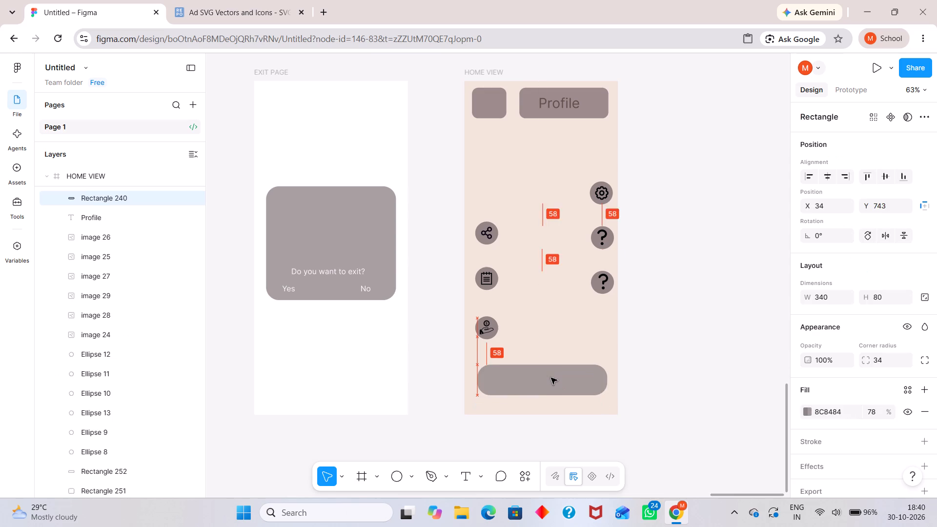
{"action": "left_click_drag", "start_coordinate": [551, 378], "coordinate": [551, 376]}
{"action": "left_click", "coordinate": [682, 360]}
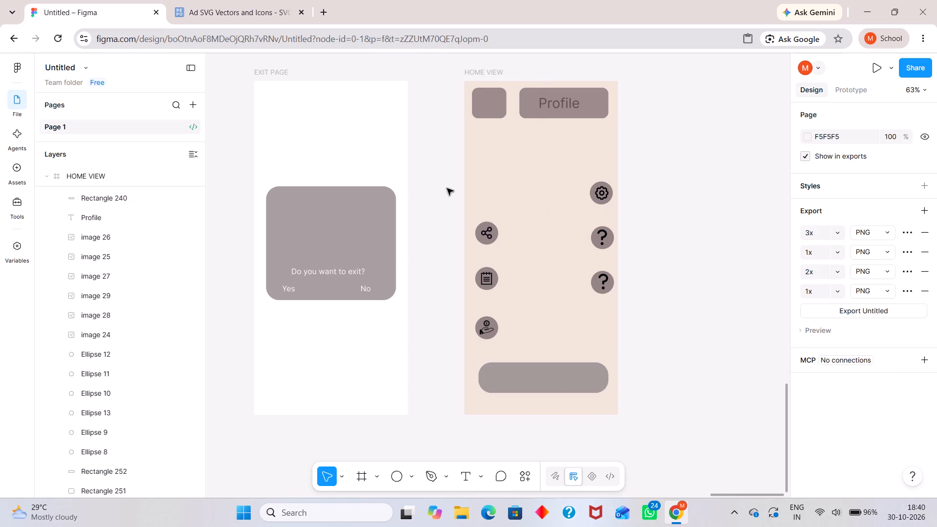
Switch to SVG Repo and search for "play" icons.
{"action": "left_click", "coordinate": [266, 13]}
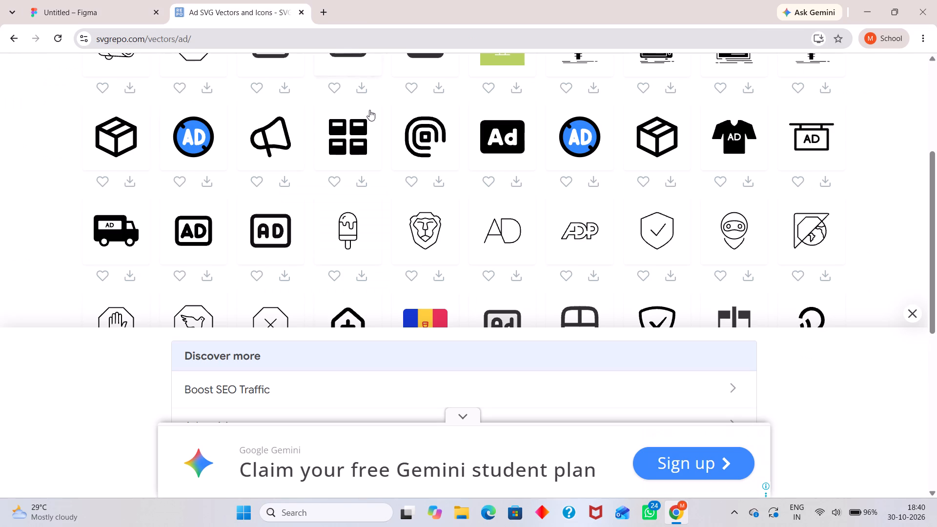
{"action": "scroll", "coordinate": [369, 110], "scroll_direction": "up", "scroll_amount": 9}
{"action": "double_click", "coordinate": [336, 76]}
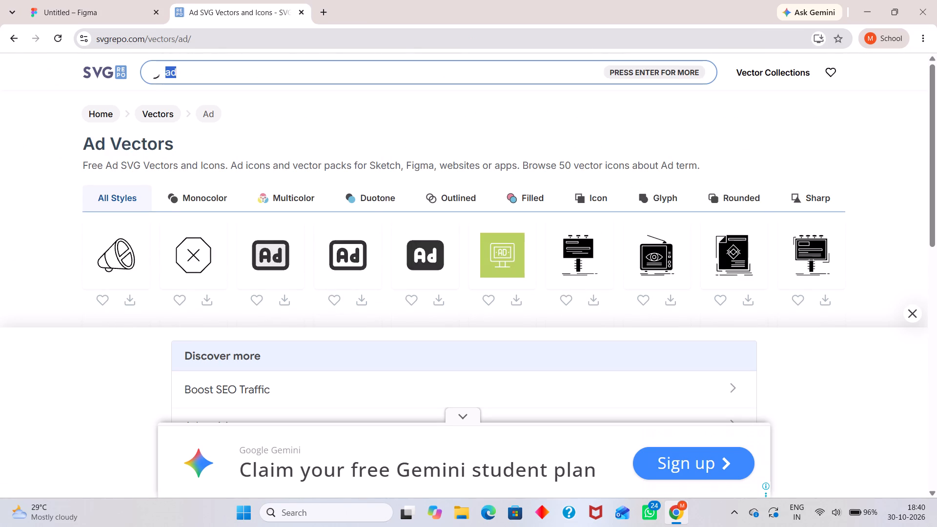
{"action": "type", "text": "plat"}
{"action": "key", "text": "Return"}
{"action": "key", "text": "BackSpace"}
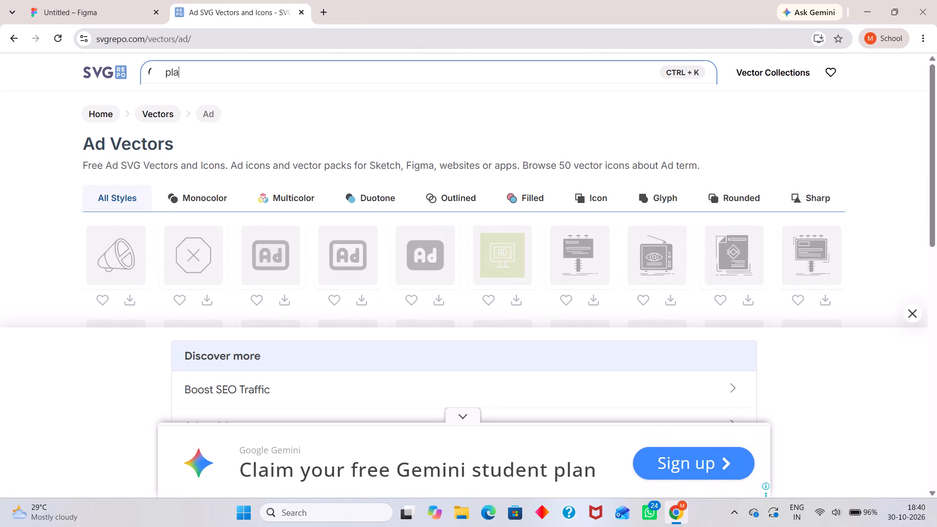
{"action": "key", "text": "y"}
{"action": "key", "text": "Return"}
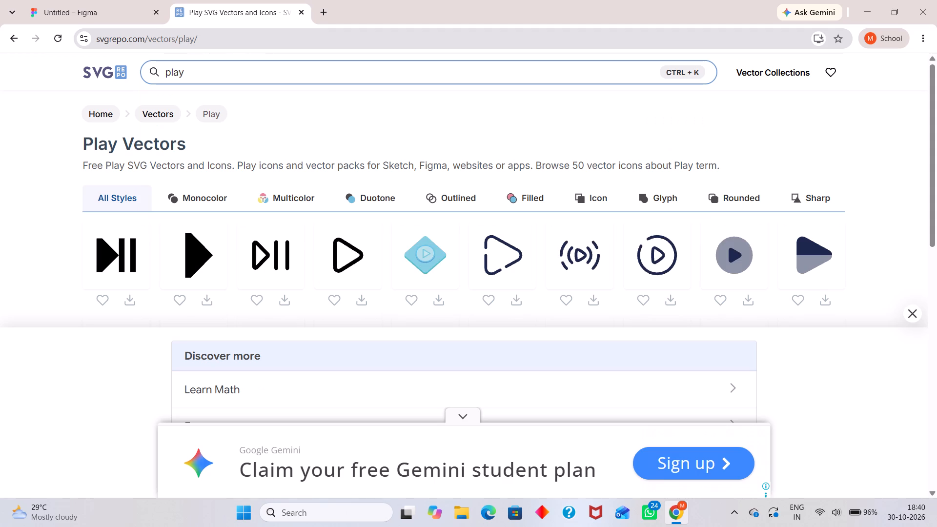
Browse the play icons and copy the image of the bold outlined black triangle with rounded corners.
{"action": "scroll", "coordinate": [399, 222], "scroll_direction": "down", "scroll_amount": 1}
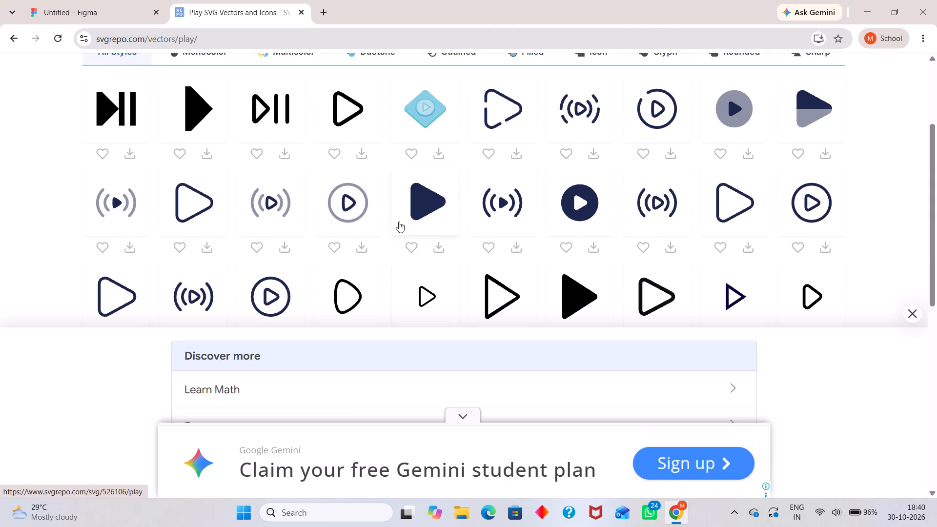
{"action": "scroll", "coordinate": [410, 188], "scroll_direction": "down", "scroll_amount": 4}
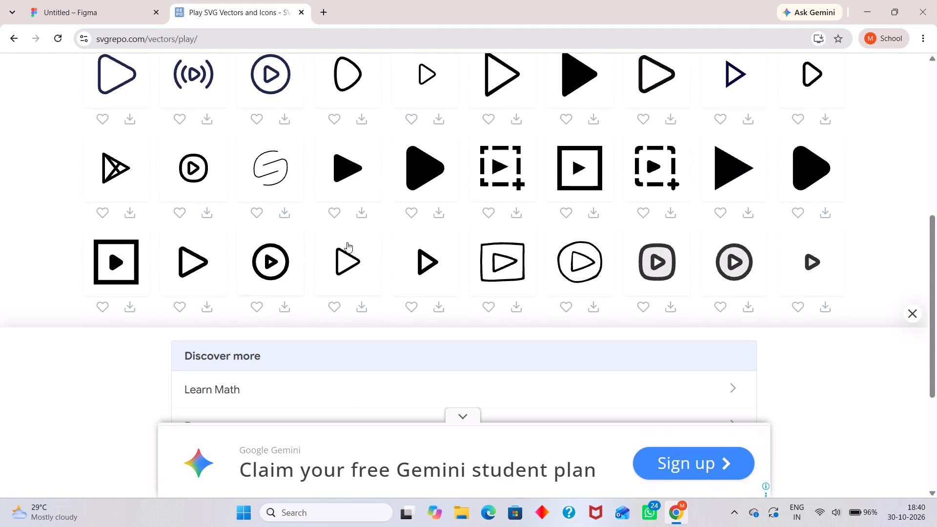
{"action": "scroll", "coordinate": [521, 173], "scroll_direction": "up", "scroll_amount": 2}
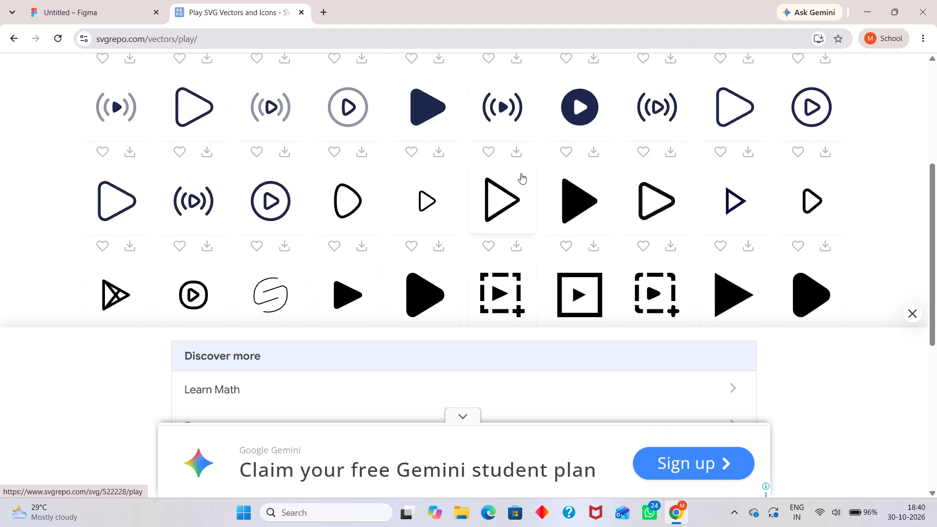
{"action": "scroll", "coordinate": [521, 173], "scroll_direction": "down", "scroll_amount": 4}
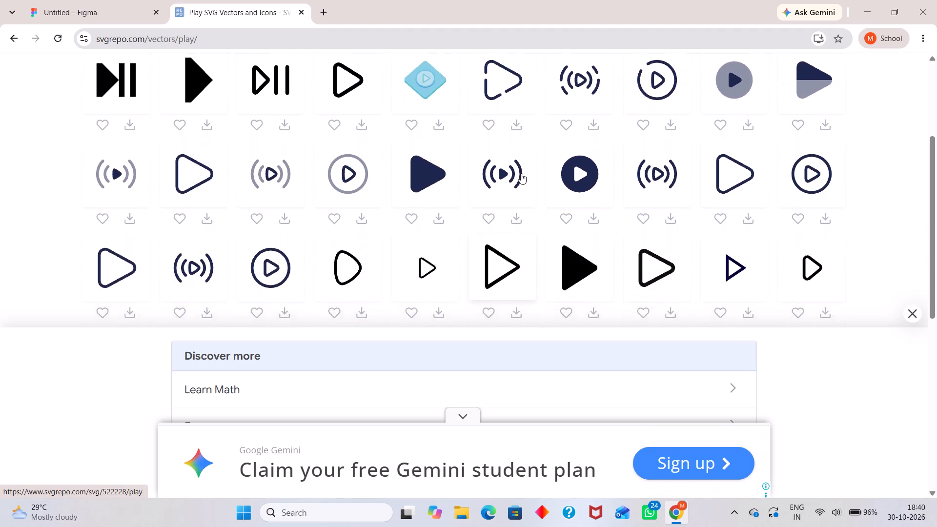
{"action": "scroll", "coordinate": [521, 173], "scroll_direction": "down", "scroll_amount": 2}
{"action": "scroll", "coordinate": [538, 133], "scroll_direction": "up", "scroll_amount": 2}
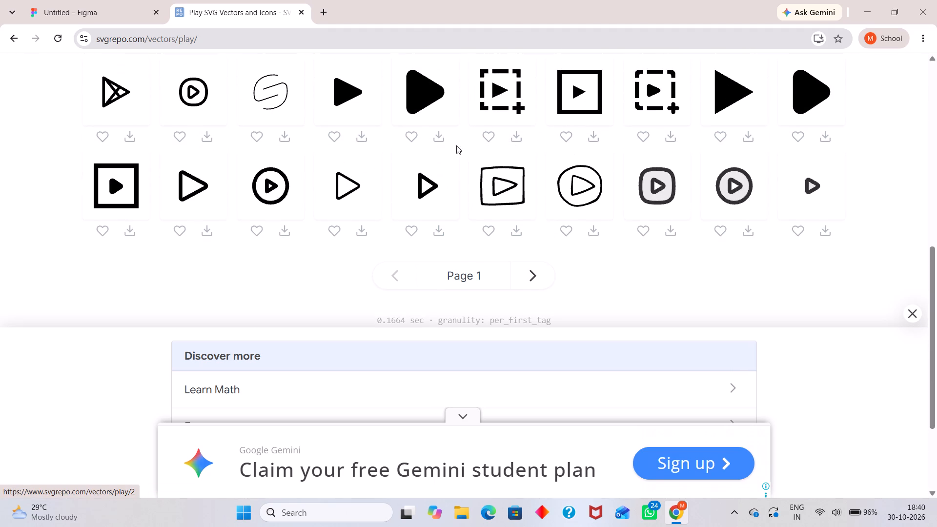
{"action": "right_click", "coordinate": [166, 191]}
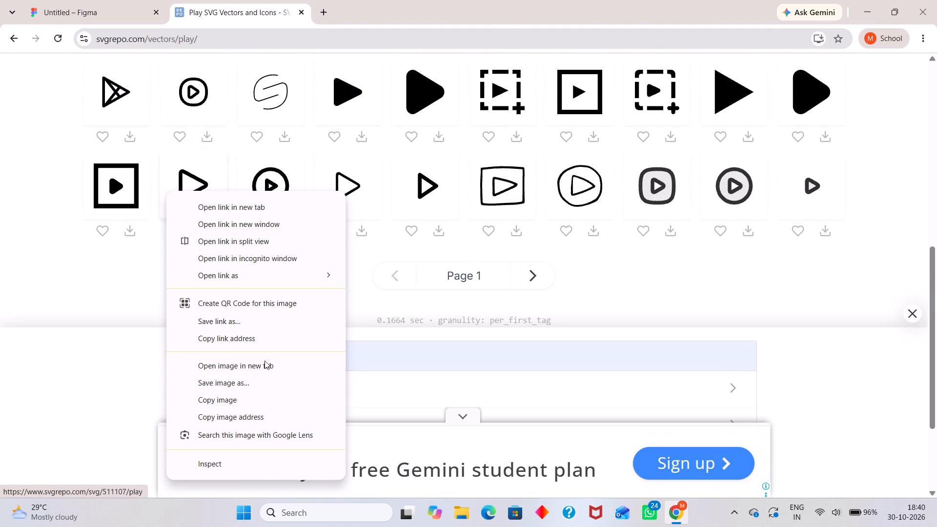
{"action": "left_click", "coordinate": [265, 398]}
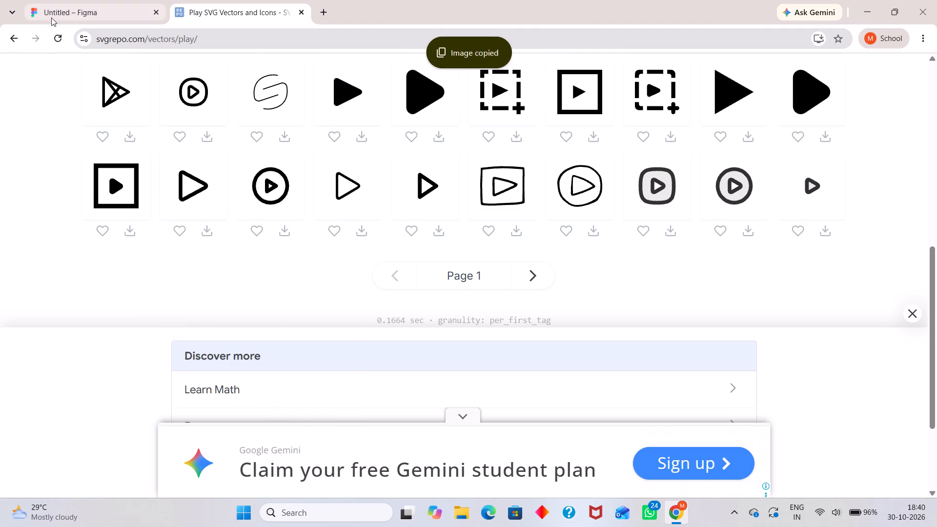
Switch to Figma, paste the copied play icon, reduce it to 125 × 125 and place it over the HOME VIEW bottom bar.
{"action": "left_click", "coordinate": [60, 14]}
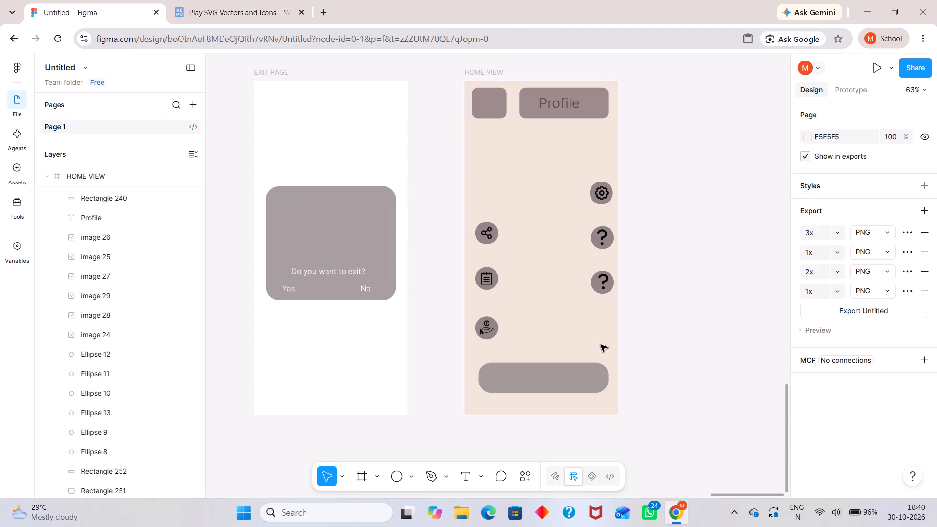
{"action": "key", "text": "ctrl+v"}
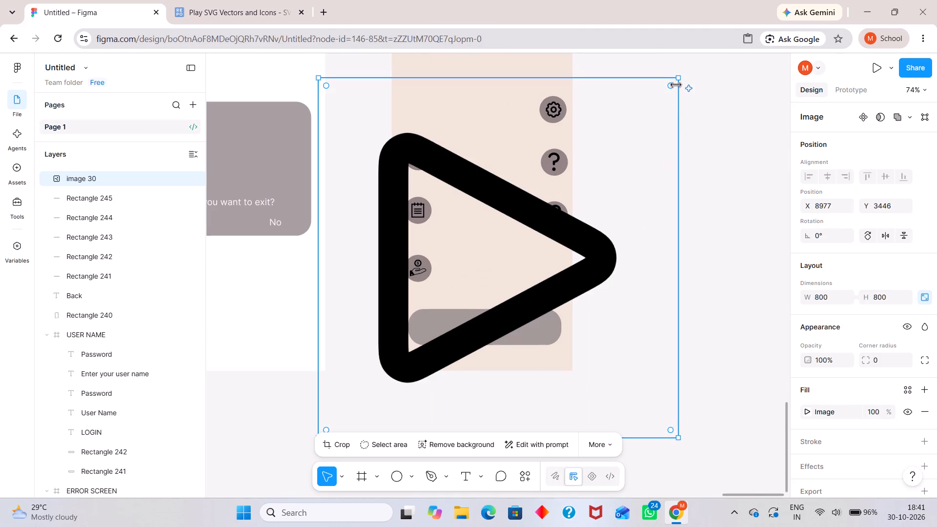
{"action": "left_click_drag", "start_coordinate": [679, 78], "coordinate": [444, 297]}
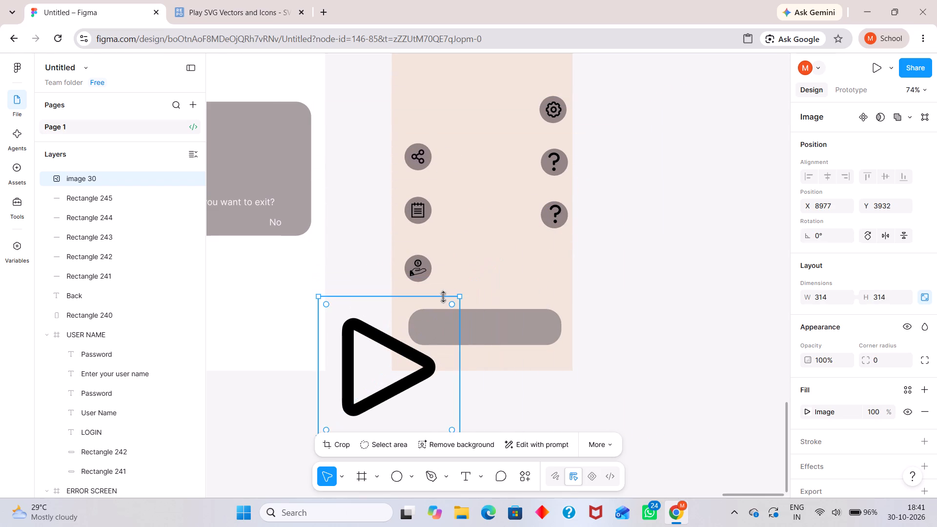
{"action": "left_click", "coordinate": [674, 307]}
{"action": "left_click_drag", "start_coordinate": [339, 389], "coordinate": [453, 350]}
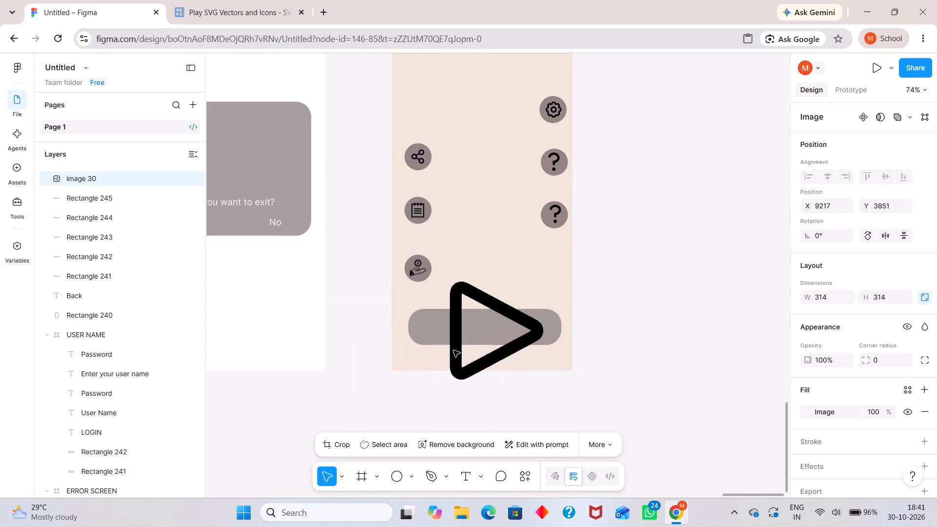
{"action": "left_click_drag", "start_coordinate": [453, 350], "coordinate": [484, 339]}
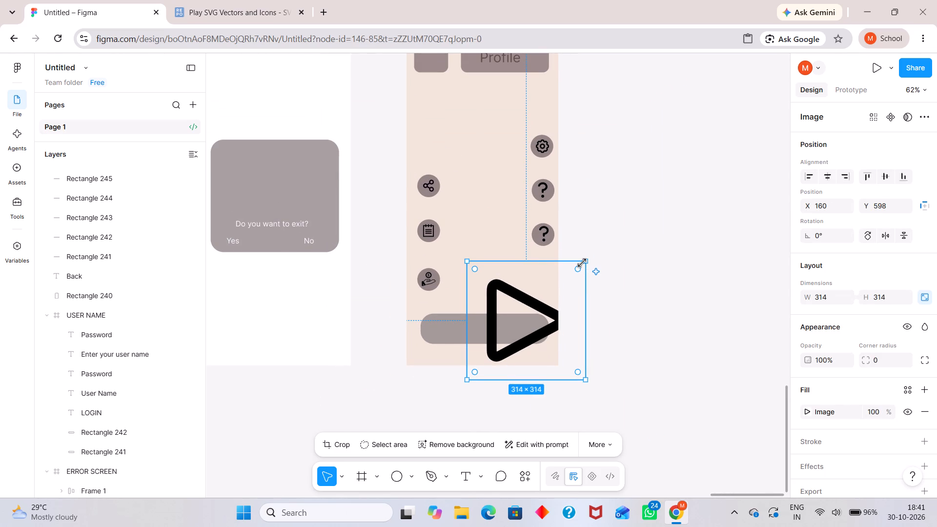
{"action": "left_click_drag", "start_coordinate": [583, 263], "coordinate": [505, 332]}
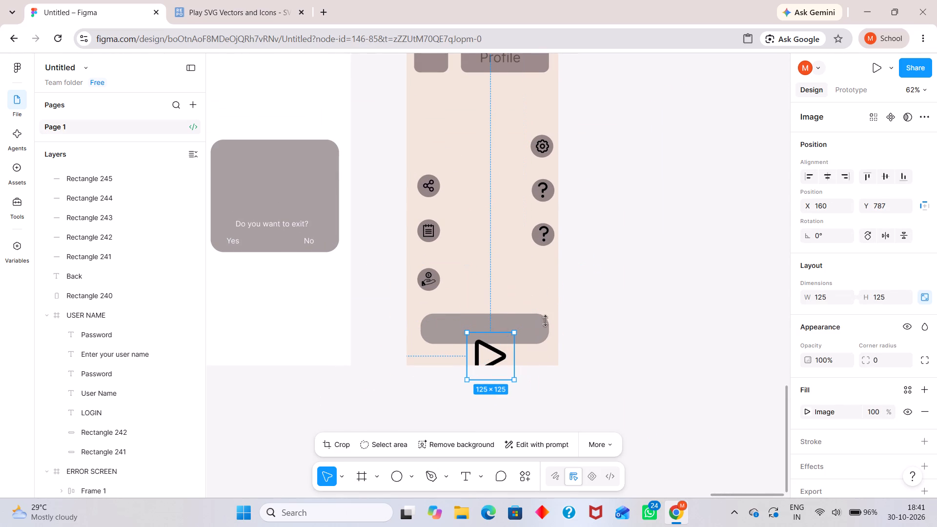
{"action": "left_click", "coordinate": [623, 320]}
{"action": "left_click_drag", "start_coordinate": [491, 354], "coordinate": [516, 331]}
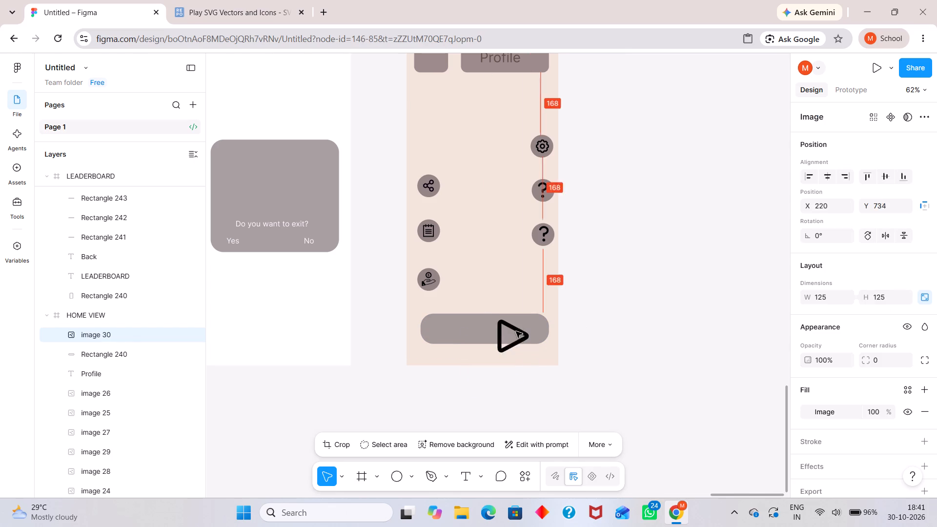
{"action": "left_click_drag", "start_coordinate": [516, 331], "coordinate": [528, 326]}
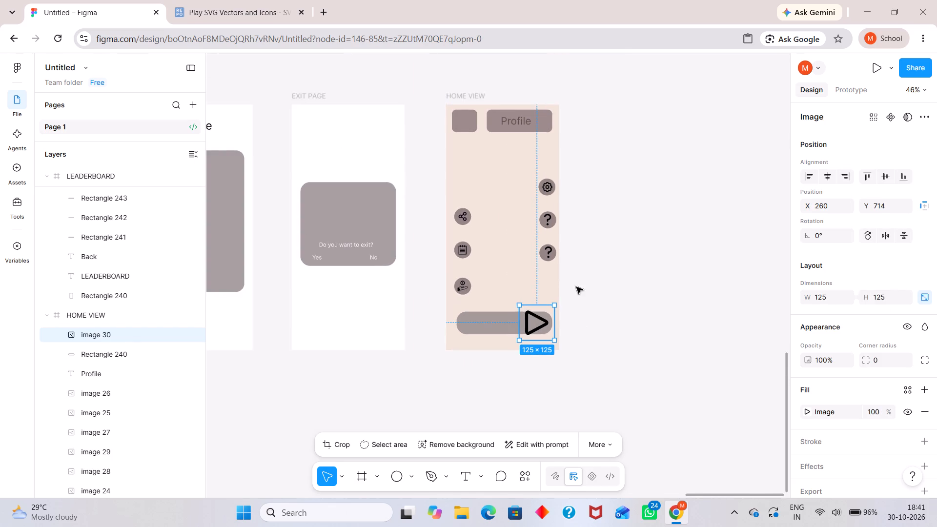
Resize the play icon to 62 × 62 and position it inside the right end of the bottom bar at X 308, Y 746.
{"action": "left_click", "coordinate": [520, 336]}
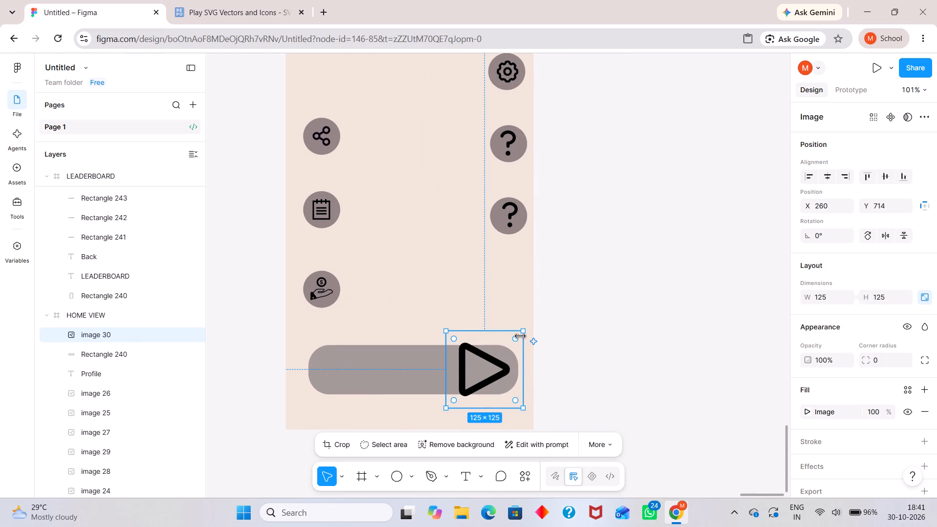
{"action": "left_click_drag", "start_coordinate": [523, 330], "coordinate": [475, 380]}
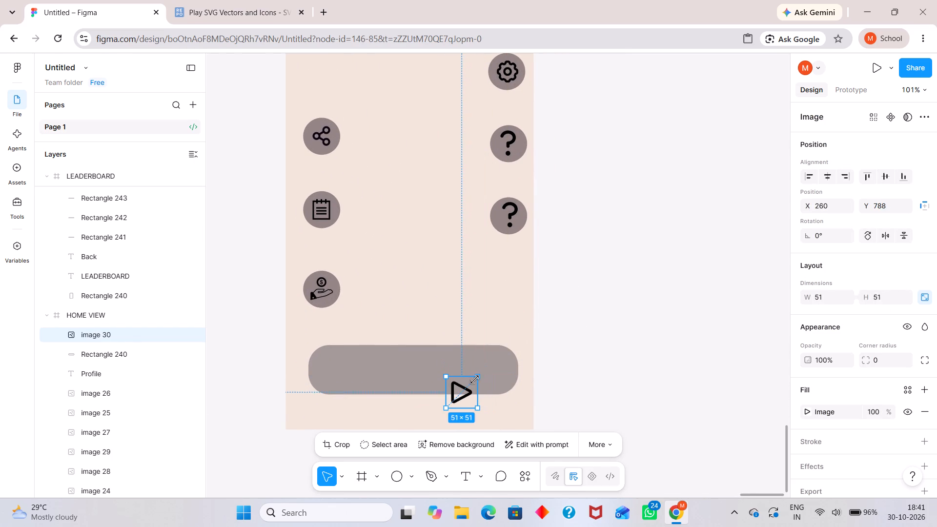
{"action": "left_click_drag", "start_coordinate": [475, 380], "coordinate": [472, 381]}
{"action": "left_click_drag", "start_coordinate": [604, 323], "coordinate": [577, 348]}
{"action": "left_click", "coordinate": [577, 348]}
{"action": "left_click_drag", "start_coordinate": [458, 397], "coordinate": [486, 368]}
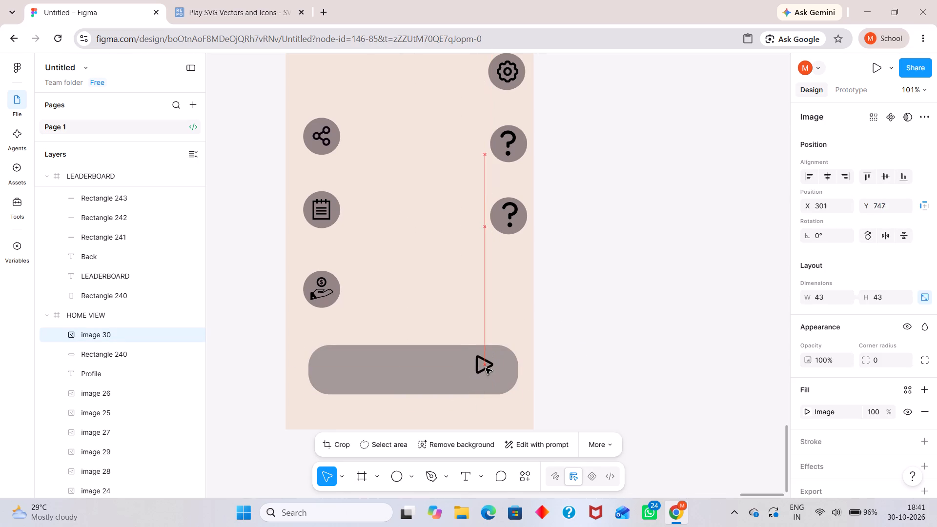
{"action": "left_click_drag", "start_coordinate": [486, 368], "coordinate": [488, 371]}
{"action": "left_click_drag", "start_coordinate": [500, 385], "coordinate": [507, 391]}
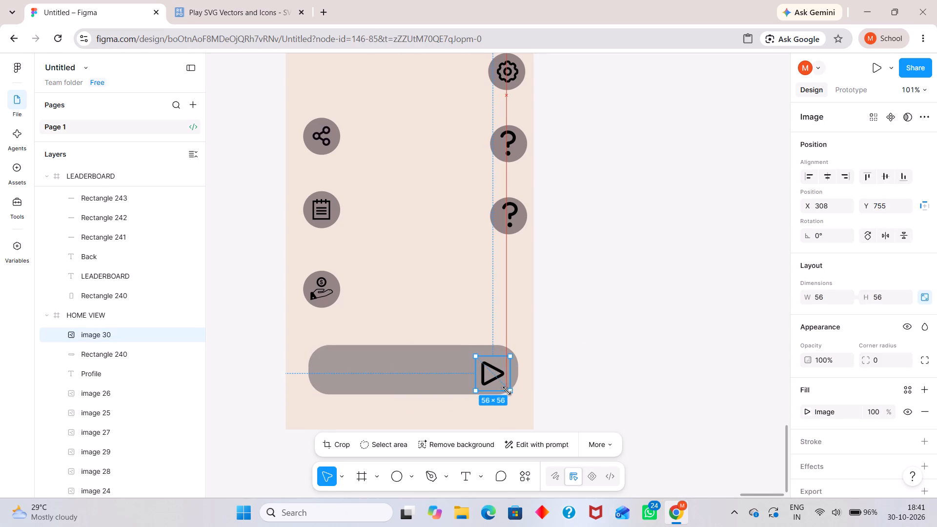
{"action": "left_click_drag", "start_coordinate": [507, 391], "coordinate": [509, 393]}
{"action": "left_click_drag", "start_coordinate": [501, 381], "coordinate": [497, 373]}
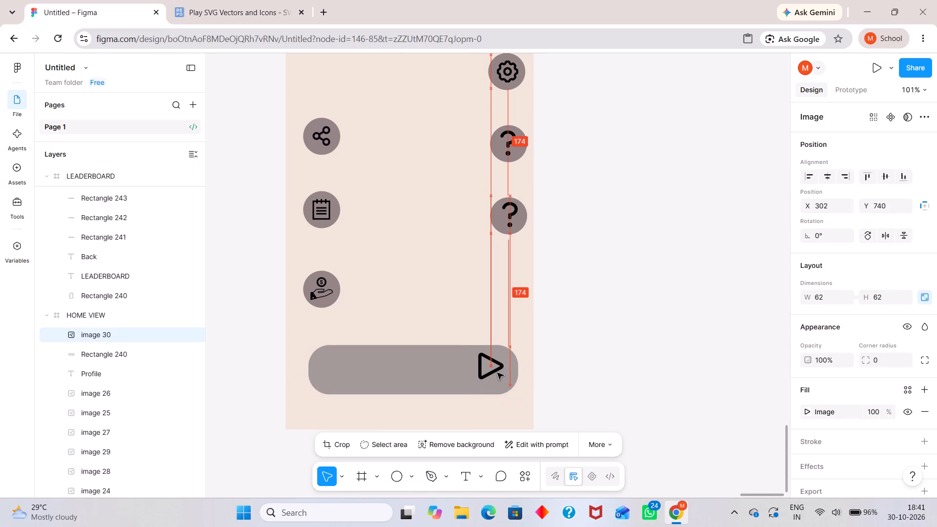
{"action": "left_click_drag", "start_coordinate": [497, 373], "coordinate": [501, 375]}
{"action": "left_click", "coordinate": [593, 362]}
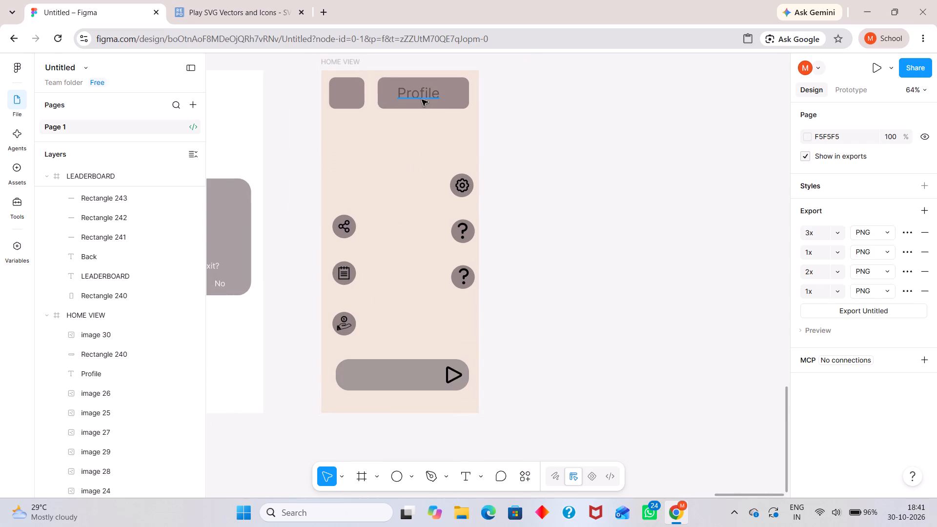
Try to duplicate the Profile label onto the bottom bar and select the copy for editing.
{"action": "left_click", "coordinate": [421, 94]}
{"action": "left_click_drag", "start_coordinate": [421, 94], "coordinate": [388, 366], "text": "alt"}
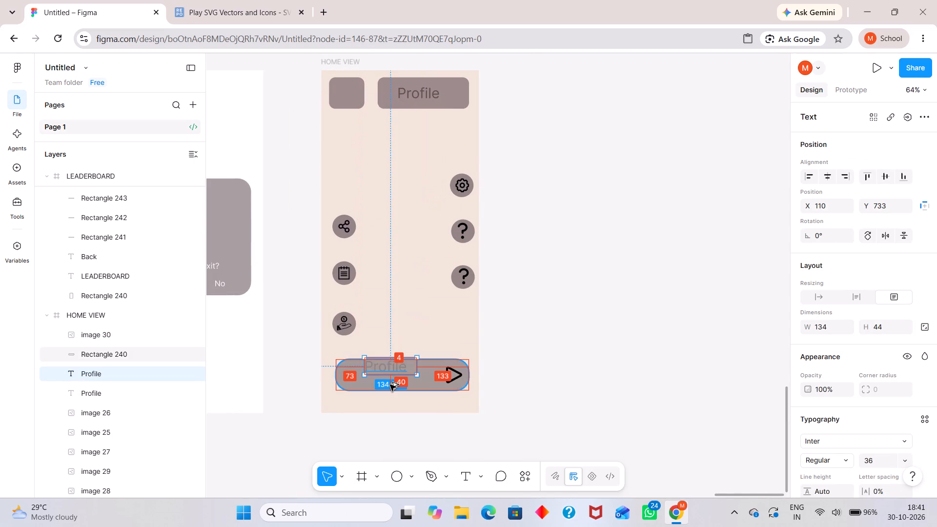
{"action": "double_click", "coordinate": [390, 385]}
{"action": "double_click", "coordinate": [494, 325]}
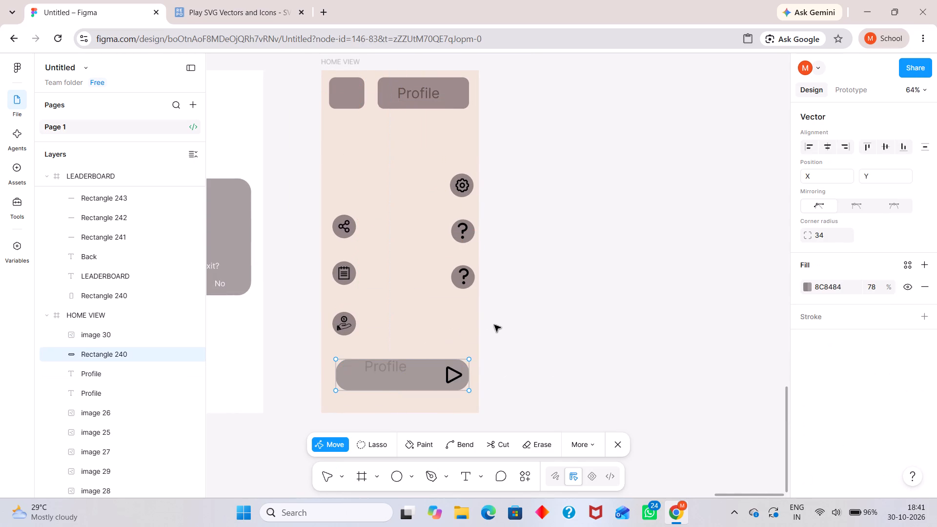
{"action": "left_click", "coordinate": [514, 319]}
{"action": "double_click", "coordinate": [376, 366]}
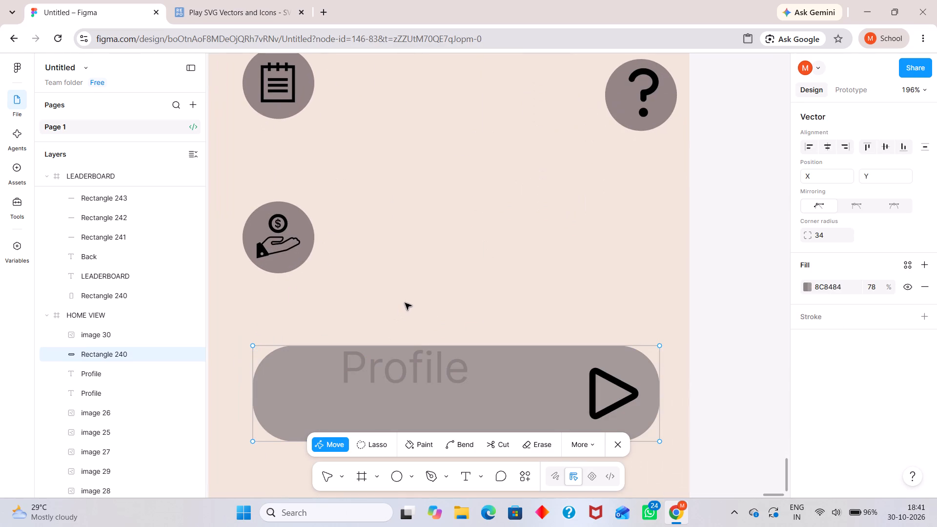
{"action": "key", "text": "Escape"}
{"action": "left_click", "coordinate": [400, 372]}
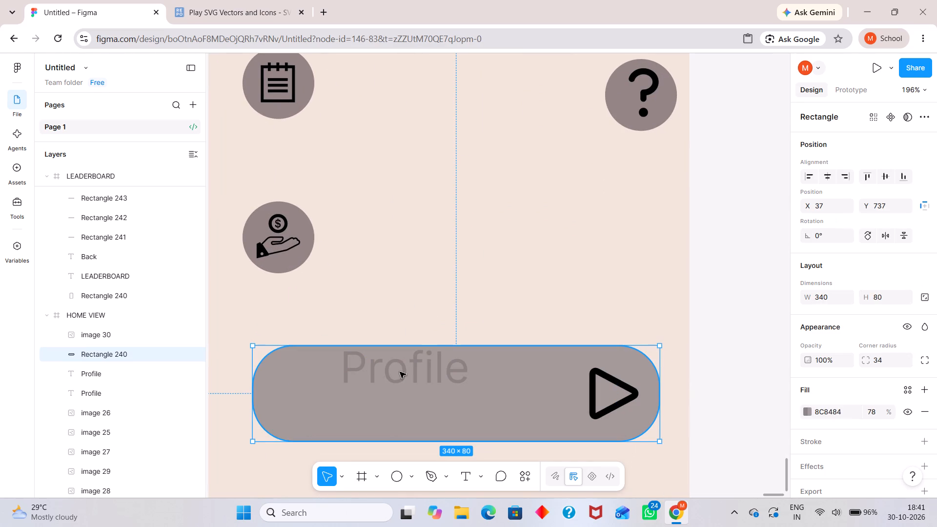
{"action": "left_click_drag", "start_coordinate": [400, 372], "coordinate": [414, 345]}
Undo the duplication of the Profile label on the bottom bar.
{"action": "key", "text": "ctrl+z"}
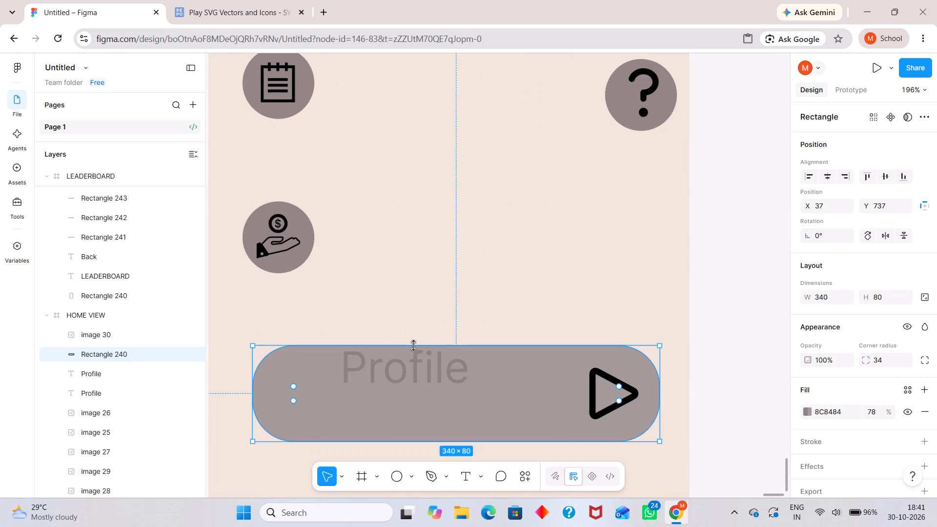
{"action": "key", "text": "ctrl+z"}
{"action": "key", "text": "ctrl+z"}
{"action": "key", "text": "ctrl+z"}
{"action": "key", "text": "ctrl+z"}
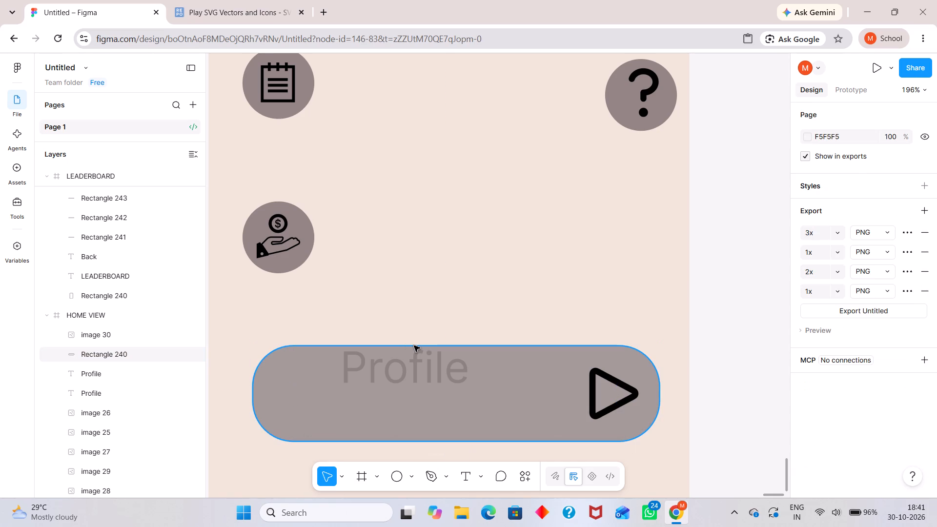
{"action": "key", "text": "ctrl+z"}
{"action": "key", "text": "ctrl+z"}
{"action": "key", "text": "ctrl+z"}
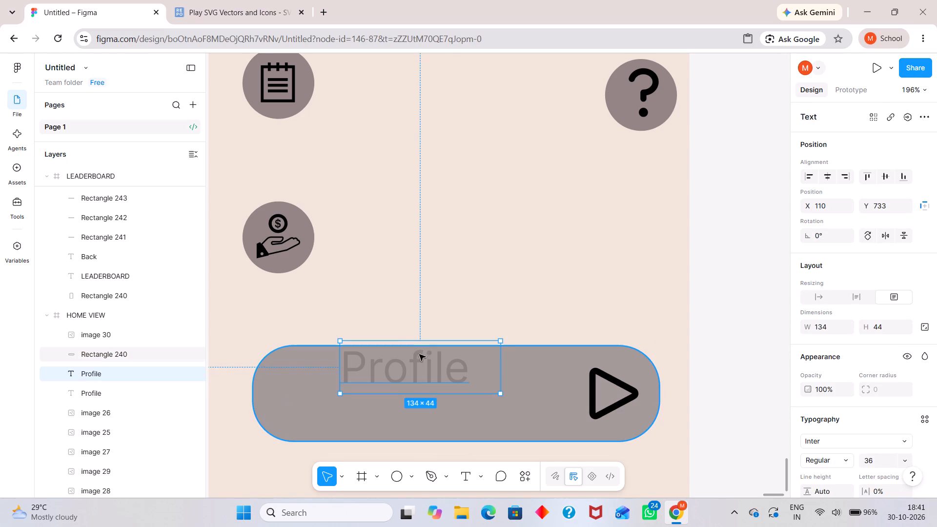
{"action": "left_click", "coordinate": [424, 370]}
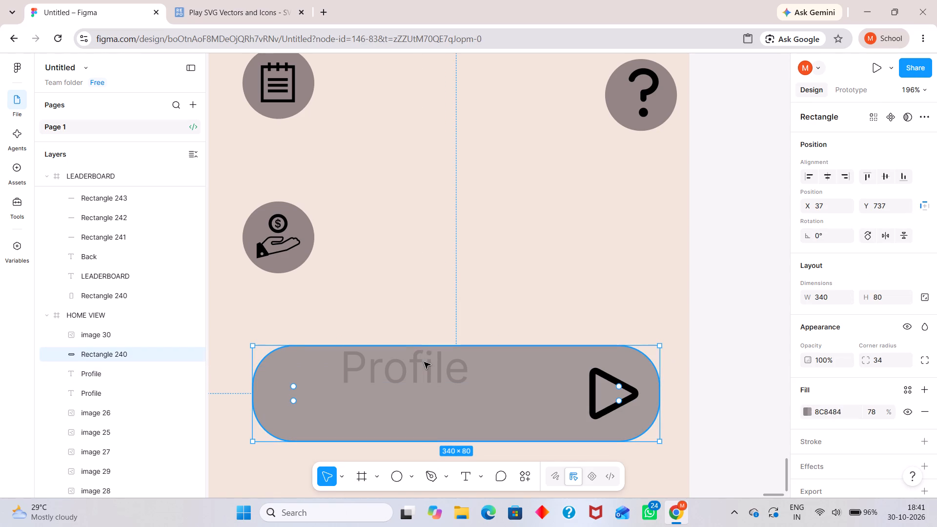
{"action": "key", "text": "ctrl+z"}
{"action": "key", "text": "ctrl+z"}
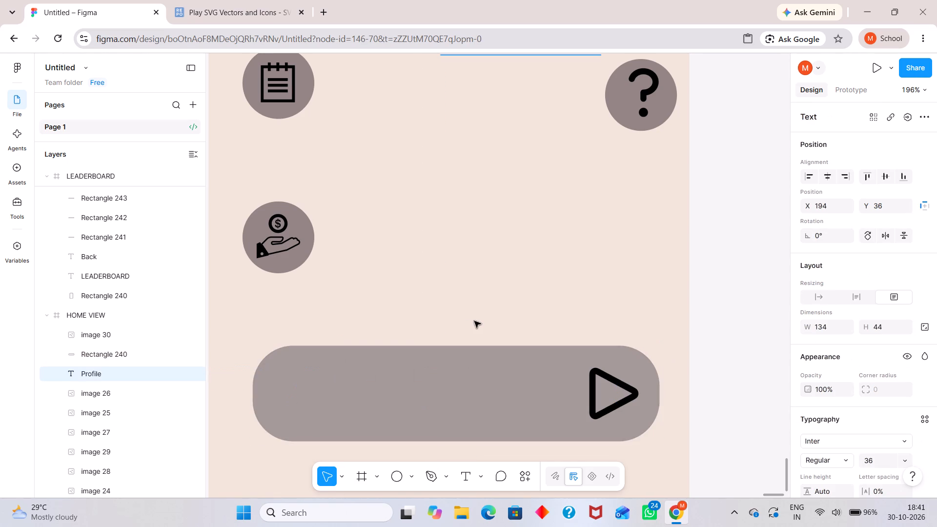
Add a START text label in a box about 183 × 38 on the bottom bar and move it to X 132, Y 750.
{"action": "key", "text": "t"}
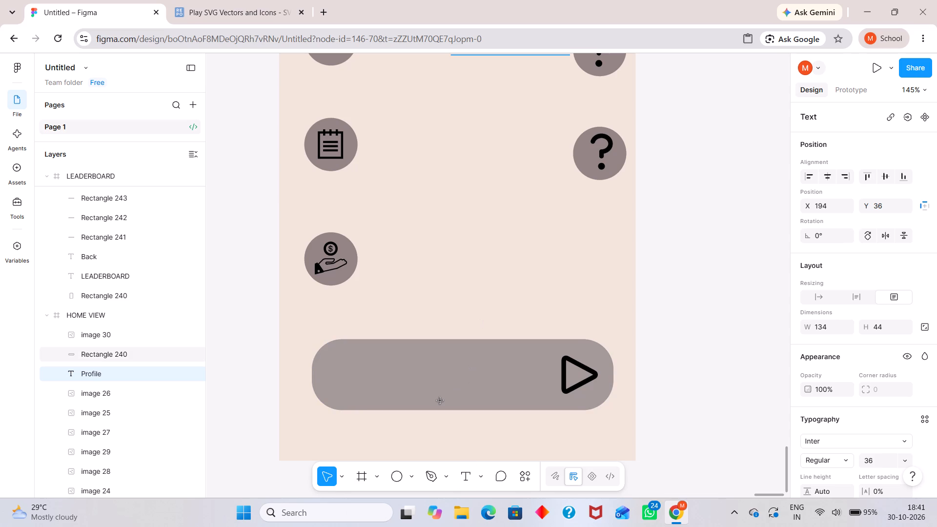
{"action": "left_click_drag", "start_coordinate": [338, 360], "coordinate": [346, 363]}
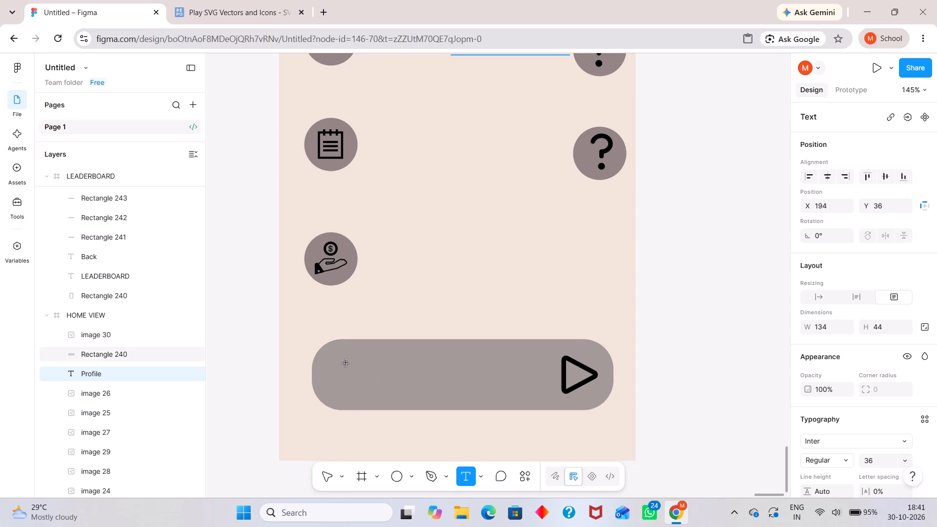
{"action": "left_click_drag", "start_coordinate": [346, 363], "coordinate": [501, 393]}
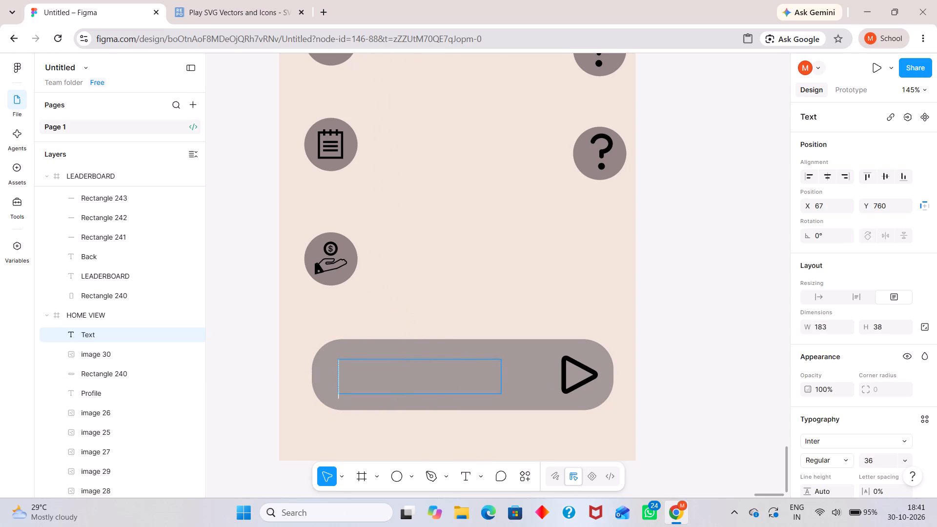
{"action": "type", "text": "START"}
{"action": "key", "text": "Escape"}
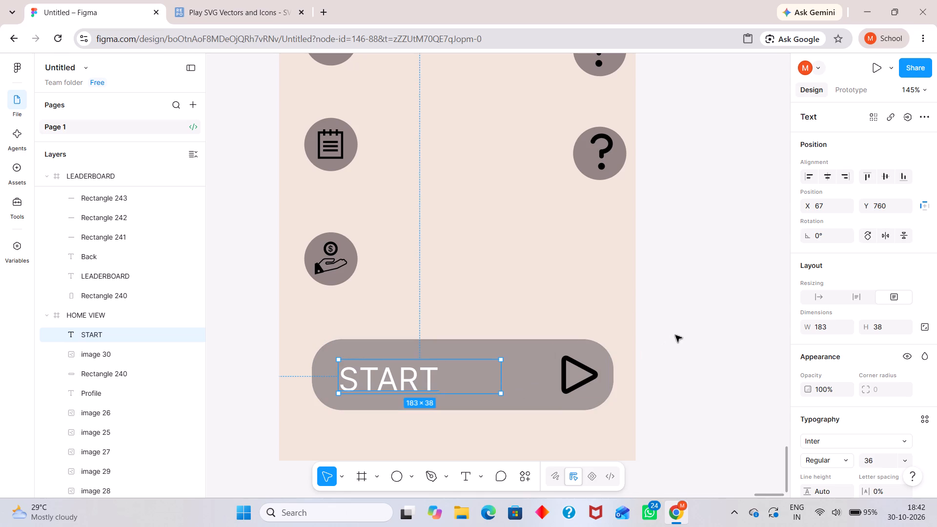
{"action": "left_click", "coordinate": [675, 335]}
{"action": "left_click_drag", "start_coordinate": [421, 384], "coordinate": [455, 371]}
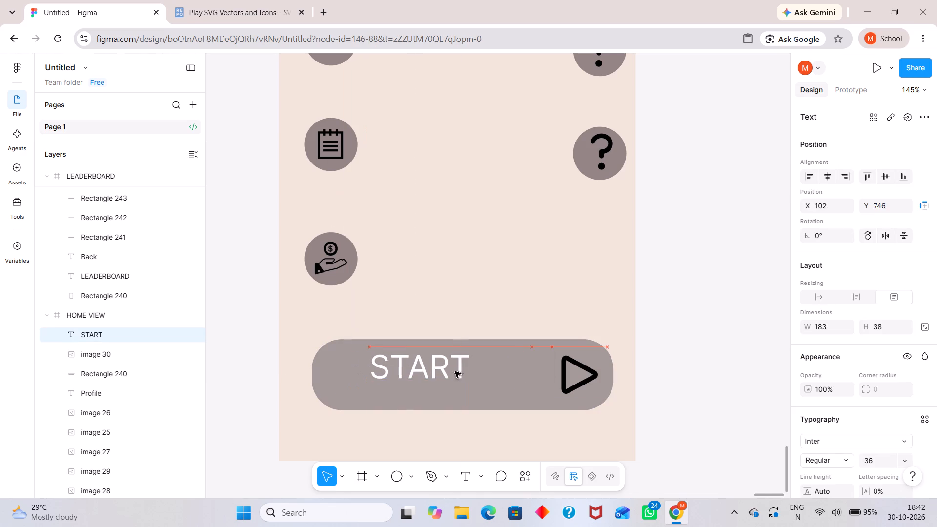
{"action": "left_click_drag", "start_coordinate": [455, 371], "coordinate": [479, 375]}
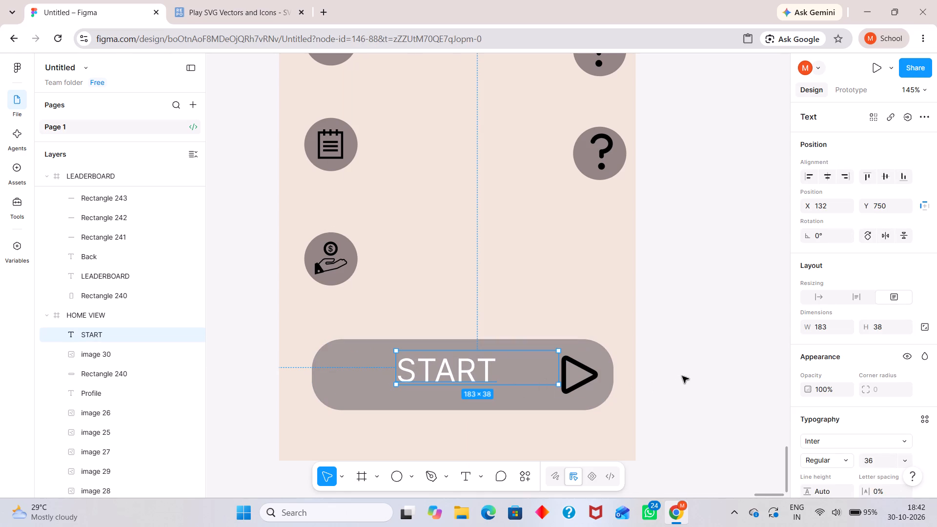
{"action": "left_click", "coordinate": [682, 376]}
Shrink the bottom bar rectangle to about 284 × 63 and position it behind the START label and play icon.
{"action": "left_click_drag", "start_coordinate": [528, 401], "coordinate": [524, 412]}
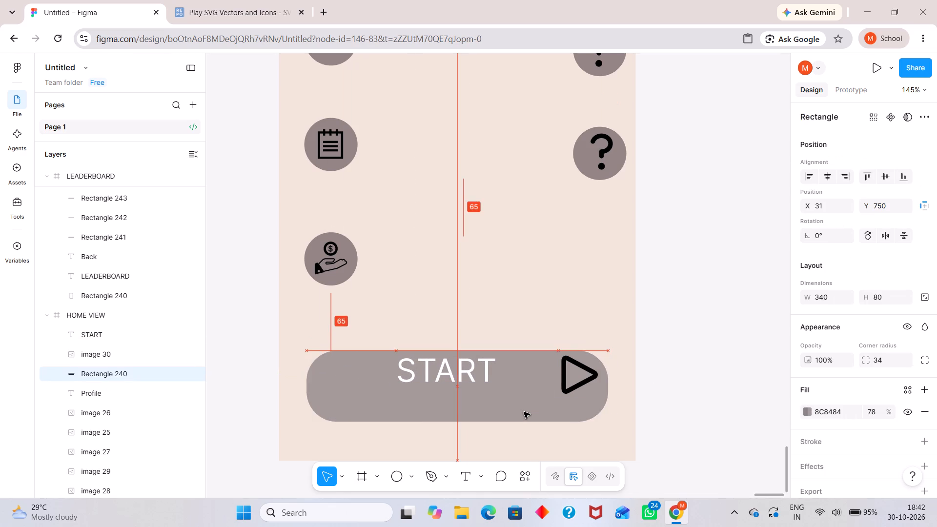
{"action": "left_click_drag", "start_coordinate": [524, 412], "coordinate": [527, 408]}
{"action": "left_click_drag", "start_coordinate": [525, 415], "coordinate": [529, 401]}
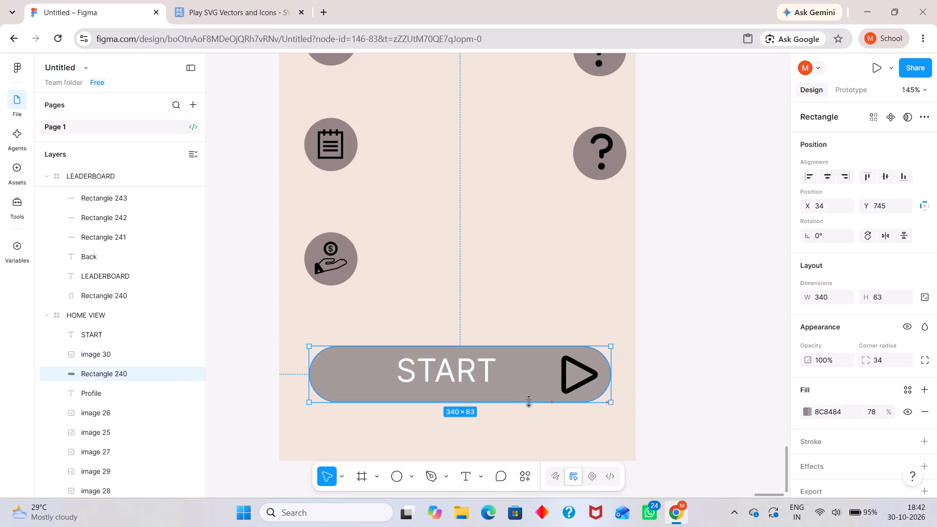
{"action": "left_click_drag", "start_coordinate": [529, 401], "coordinate": [529, 401]}
{"action": "left_click_drag", "start_coordinate": [310, 374], "coordinate": [359, 375]}
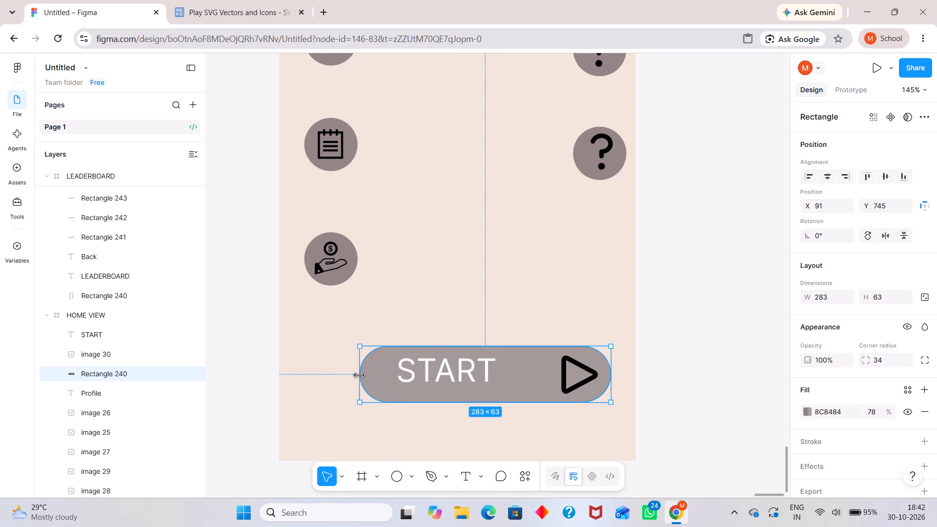
{"action": "left_click_drag", "start_coordinate": [359, 375], "coordinate": [359, 375]}
{"action": "left_click", "coordinate": [557, 370]}
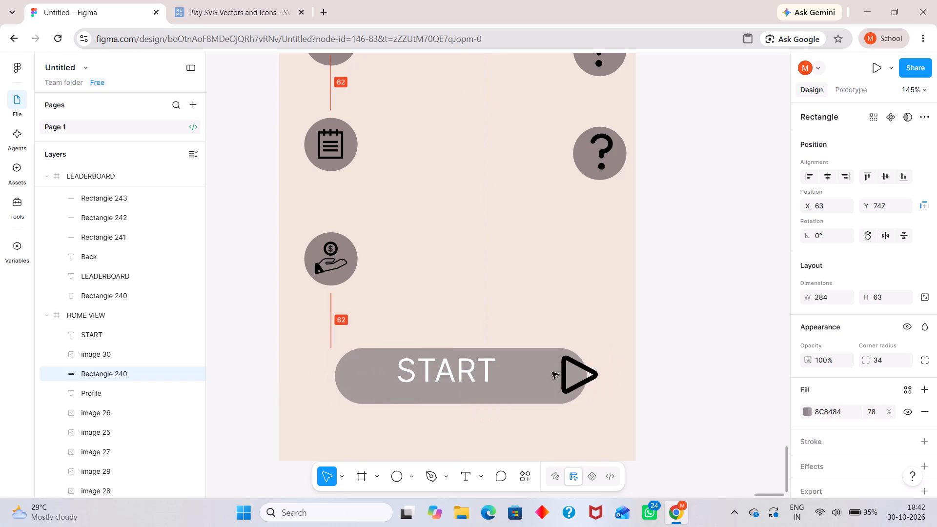
{"action": "left_click", "coordinate": [683, 371]}
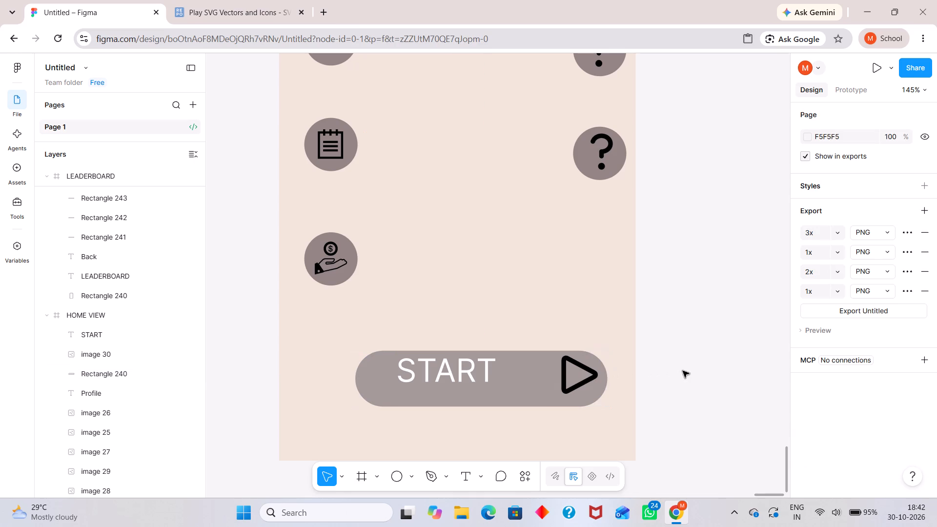
Move the play icon closer to the START label and shift the label slightly down and right on the bottom bar.
{"action": "left_click", "coordinate": [584, 377]}
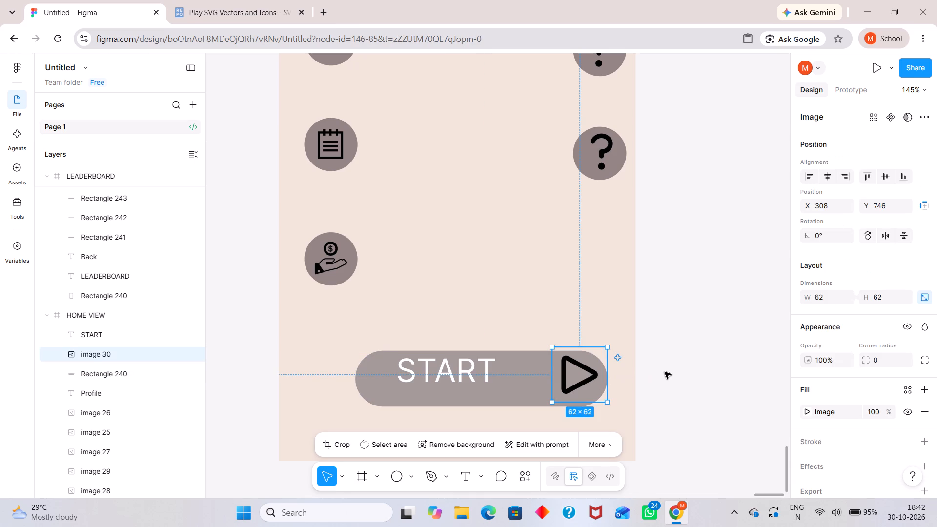
{"action": "left_click", "coordinate": [672, 373]}
{"action": "left_click_drag", "start_coordinate": [579, 379], "coordinate": [545, 382]}
{"action": "left_click_drag", "start_coordinate": [460, 372], "coordinate": [467, 378]}
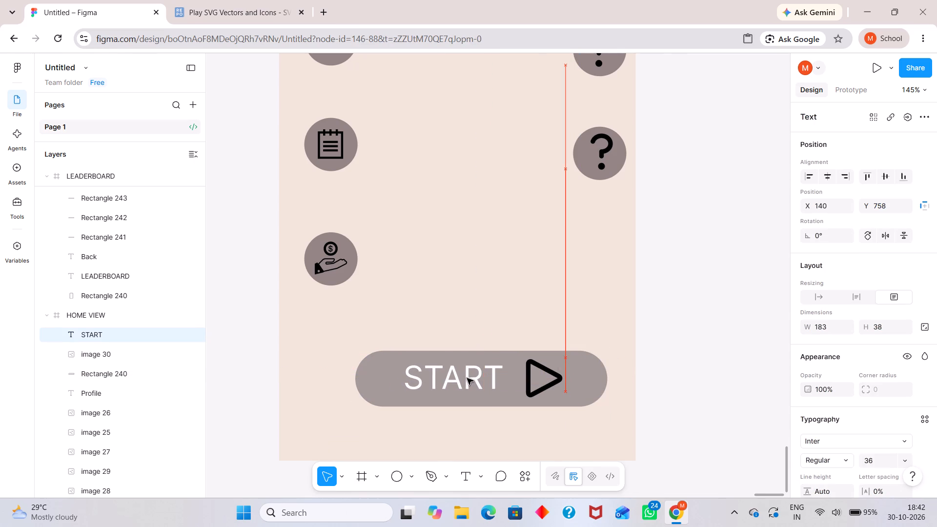
{"action": "left_click_drag", "start_coordinate": [467, 378], "coordinate": [469, 380]}
{"action": "left_click", "coordinate": [678, 366]}
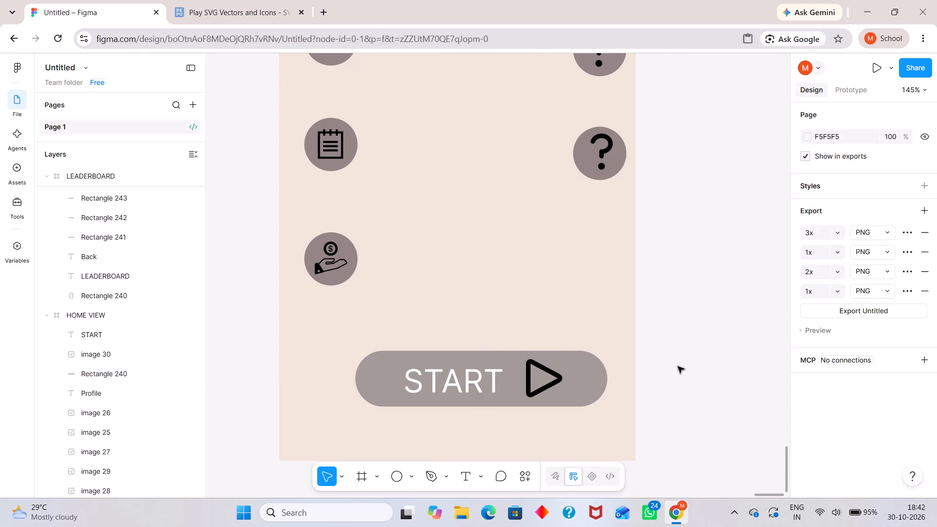
Switch to SVG Repo and examine the first two result pages of play icons, then return to the Figma design.
{"action": "left_click", "coordinate": [262, 17]}
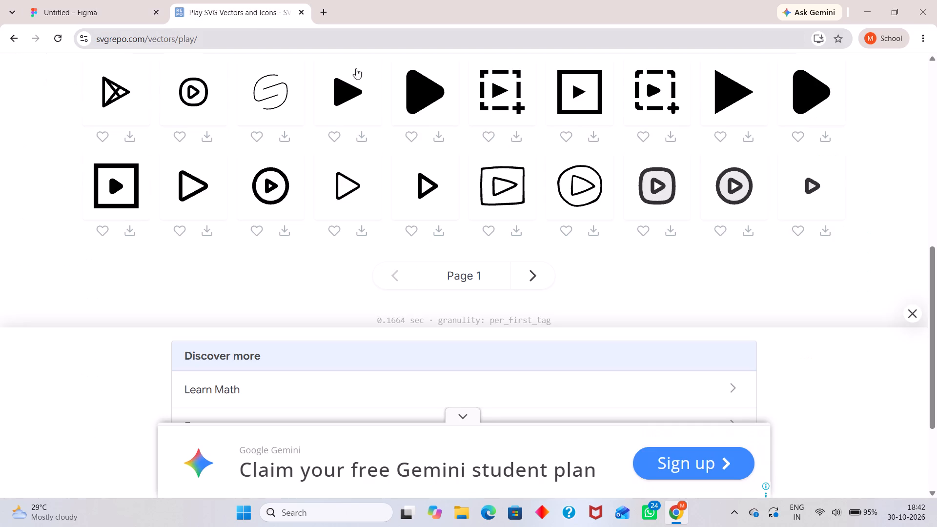
{"action": "scroll", "coordinate": [411, 105], "scroll_direction": "up", "scroll_amount": 7}
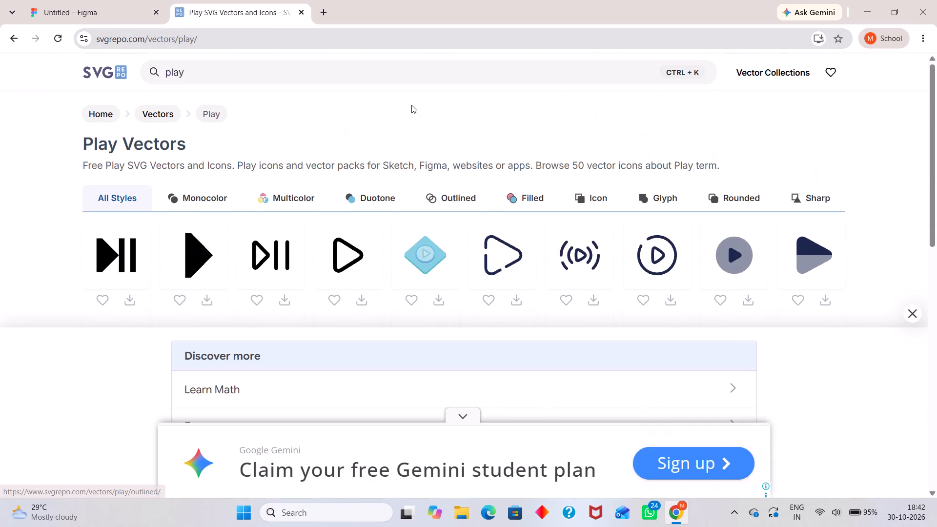
{"action": "scroll", "coordinate": [477, 253], "scroll_direction": "down", "scroll_amount": 3}
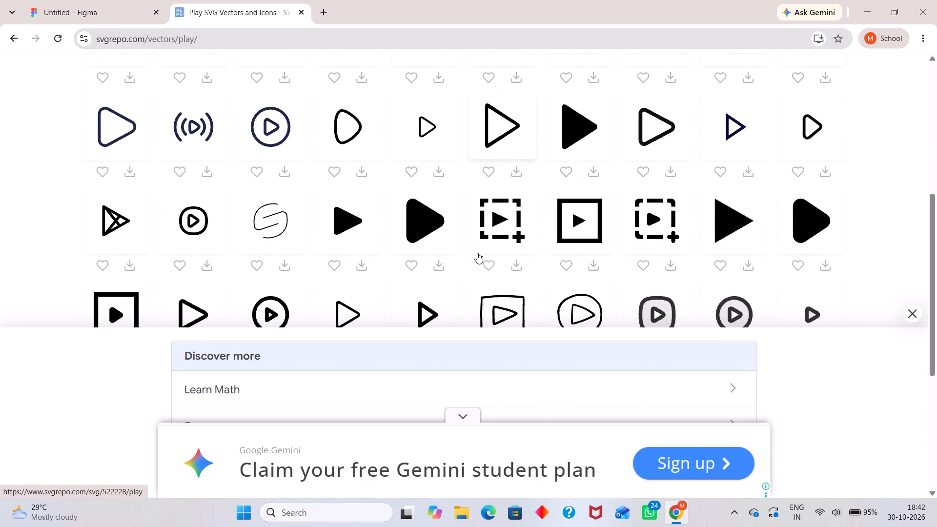
{"action": "scroll", "coordinate": [477, 253], "scroll_direction": "down", "scroll_amount": 3}
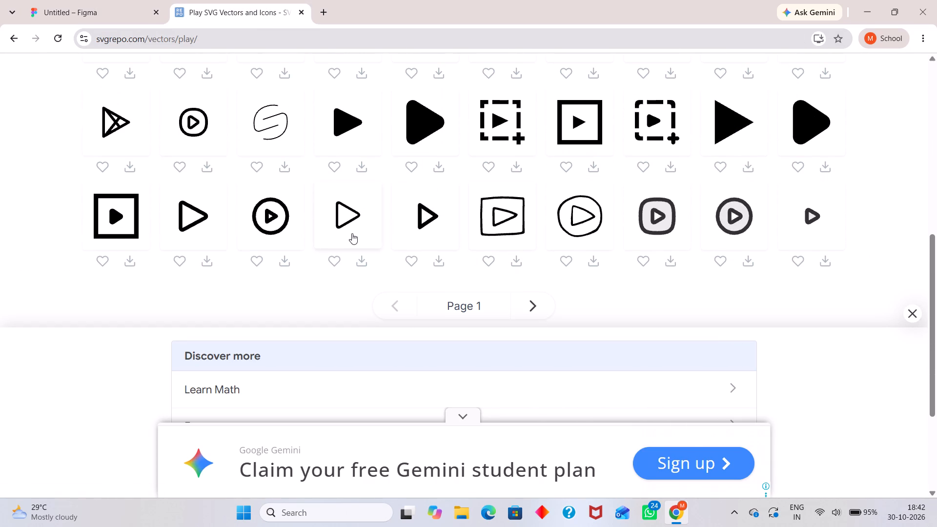
{"action": "left_click", "coordinate": [526, 306]}
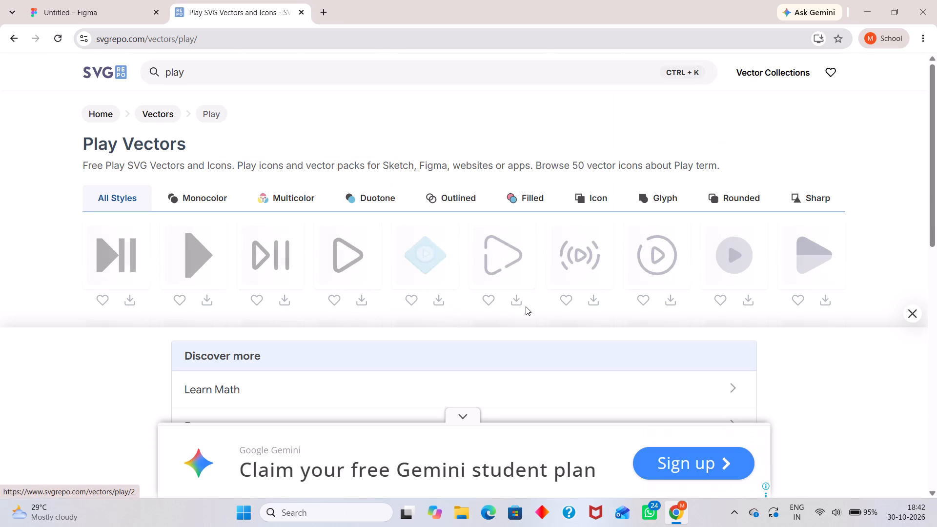
{"action": "scroll", "coordinate": [512, 291], "scroll_direction": "down", "scroll_amount": 1}
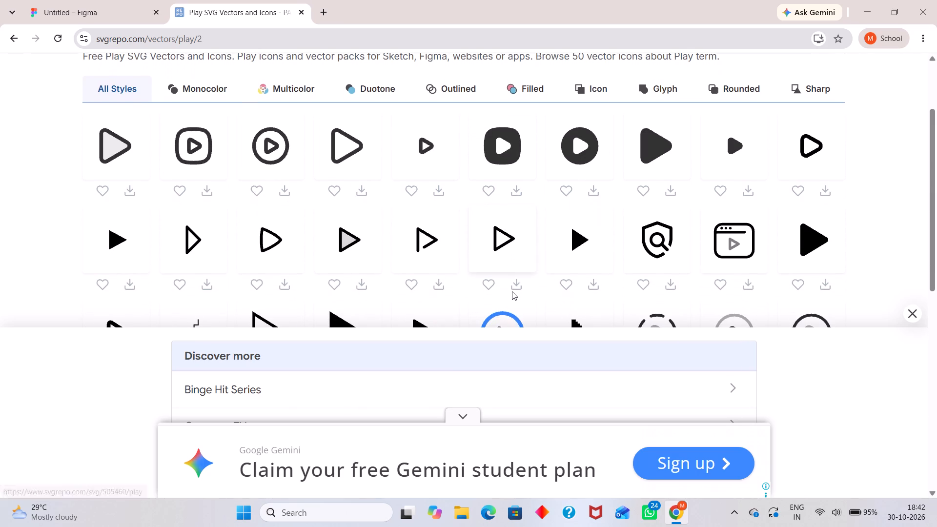
{"action": "scroll", "coordinate": [512, 291], "scroll_direction": "down", "scroll_amount": 1}
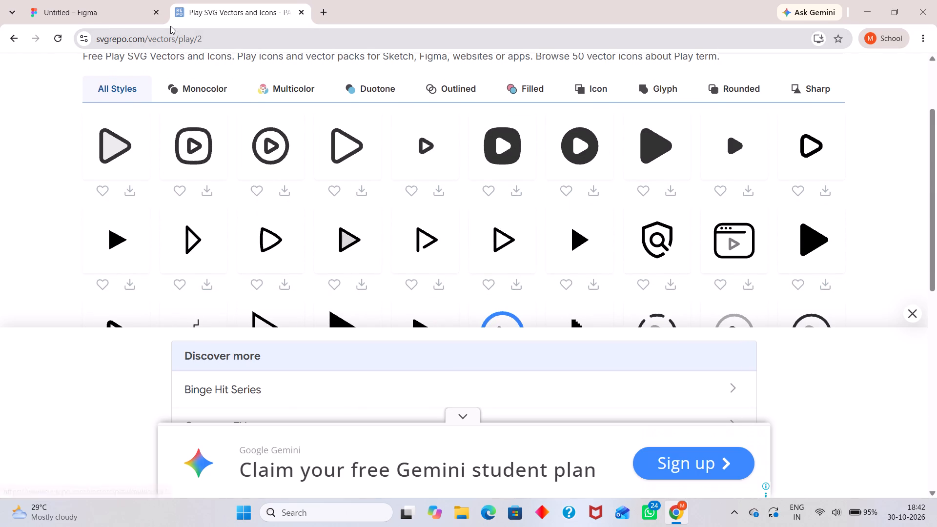
{"action": "left_click", "coordinate": [104, 18]}
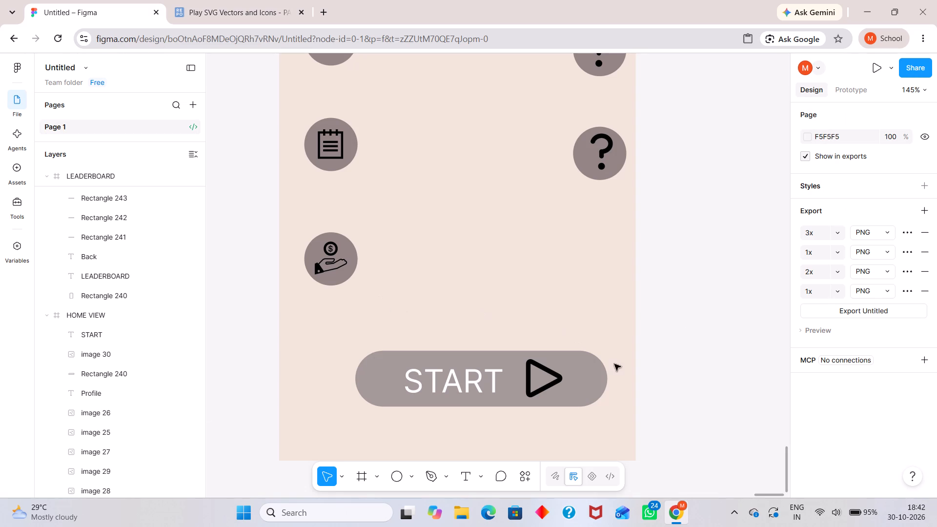
Select the lower question-mark icon in HOME VIEW, switch to SVG Repo and browse icons for the search term STORE.
{"action": "left_click", "coordinate": [714, 315]}
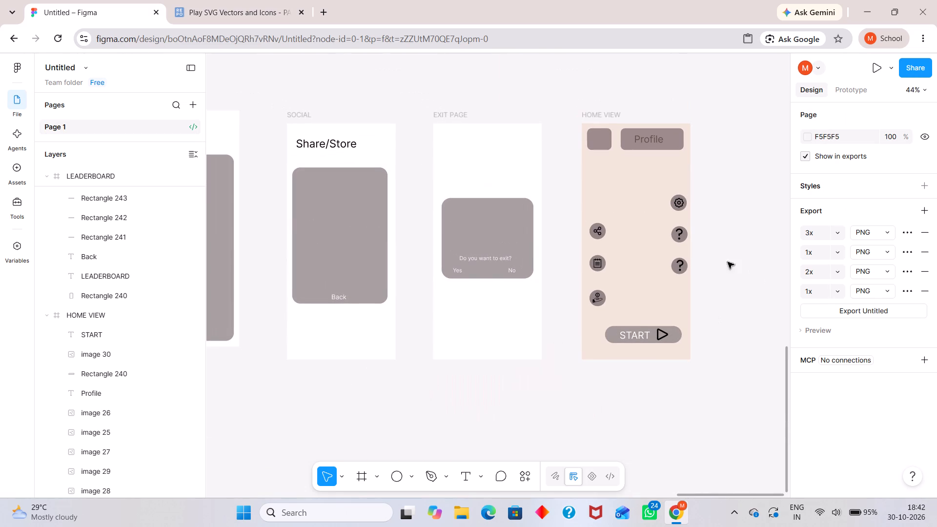
{"action": "left_click", "coordinate": [680, 273]}
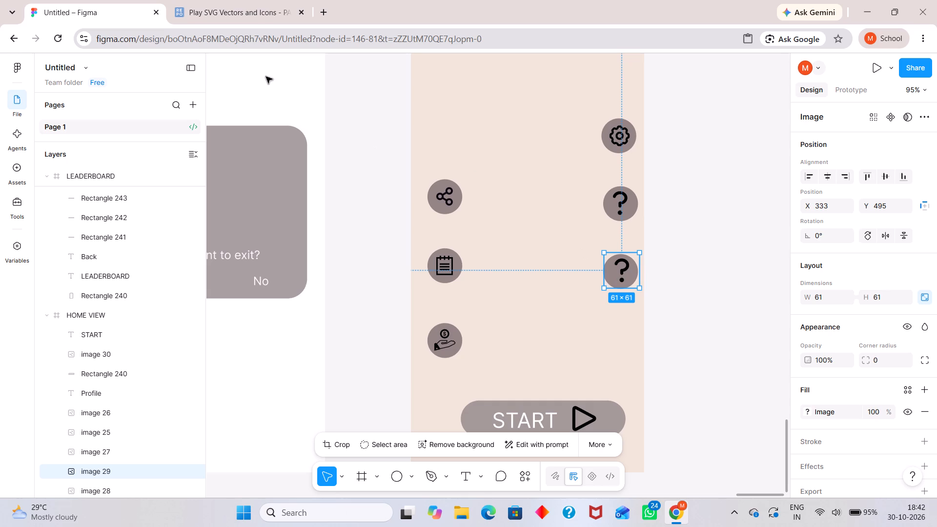
{"action": "left_click", "coordinate": [252, 13]}
{"action": "scroll", "coordinate": [344, 129], "scroll_direction": "up", "scroll_amount": 7}
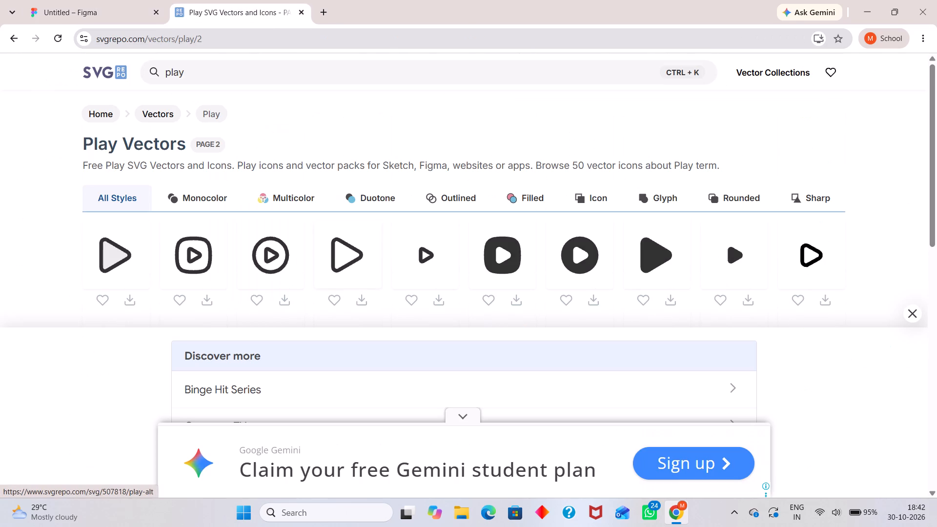
{"action": "double_click", "coordinate": [245, 72]}
{"action": "type", "text": "STORE"}
{"action": "key", "text": "Return"}
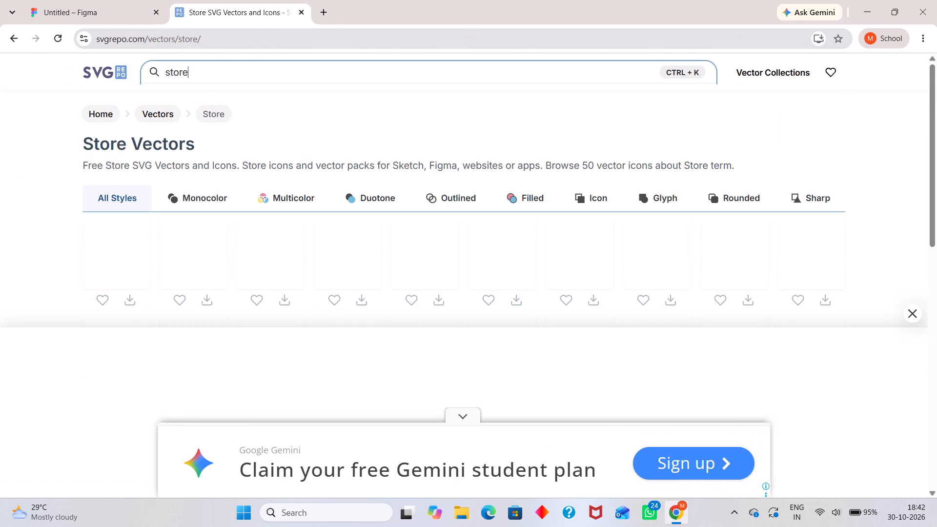
{"action": "scroll", "coordinate": [330, 188], "scroll_direction": "down", "scroll_amount": 4}
{"action": "scroll", "coordinate": [330, 188], "scroll_direction": "up", "scroll_amount": 1}
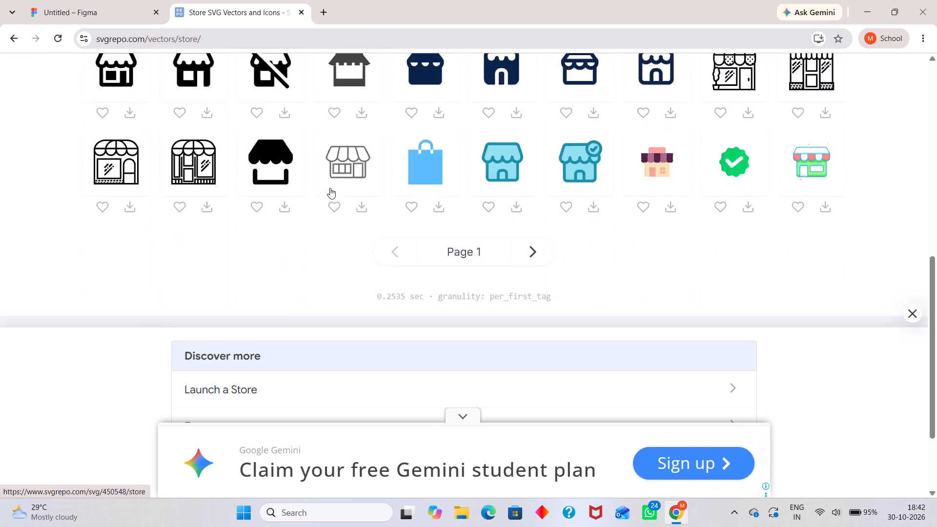
{"action": "scroll", "coordinate": [330, 188], "scroll_direction": "up", "scroll_amount": 1}
Search SVG Repo for cart, copy the plain black shopping-cart image and paste it over the selected question-mark image in Figma.
{"action": "double_click", "coordinate": [194, 69]}
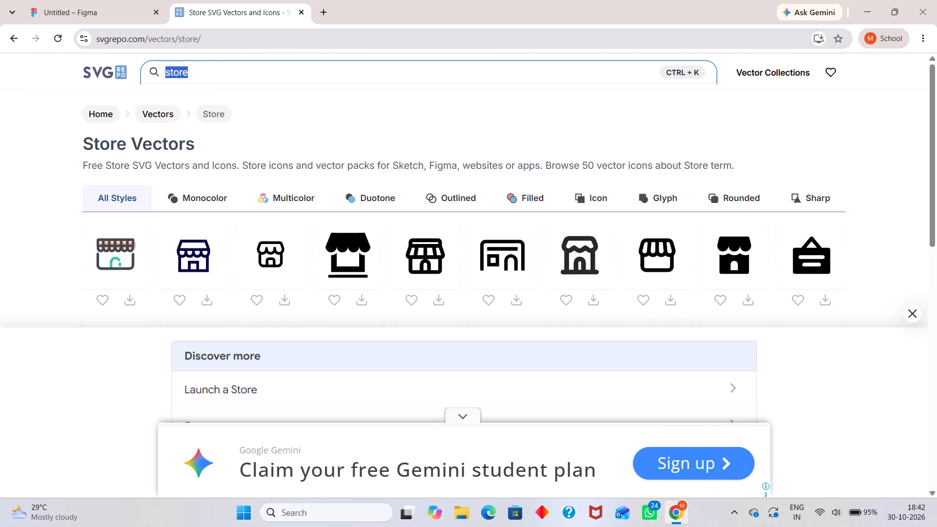
{"action": "type", "text": "cart"}
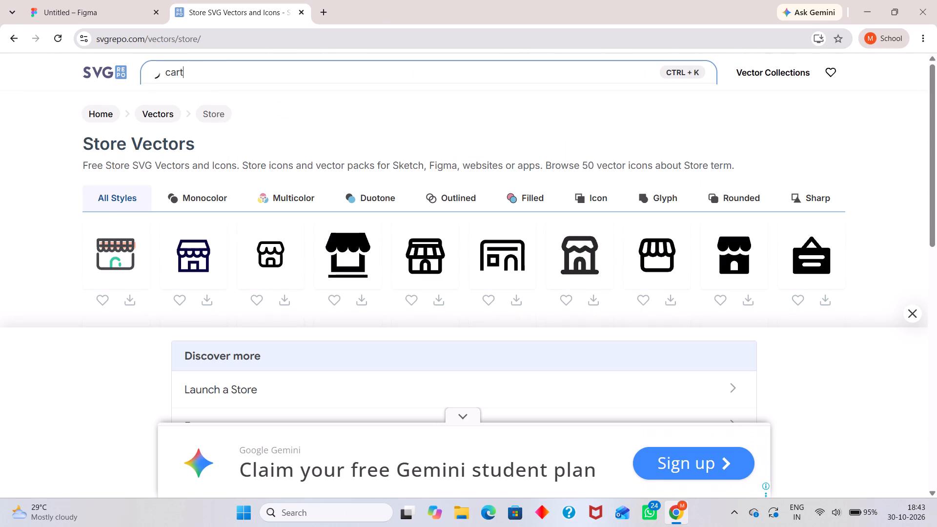
{"action": "key", "text": "Return"}
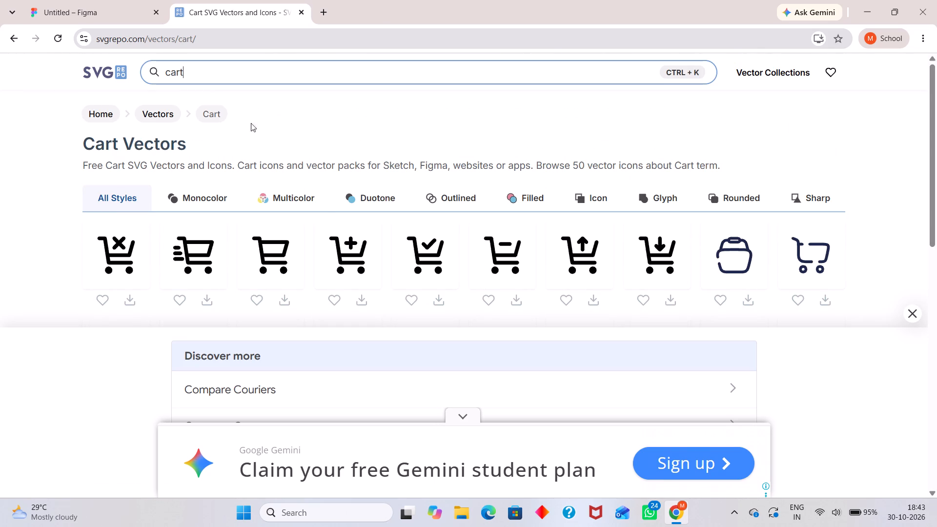
{"action": "scroll", "coordinate": [278, 198], "scroll_direction": "down", "scroll_amount": 2}
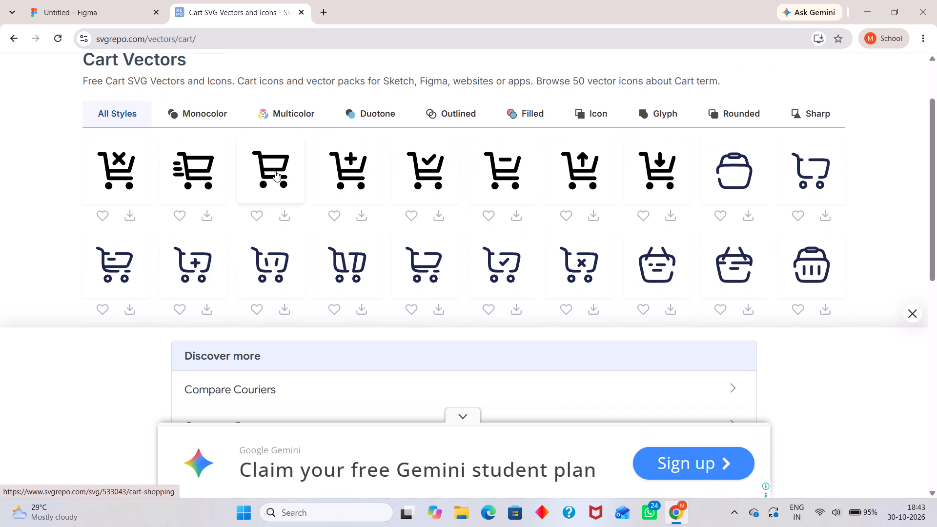
{"action": "right_click", "coordinate": [275, 171]}
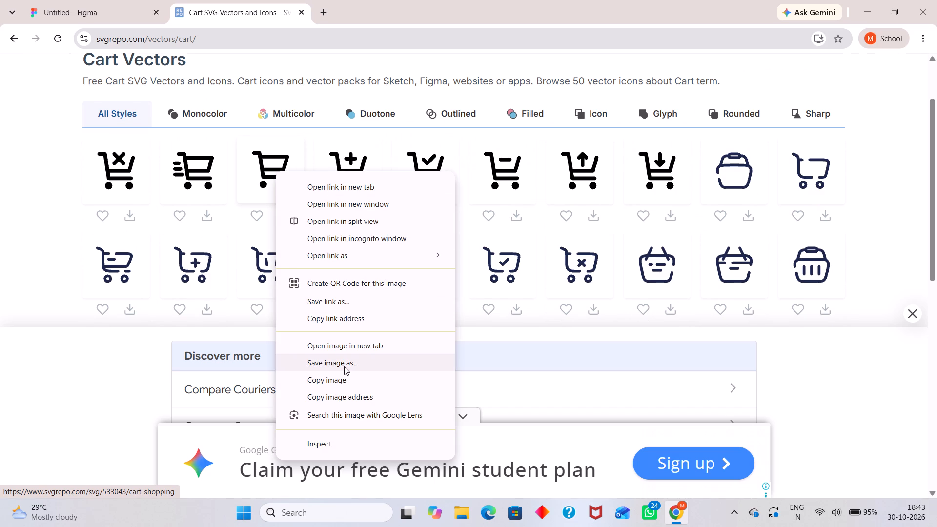
{"action": "left_click", "coordinate": [350, 386]}
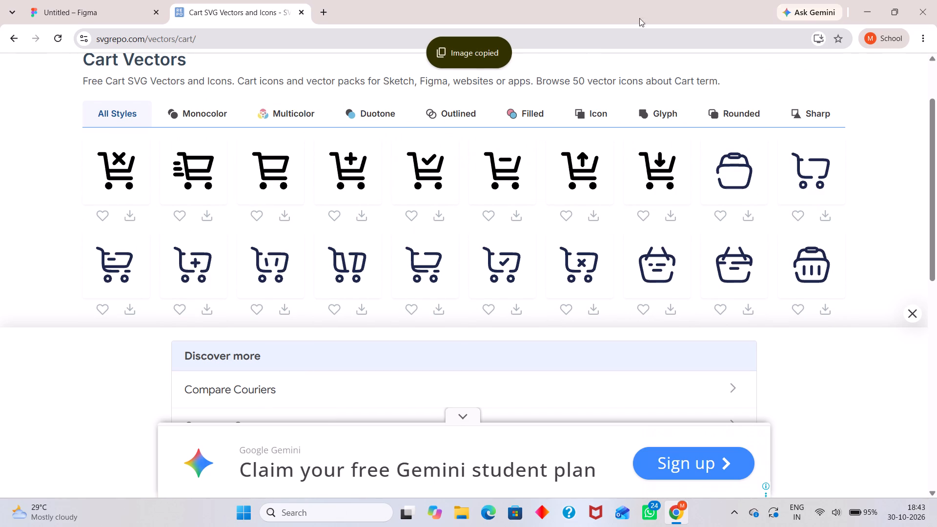
{"action": "left_click", "coordinate": [70, 19]}
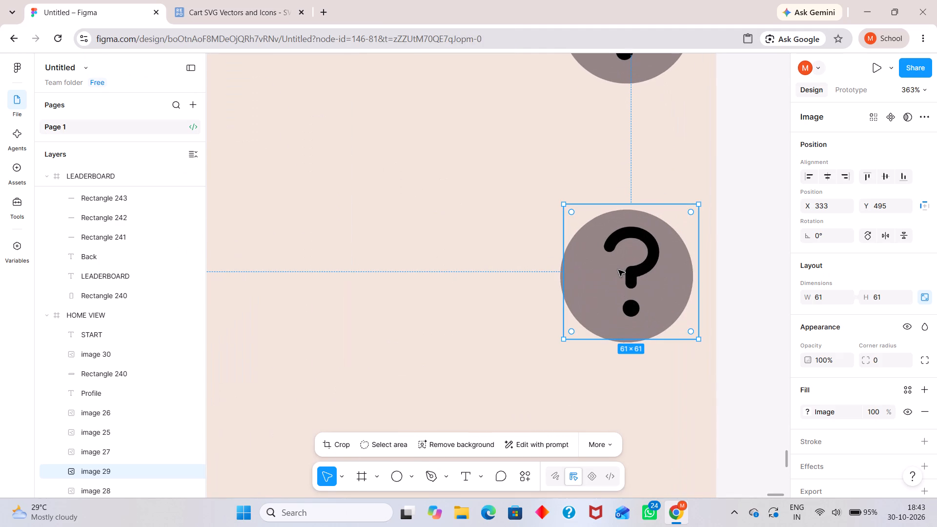
{"action": "key", "text": "ctrl+v"}
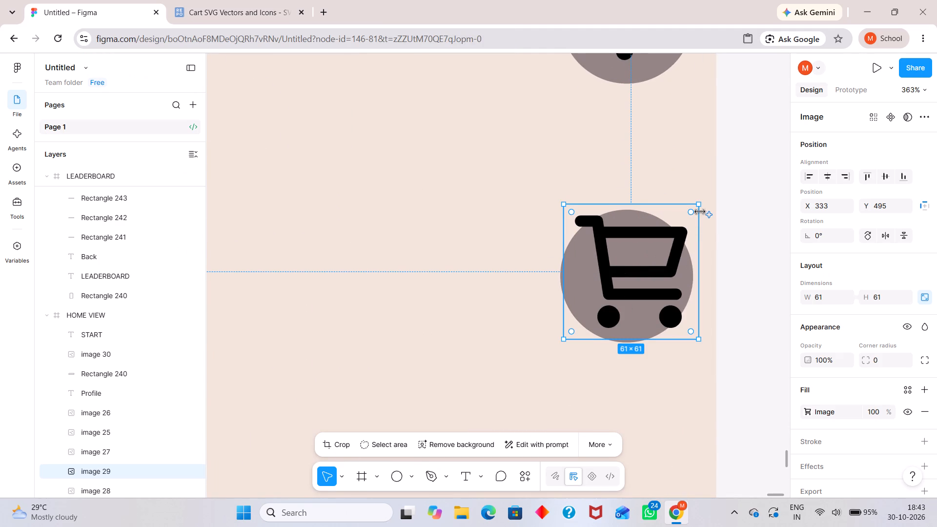
Shrink the cart icon to about 50 × 50 and center it on its circle.
{"action": "left_click_drag", "start_coordinate": [701, 205], "coordinate": [673, 241]}
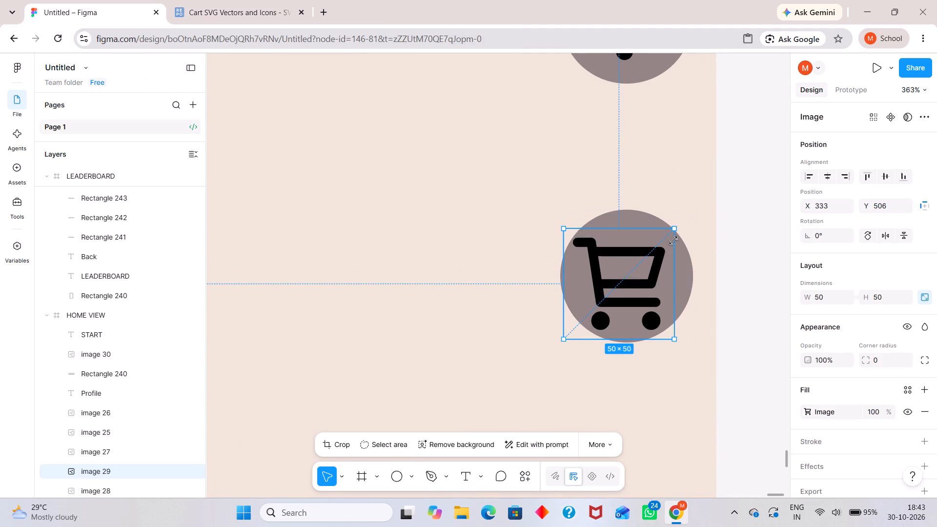
{"action": "left_click_drag", "start_coordinate": [673, 241], "coordinate": [673, 241]}
{"action": "left_click_drag", "start_coordinate": [645, 269], "coordinate": [649, 266]}
{"action": "left_click", "coordinate": [770, 231]}
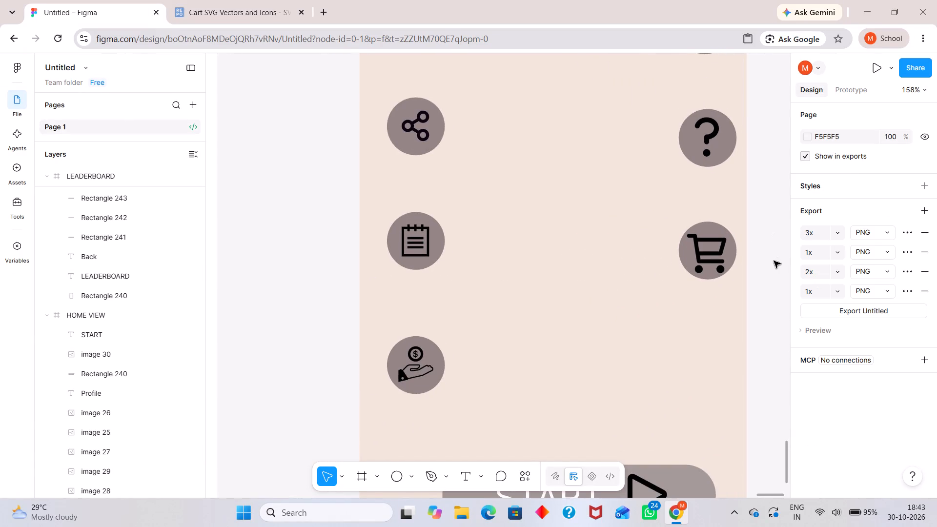
Move the BONUS frame further right in its row to X 10142, Y 1921.
{"action": "scroll", "coordinate": [762, 264], "scroll_direction": "left", "scroll_amount": 1}
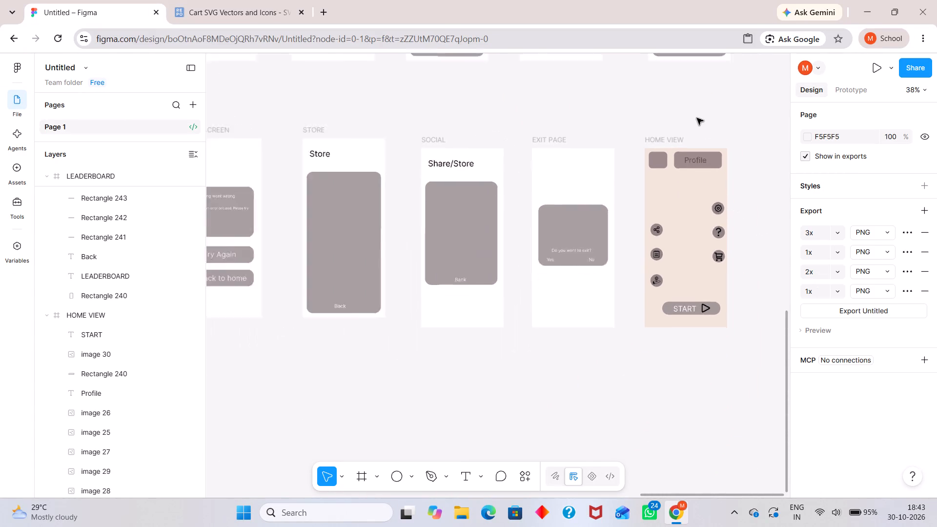
{"action": "scroll", "coordinate": [615, 116], "scroll_direction": "up", "scroll_amount": 1}
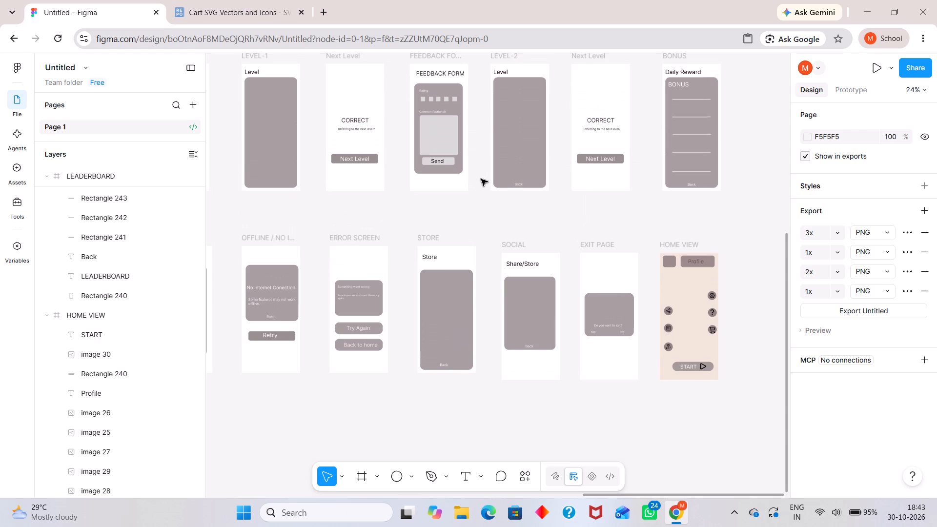
{"action": "scroll", "coordinate": [322, 253], "scroll_direction": "right", "scroll_amount": 2}
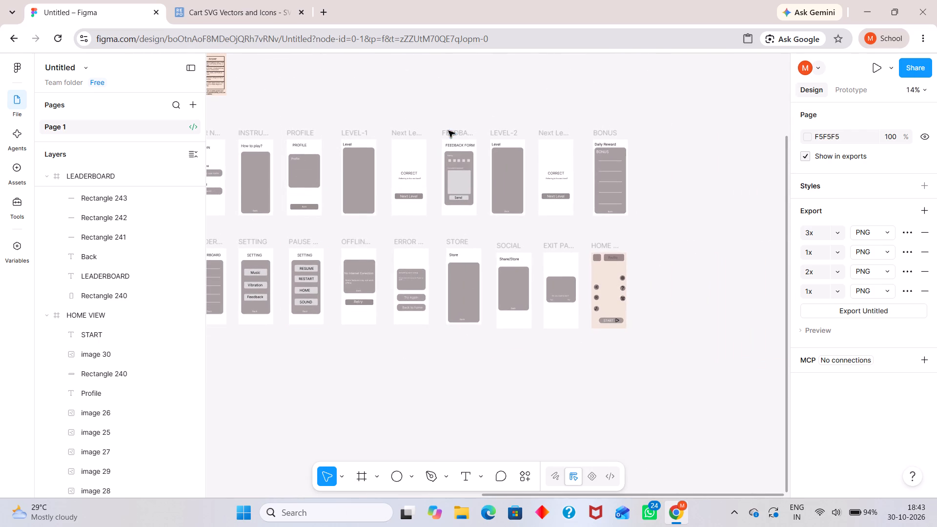
{"action": "left_click_drag", "start_coordinate": [598, 130], "coordinate": [634, 130]}
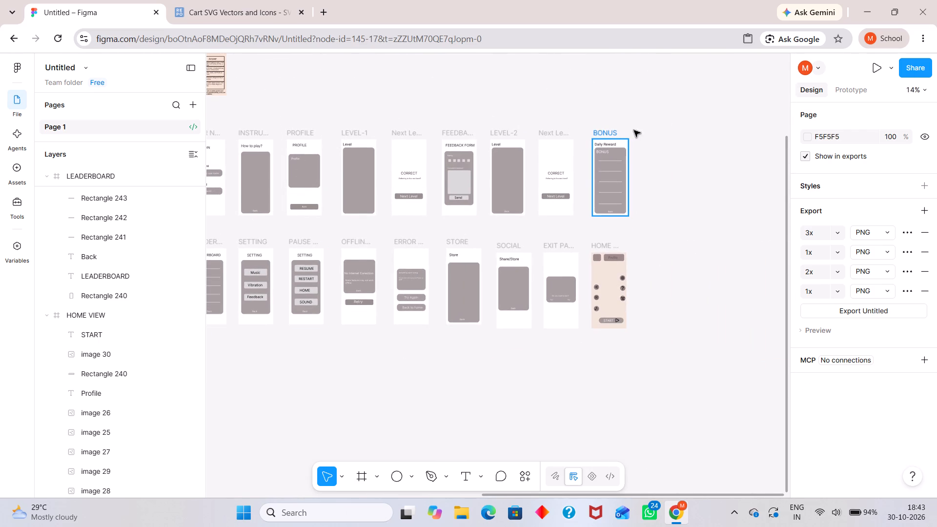
{"action": "left_click_drag", "start_coordinate": [634, 130], "coordinate": [683, 134]}
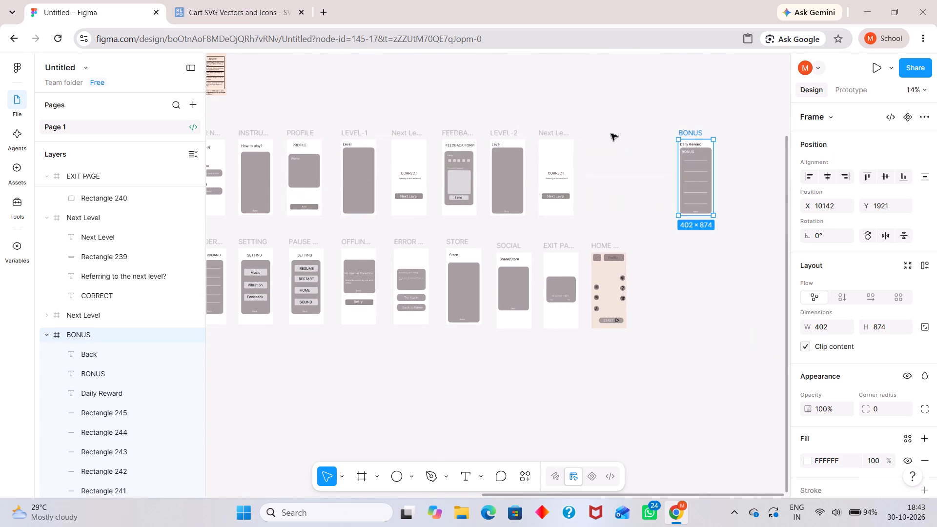
Move LEVEL-1, both Next Level frames, FEEDBACK FORM and LEVEL-2 together further right to just before BONUS, keeping Y 1921.
{"action": "left_click", "coordinate": [558, 131]}
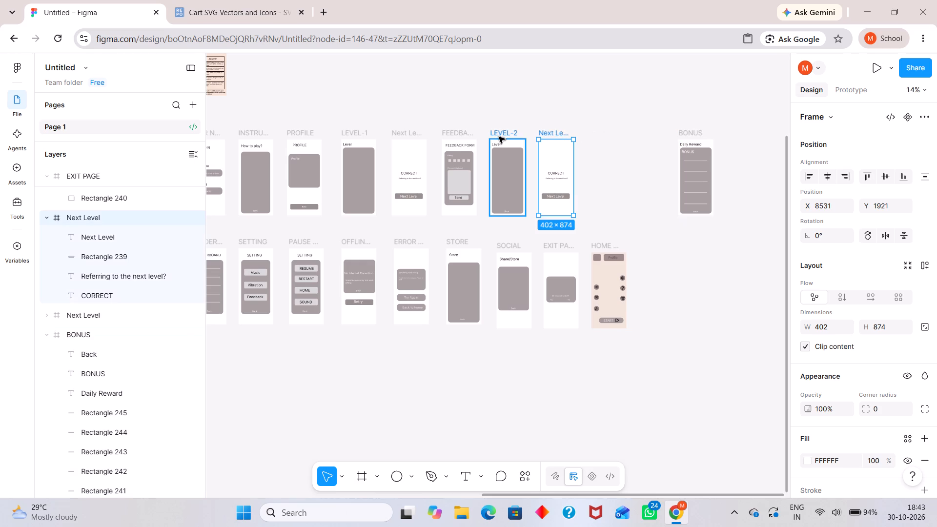
{"action": "left_click", "coordinate": [505, 130], "text": "shift"}
{"action": "left_click", "coordinate": [461, 132], "text": "shift"}
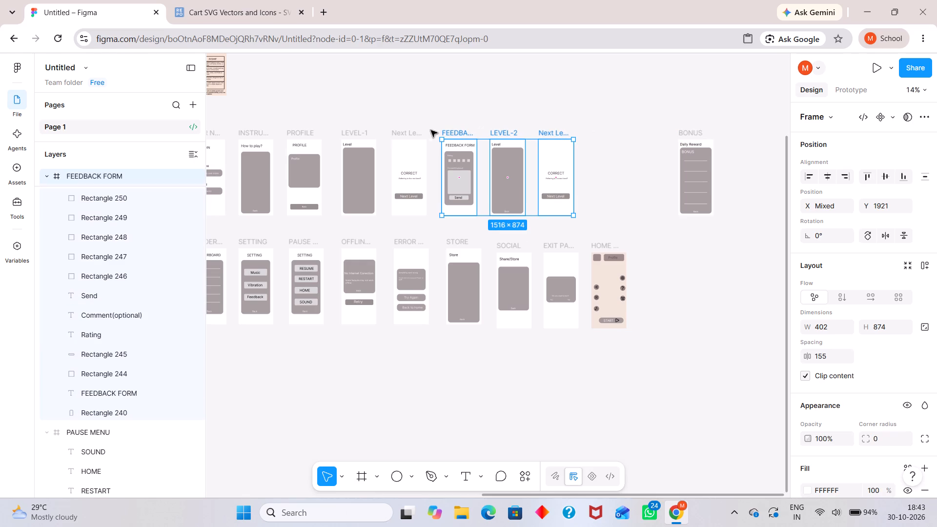
{"action": "left_click", "coordinate": [410, 132], "text": "shift"}
{"action": "left_click", "coordinate": [351, 129], "text": "shift"}
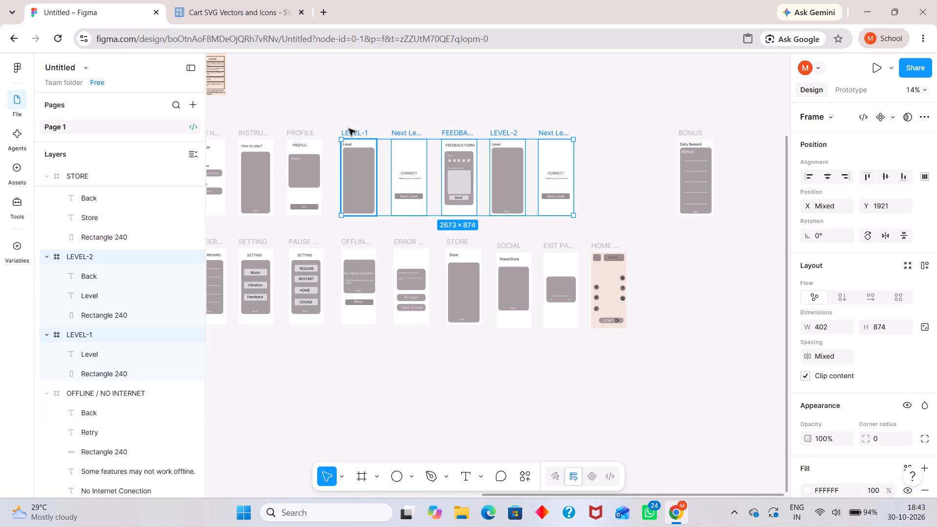
{"action": "left_click_drag", "start_coordinate": [347, 129], "coordinate": [392, 133]}
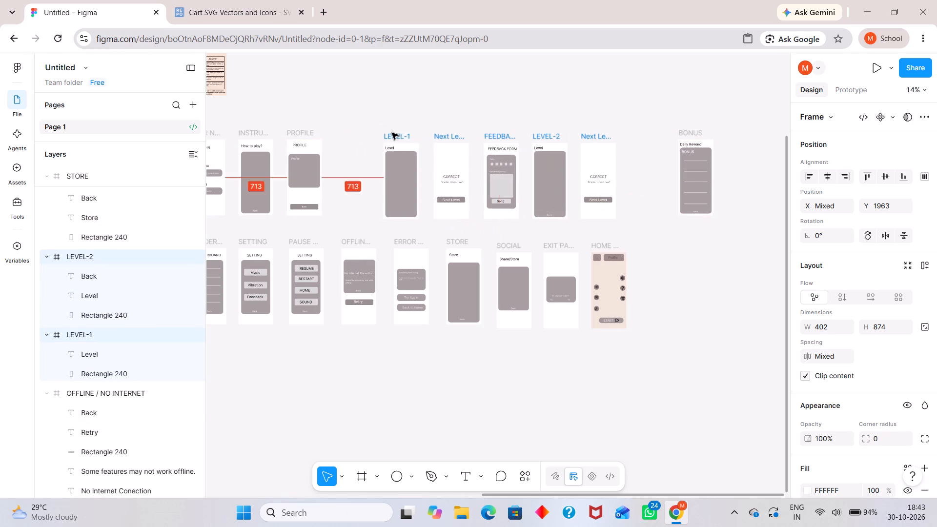
{"action": "left_click_drag", "start_coordinate": [392, 133], "coordinate": [440, 131]}
{"action": "left_click", "coordinate": [441, 108]}
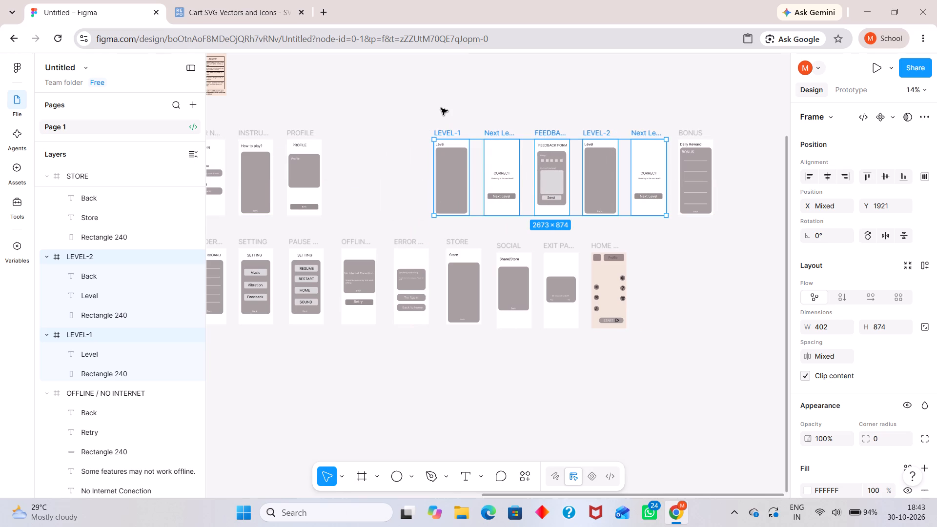
Move the HOME VIEW frame from the lower row into the upper-row gap directly after PROFILE, aligned with the row.
{"action": "left_click_drag", "start_coordinate": [604, 243], "coordinate": [427, 186]}
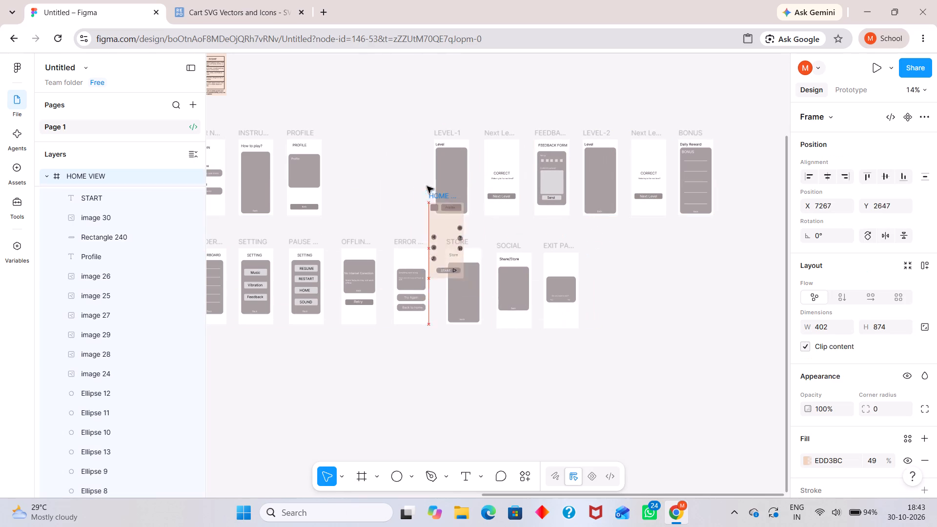
{"action": "left_click_drag", "start_coordinate": [427, 186], "coordinate": [395, 165]}
{"action": "left_click_drag", "start_coordinate": [395, 165], "coordinate": [401, 166]}
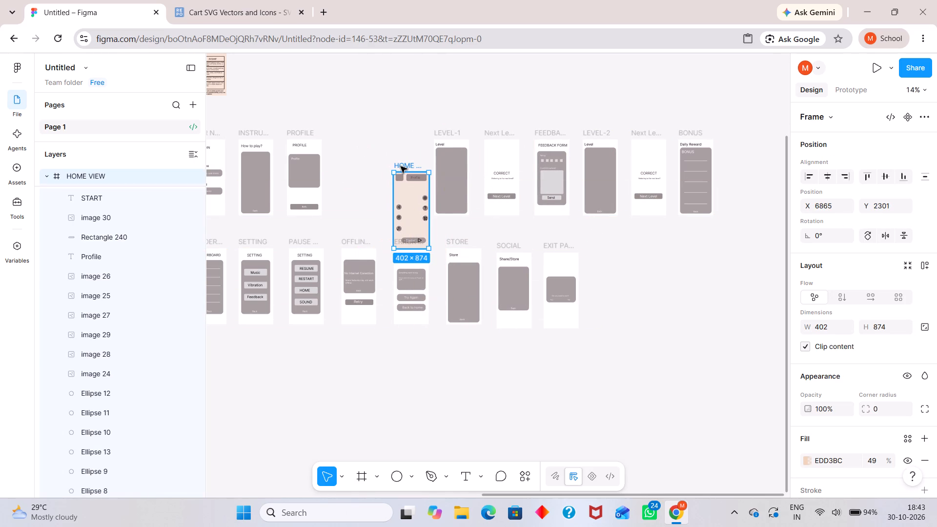
{"action": "left_click_drag", "start_coordinate": [409, 162], "coordinate": [361, 135]}
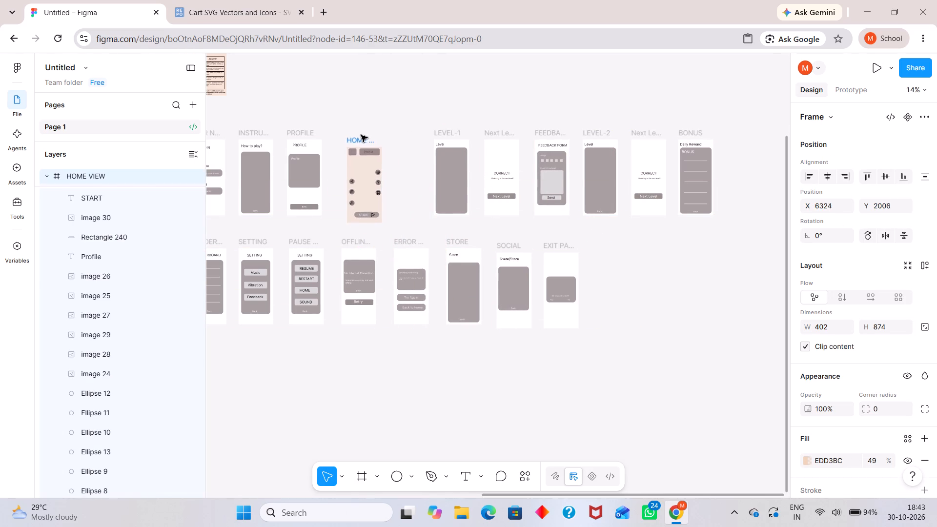
{"action": "left_click_drag", "start_coordinate": [361, 135], "coordinate": [357, 131]}
{"action": "left_click", "coordinate": [408, 100]}
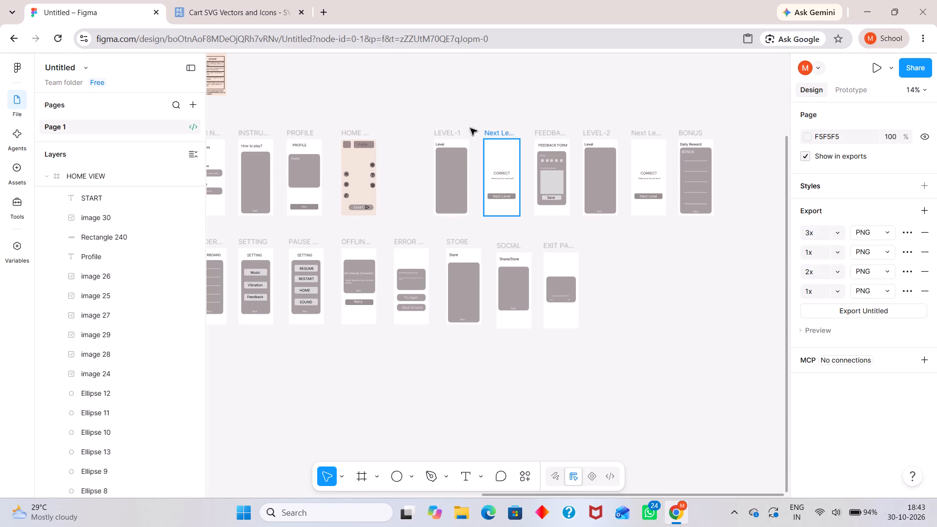
Move the LEVEL-1 frame closer to HOME VIEW, to X 6887, Y 1921.
{"action": "left_click_drag", "start_coordinate": [446, 134], "coordinate": [402, 139]}
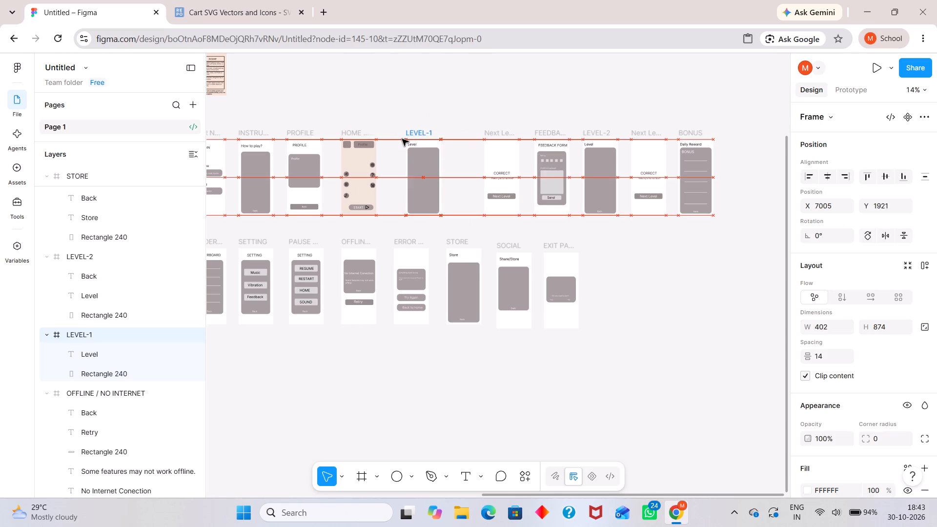
{"action": "left_click_drag", "start_coordinate": [402, 139], "coordinate": [408, 136]}
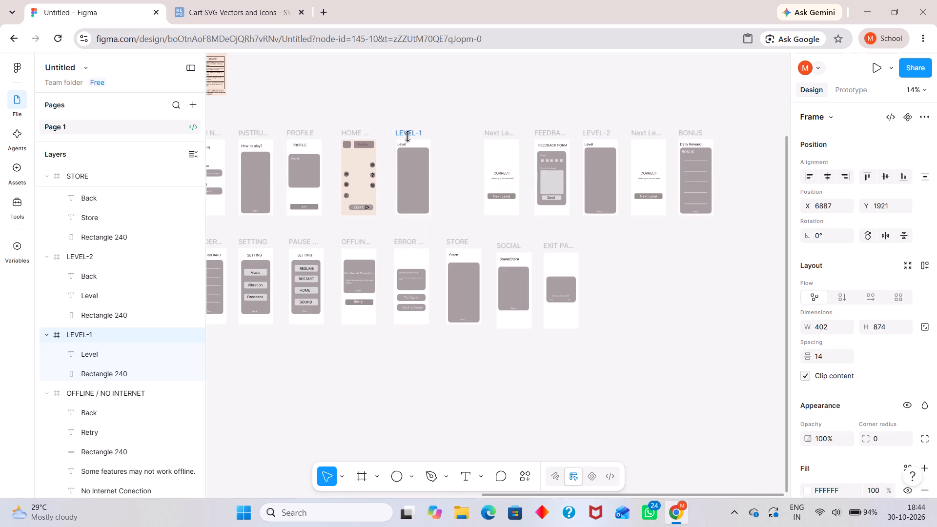
{"action": "left_click_drag", "start_coordinate": [482, 114], "coordinate": [499, 130]}
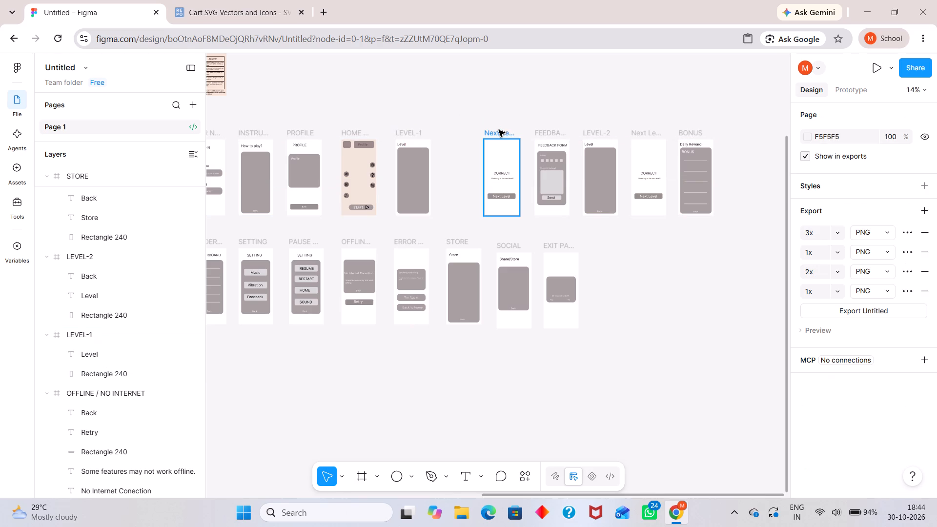
Move the first Next Level frame and FEEDBACK FORM together so they follow LEVEL-1, aligned with the upper row.
{"action": "left_click", "coordinate": [503, 133]}
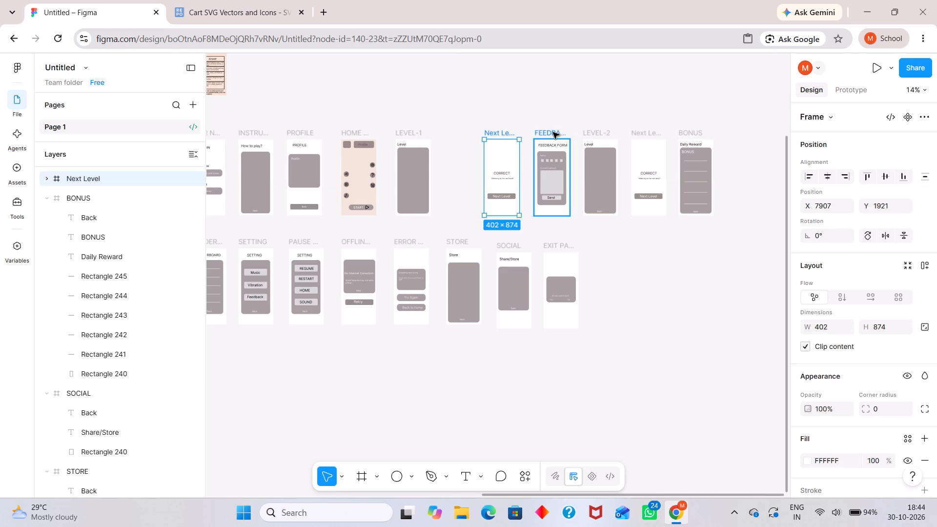
{"action": "left_click_drag", "start_coordinate": [541, 131], "coordinate": [593, 128], "text": "shift"}
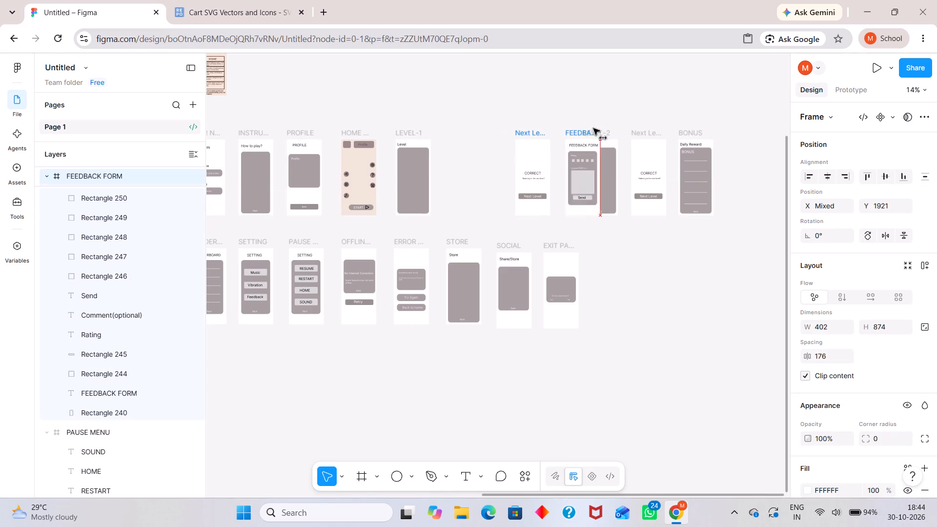
{"action": "left_click_drag", "start_coordinate": [593, 128], "coordinate": [503, 140], "text": "shift"}
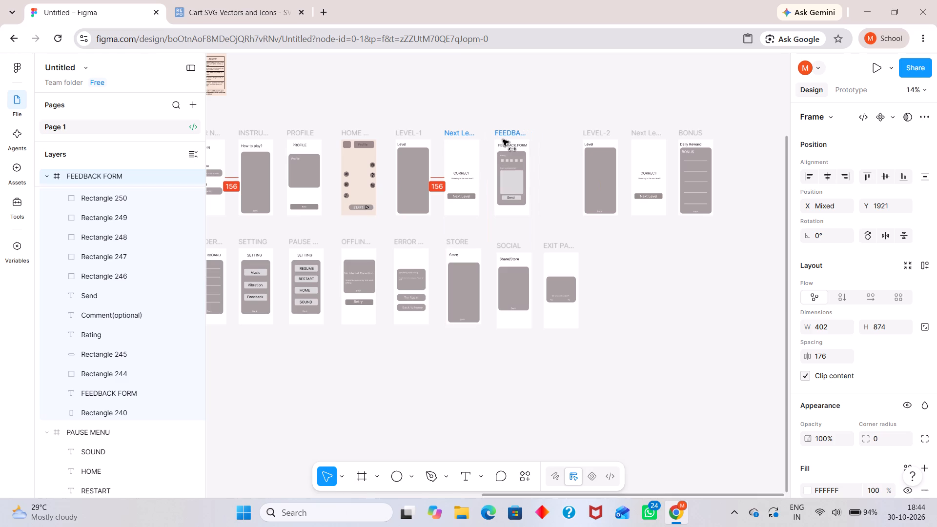
{"action": "left_click_drag", "start_coordinate": [503, 140], "coordinate": [503, 140], "text": "shift"}
{"action": "left_click_drag", "start_coordinate": [503, 139], "coordinate": [508, 130]}
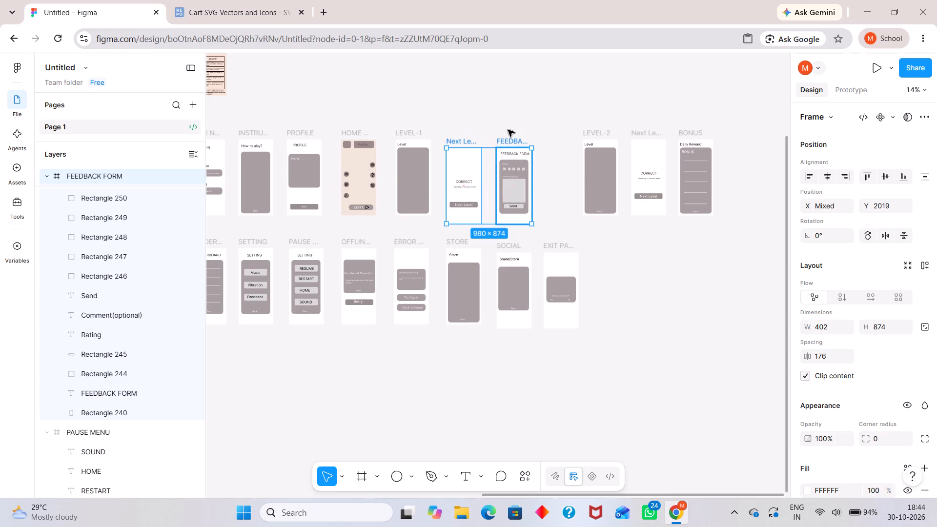
{"action": "left_click_drag", "start_coordinate": [508, 130], "coordinate": [507, 132]}
{"action": "left_click", "coordinate": [531, 93]}
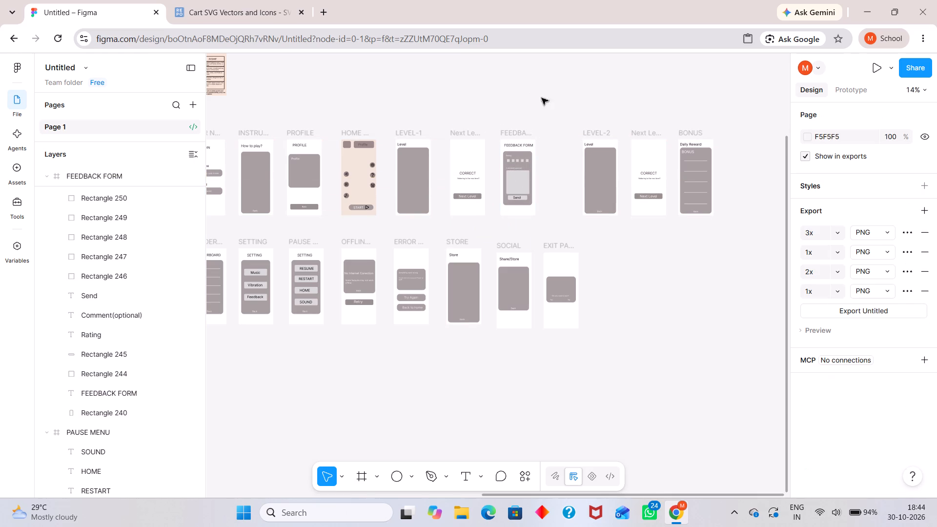
Move LEVEL-2, the second Next Level frame and BONUS together so they directly follow FEEDBACK FORM.
{"action": "left_click", "coordinate": [597, 128]}
{"action": "left_click", "coordinate": [637, 134], "text": "shift"}
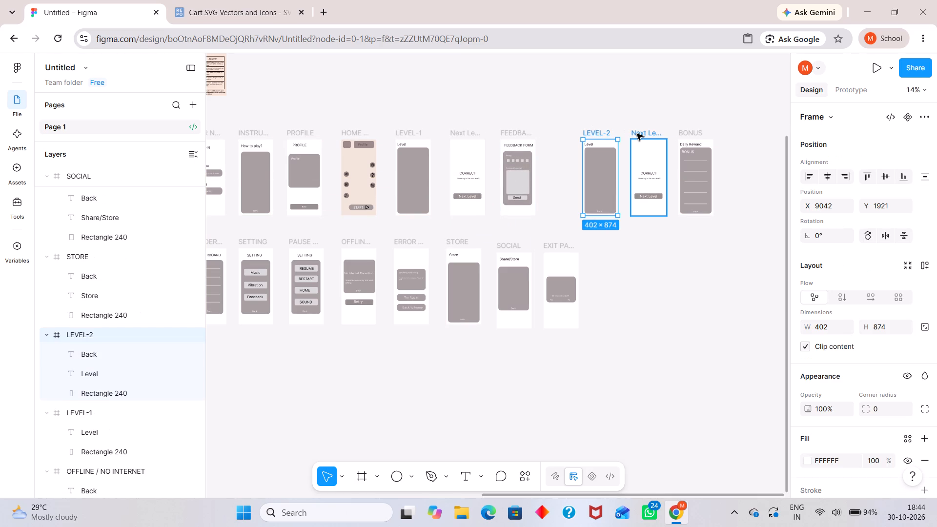
{"action": "left_click", "coordinate": [682, 130], "text": "shift"}
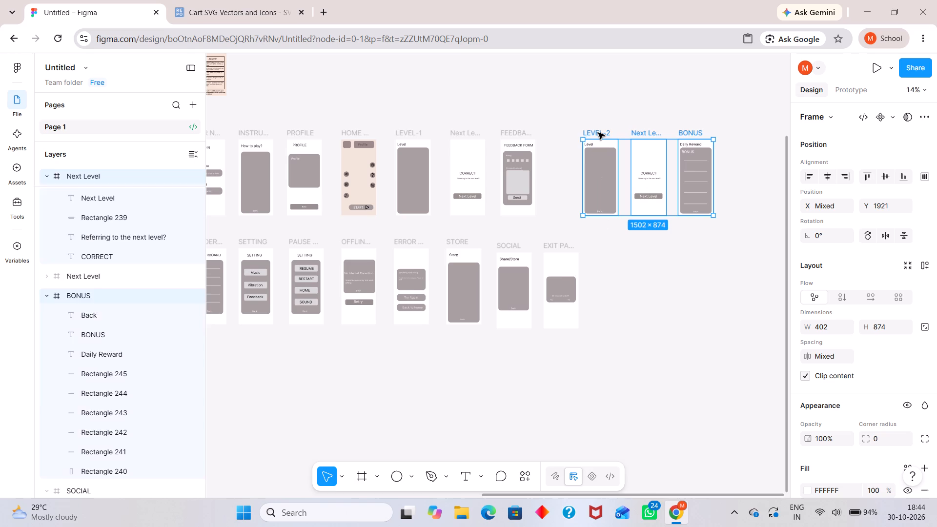
{"action": "left_click_drag", "start_coordinate": [598, 133], "coordinate": [568, 136]}
{"action": "left_click", "coordinate": [562, 109]}
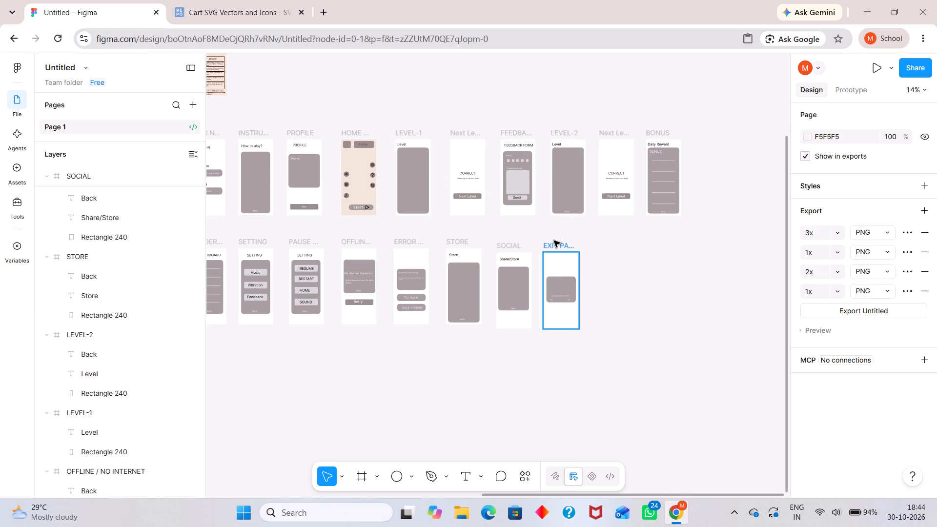
Move the LEADERBOARD frame out of its lower-row slot to before LANGUAGE, at X 2643, Y 3130.
{"action": "scroll", "coordinate": [554, 241], "scroll_direction": "right", "scroll_amount": 1}
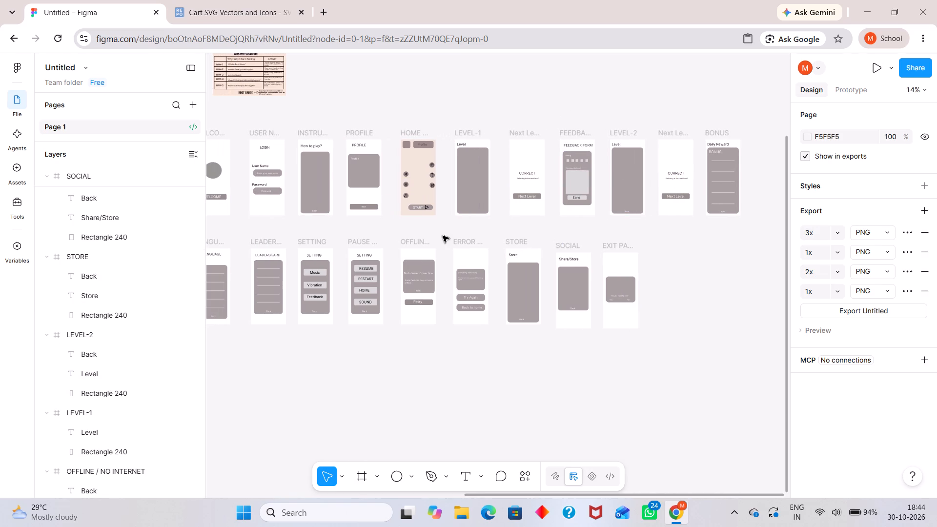
{"action": "scroll", "coordinate": [443, 236], "scroll_direction": "right", "scroll_amount": 1}
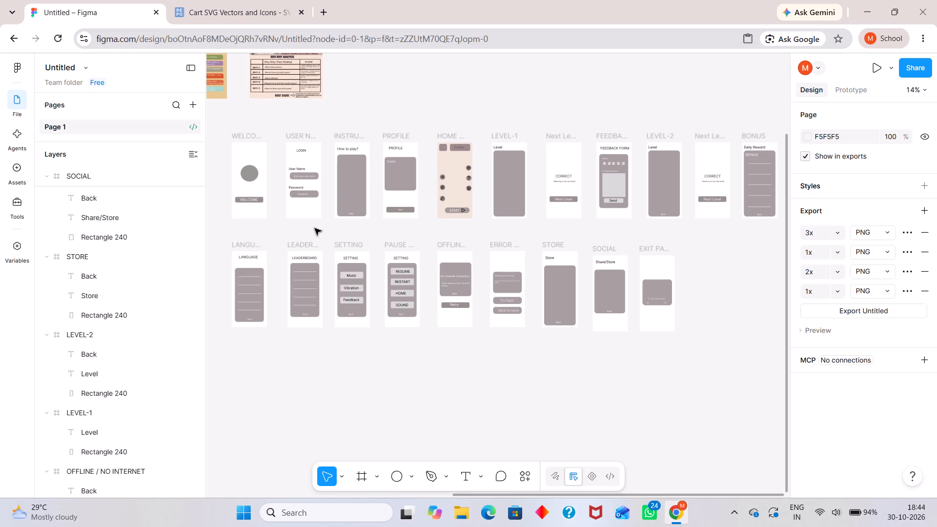
{"action": "left_click_drag", "start_coordinate": [308, 244], "coordinate": [222, 241]}
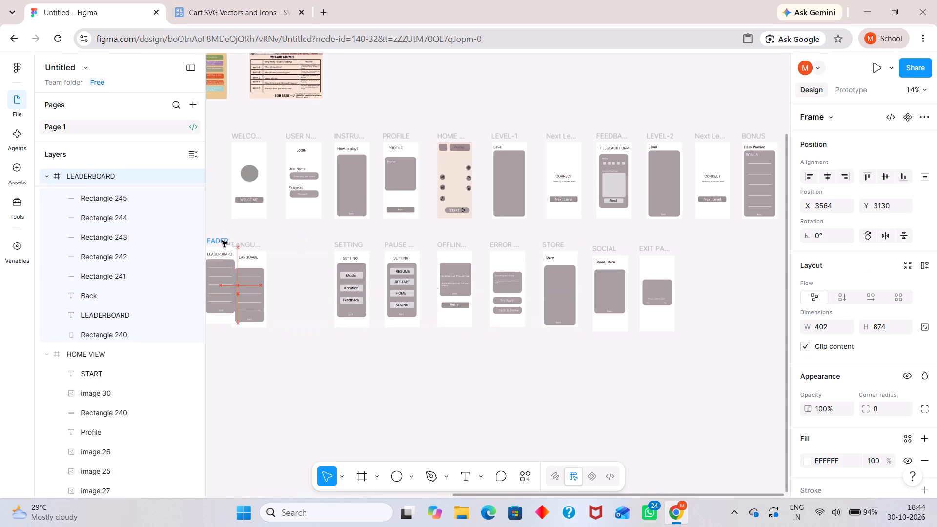
{"action": "left_click_drag", "start_coordinate": [222, 241], "coordinate": [204, 241]}
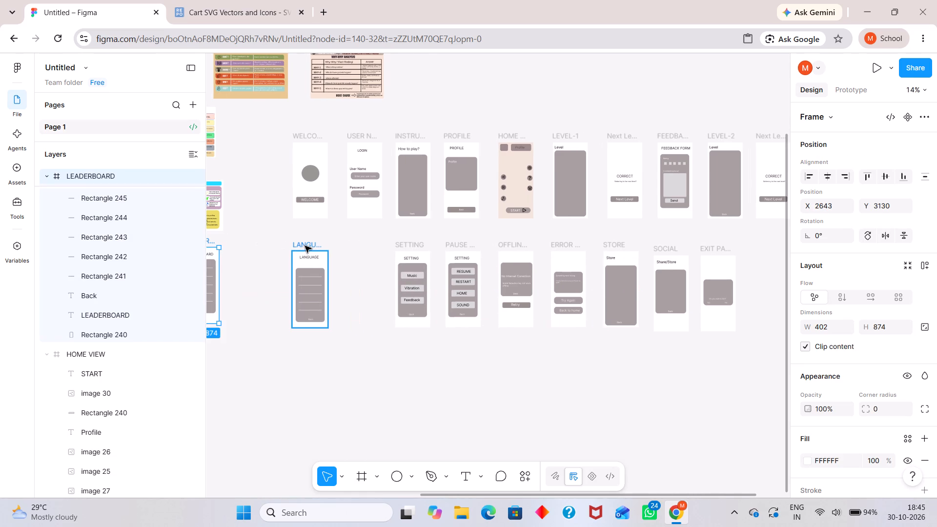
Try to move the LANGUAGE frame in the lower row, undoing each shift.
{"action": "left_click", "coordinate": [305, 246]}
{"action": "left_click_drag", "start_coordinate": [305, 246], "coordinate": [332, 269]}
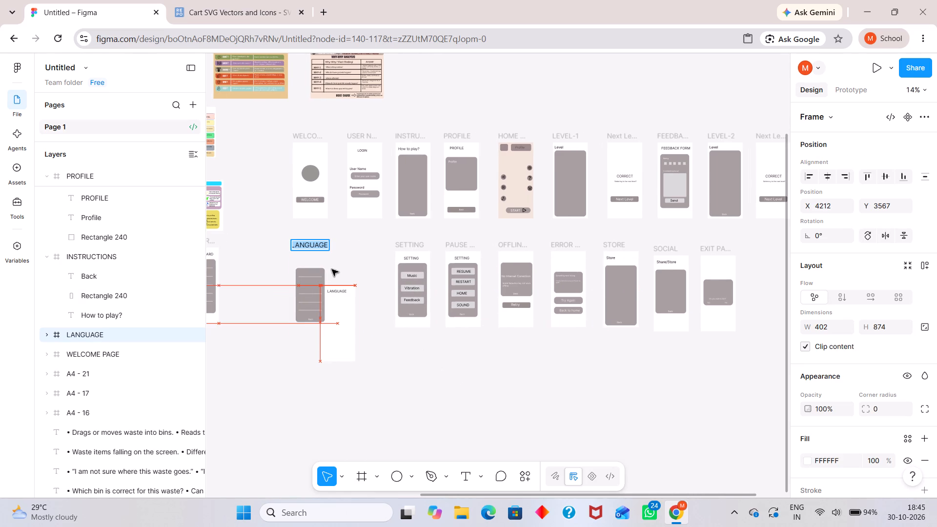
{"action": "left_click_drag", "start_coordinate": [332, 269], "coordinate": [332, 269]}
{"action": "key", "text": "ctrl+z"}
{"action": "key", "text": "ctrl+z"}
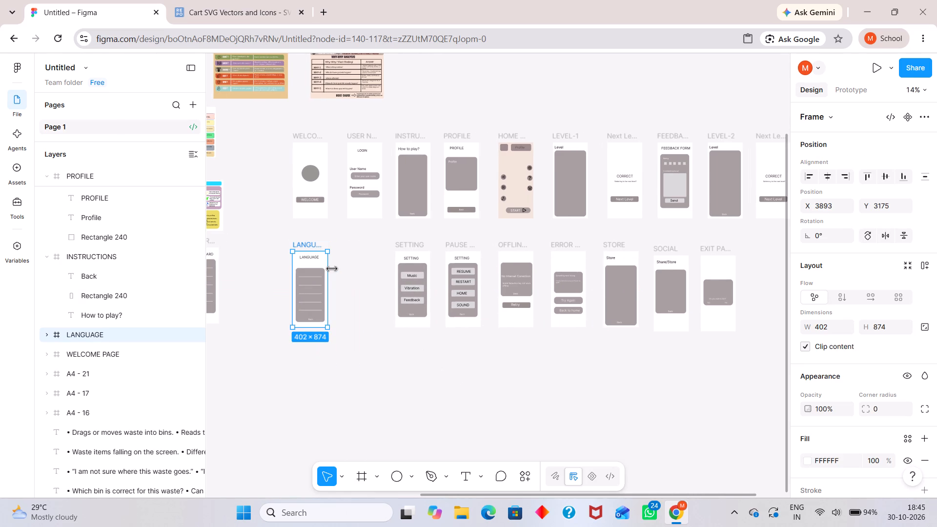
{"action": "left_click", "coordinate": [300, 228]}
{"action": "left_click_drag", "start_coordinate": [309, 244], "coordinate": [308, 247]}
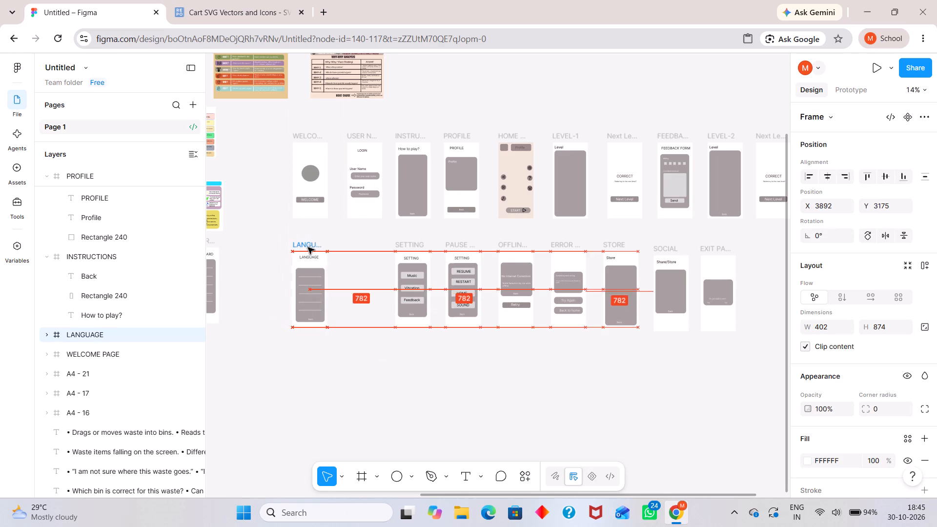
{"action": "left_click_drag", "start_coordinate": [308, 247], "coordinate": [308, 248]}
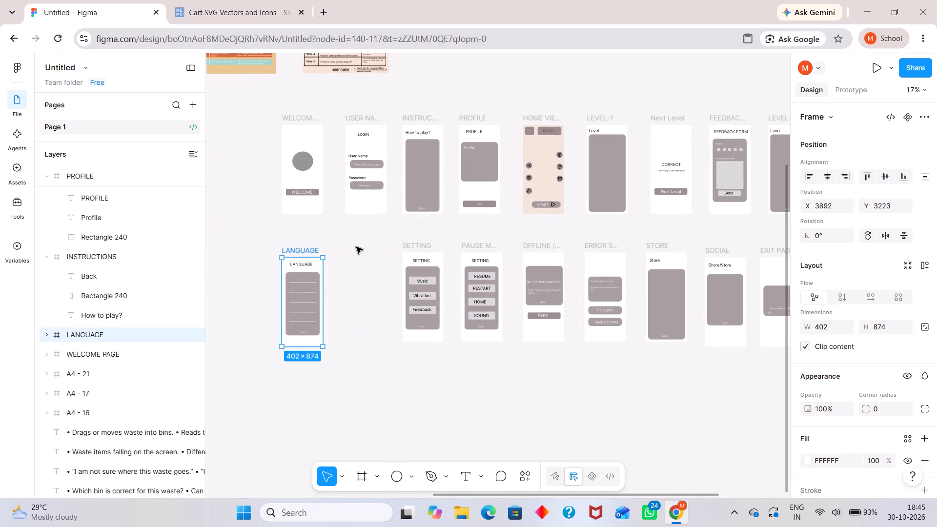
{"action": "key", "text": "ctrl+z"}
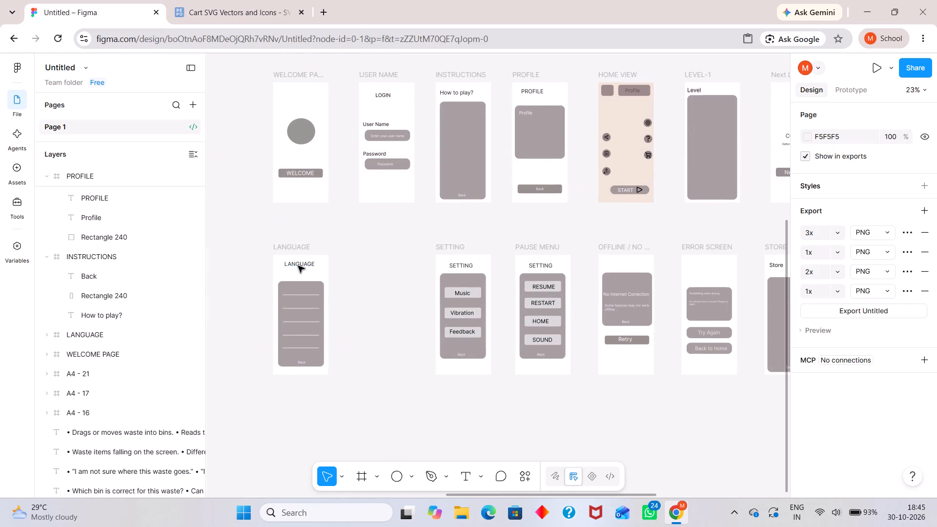
Select the LANGUAGE frame's heading, grey panel and upper four divider lines together and shift them down within the frame.
{"action": "left_click", "coordinate": [297, 263], "text": "shift"}
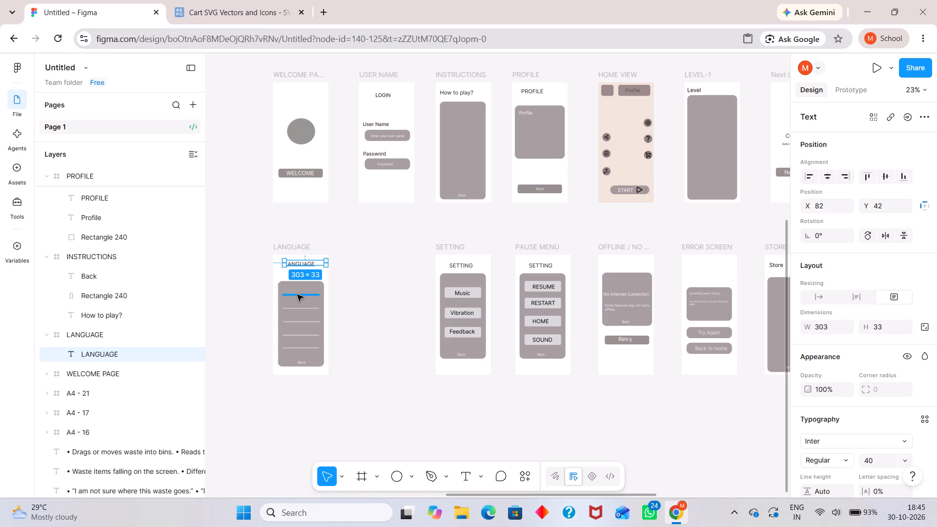
{"action": "left_click", "coordinate": [297, 295], "text": "shift"}
{"action": "left_click", "coordinate": [286, 279], "text": "shift"}
{"action": "left_click", "coordinate": [286, 279], "text": "shift"}
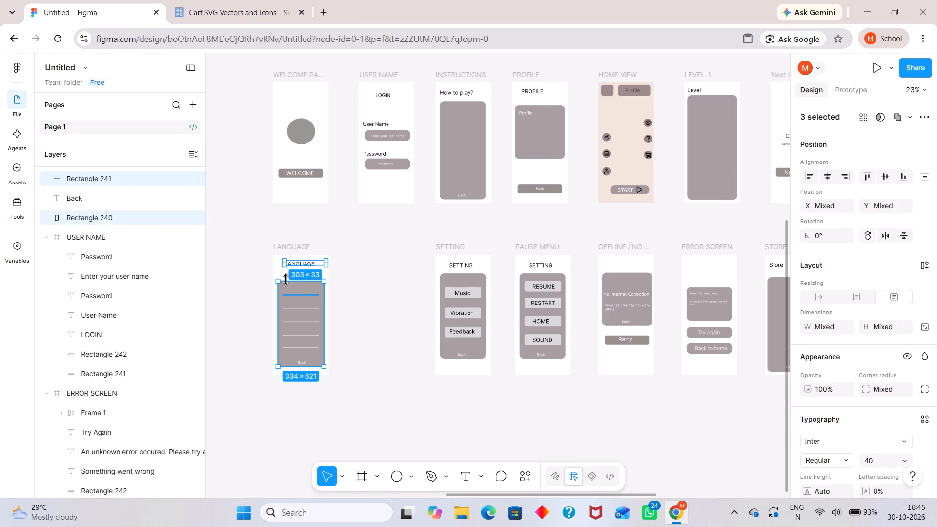
{"action": "left_click", "coordinate": [304, 309], "text": "shift"}
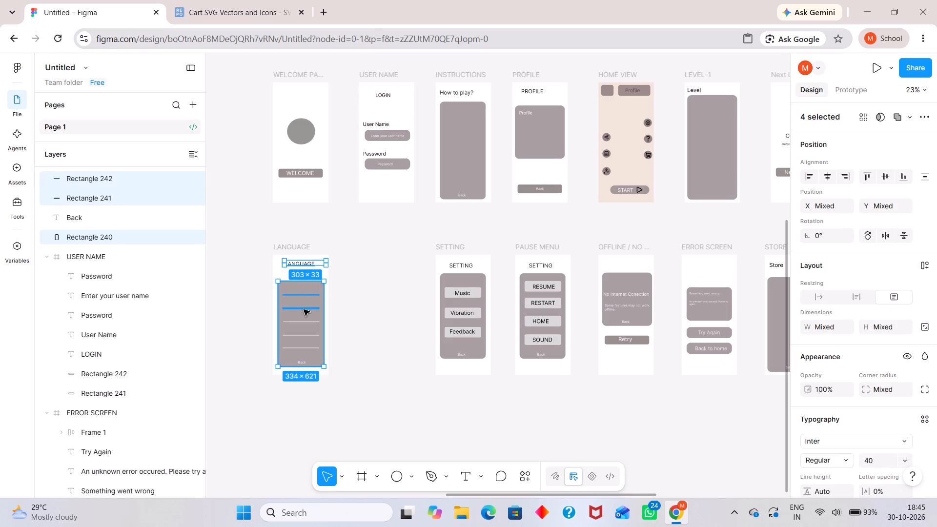
{"action": "left_click", "coordinate": [304, 323], "text": "shift"}
{"action": "left_click", "coordinate": [302, 336], "text": "shift"}
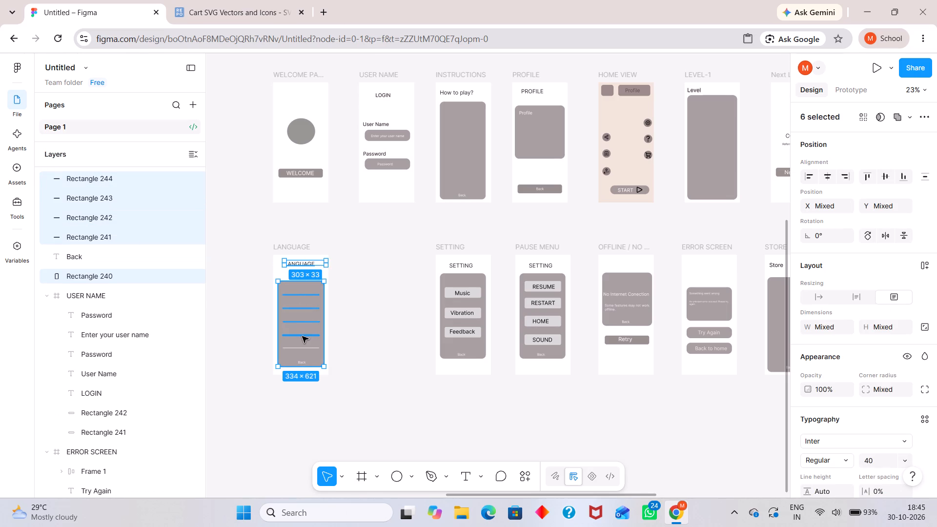
{"action": "left_click_drag", "start_coordinate": [304, 349], "coordinate": [304, 363], "text": "shift"}
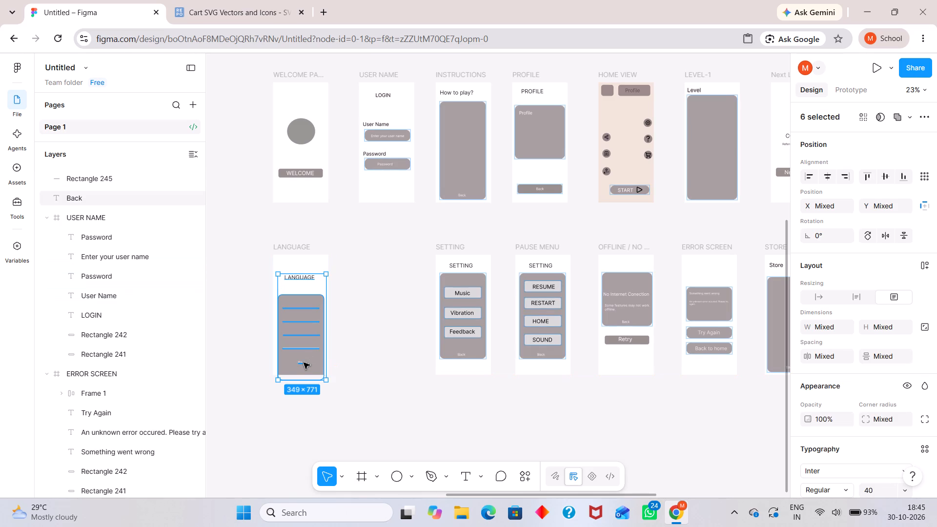
{"action": "left_click", "coordinate": [304, 363], "text": "shift"}
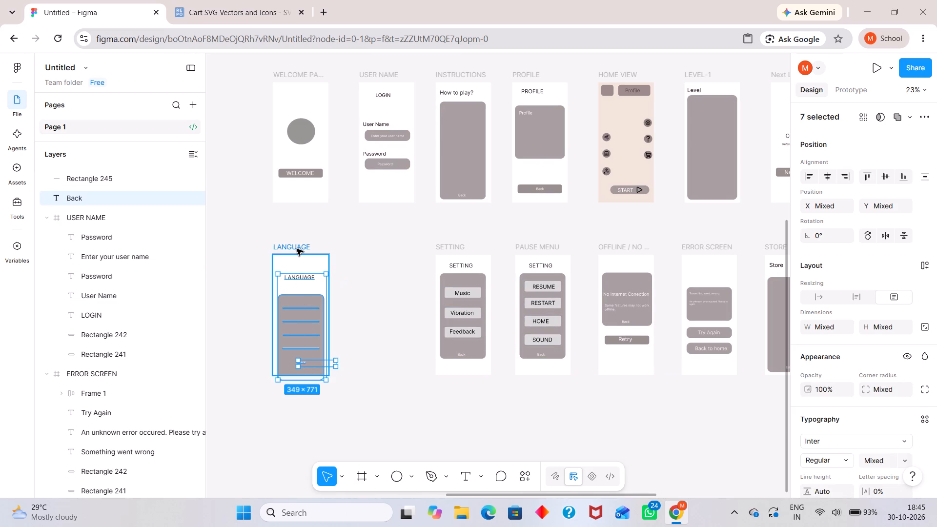
Move the LANGUAGE frame out of the lower row to the empty canvas below it, at X 5277, Y 4267.
{"action": "left_click_drag", "start_coordinate": [297, 249], "coordinate": [475, 399]}
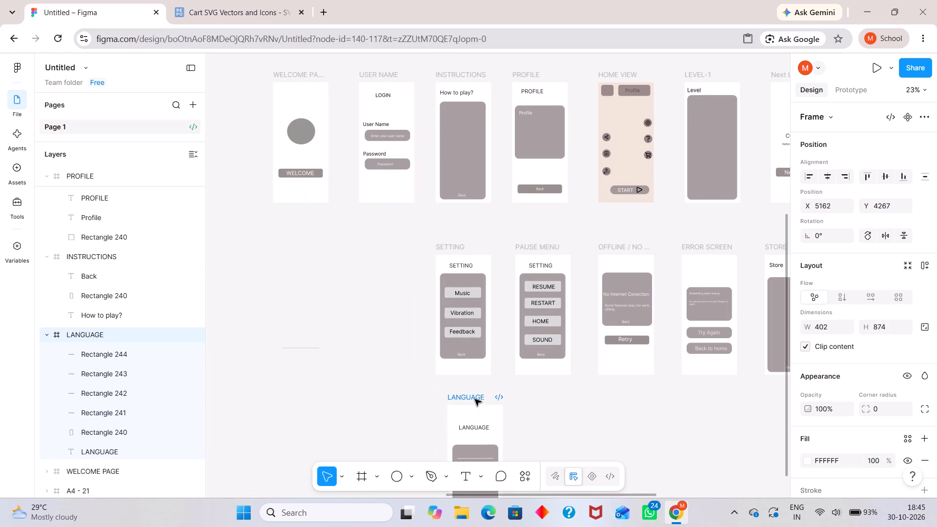
{"action": "left_click_drag", "start_coordinate": [475, 399], "coordinate": [486, 399]}
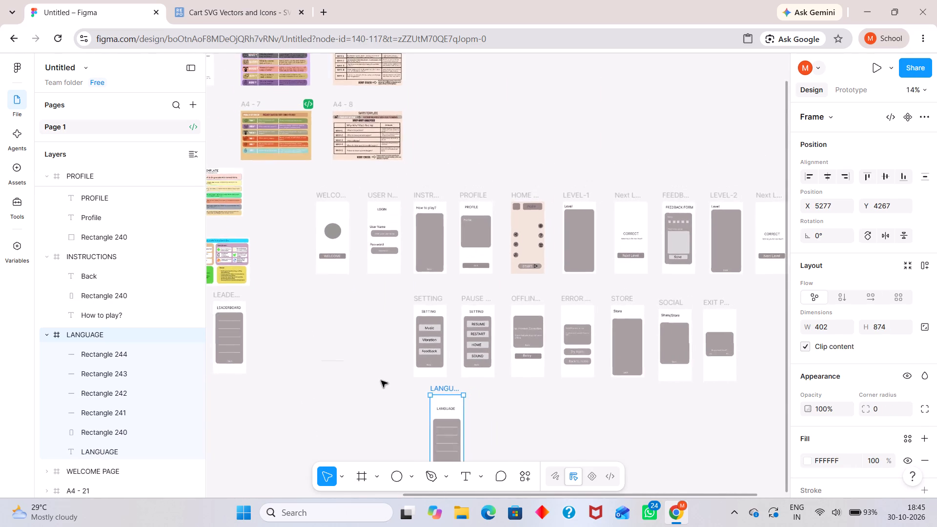
Move the SETTING frame to the lower-row slot directly beneath WELCOME PAGE, aligned with PAUSE MENU at X 3893, Y 3175.
{"action": "left_click_drag", "start_coordinate": [422, 302], "coordinate": [355, 306]}
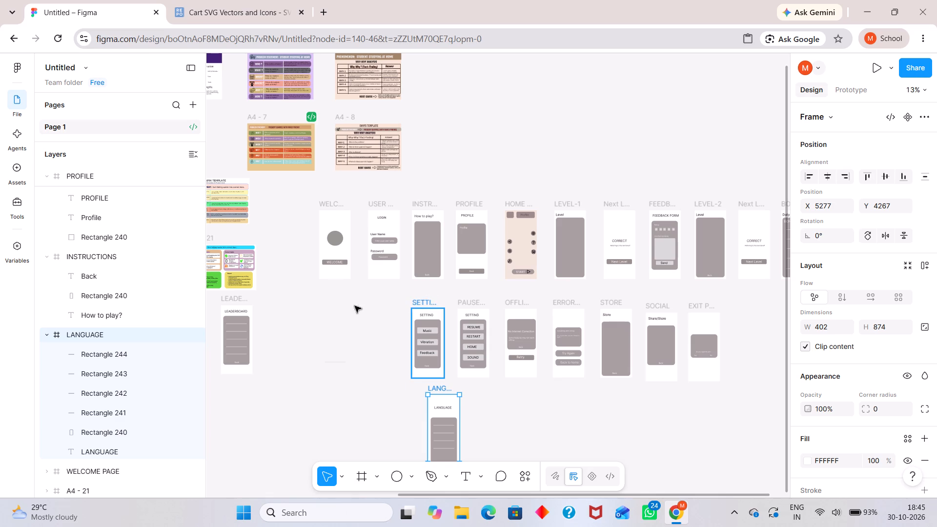
{"action": "left_click_drag", "start_coordinate": [355, 306], "coordinate": [331, 298]}
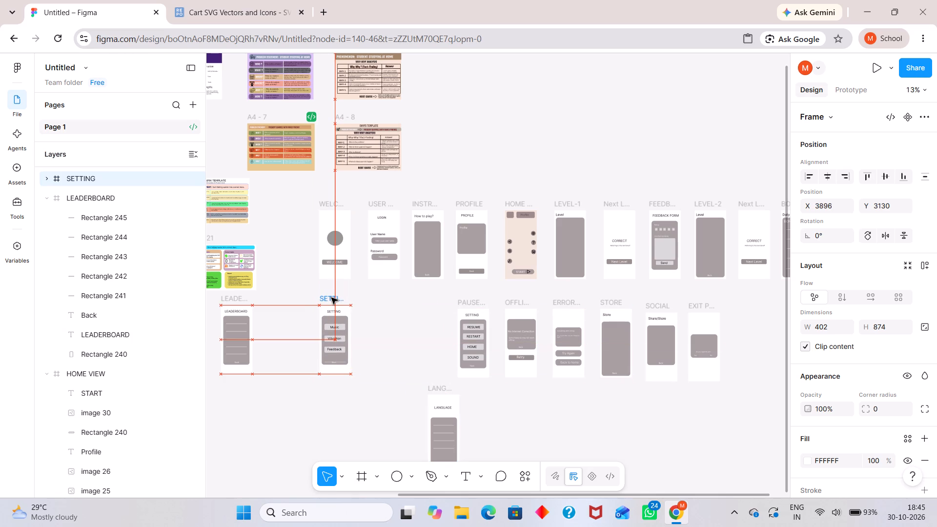
{"action": "left_click_drag", "start_coordinate": [331, 298], "coordinate": [331, 301]}
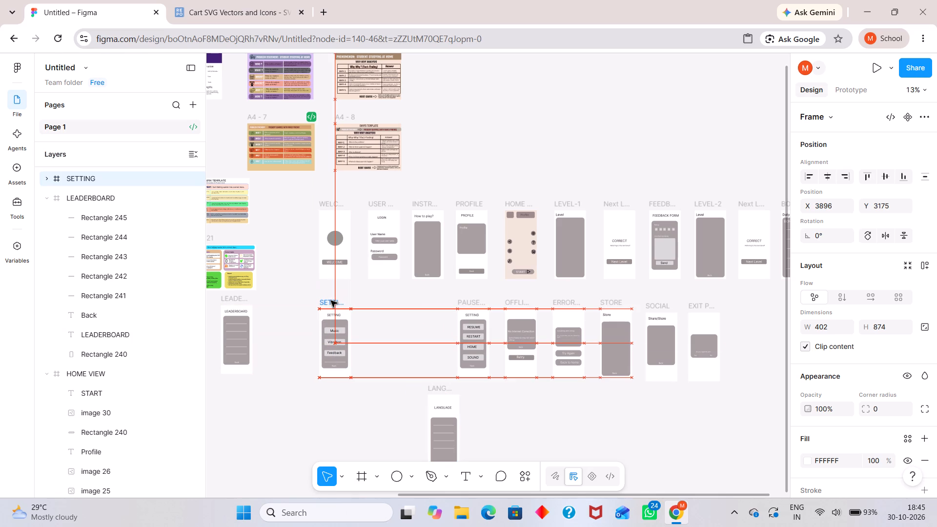
{"action": "left_click_drag", "start_coordinate": [331, 301], "coordinate": [329, 301]}
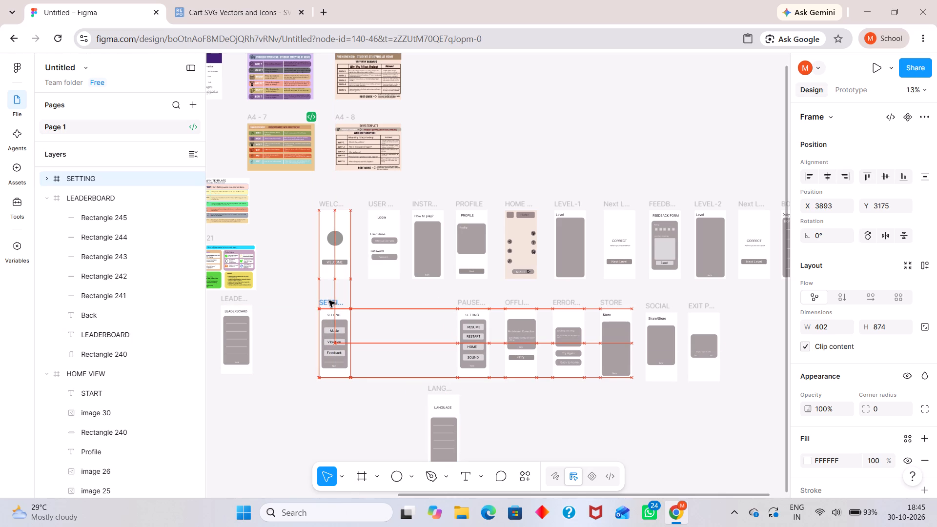
{"action": "left_click_drag", "start_coordinate": [268, 316], "coordinate": [456, 405]}
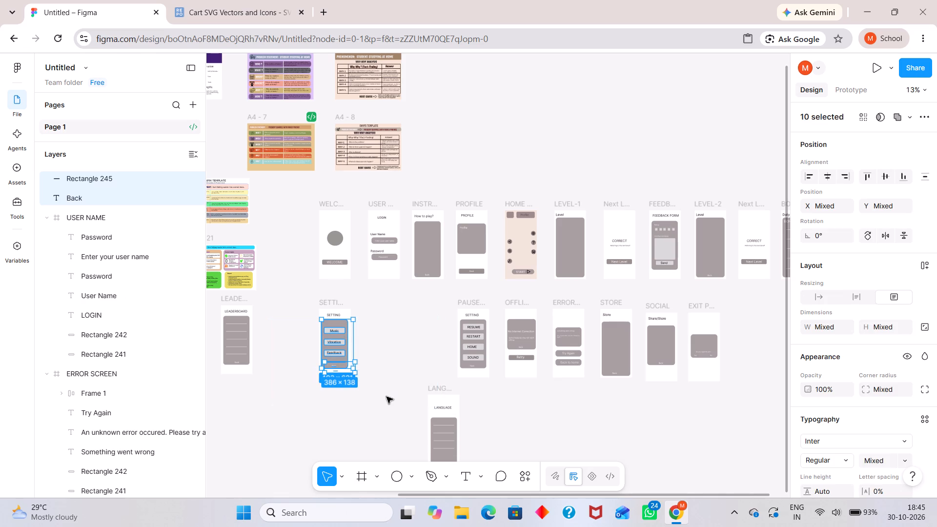
{"action": "key", "text": "Escape"}
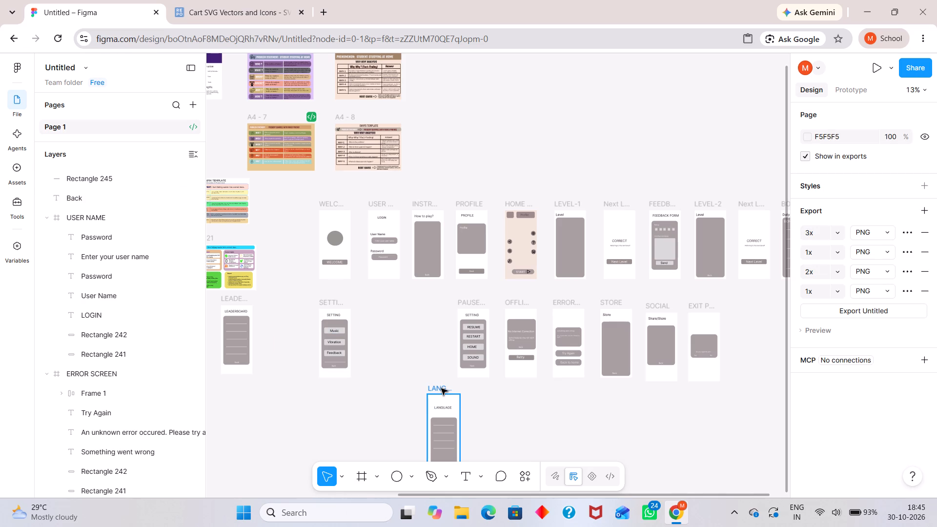
Move the LANGUAGE frame back into the lower row, placing it between SETTING and PAUSE MENU beneath USER NAME.
{"action": "left_click_drag", "start_coordinate": [441, 388], "coordinate": [383, 308]}
{"action": "left_click", "coordinate": [405, 303]}
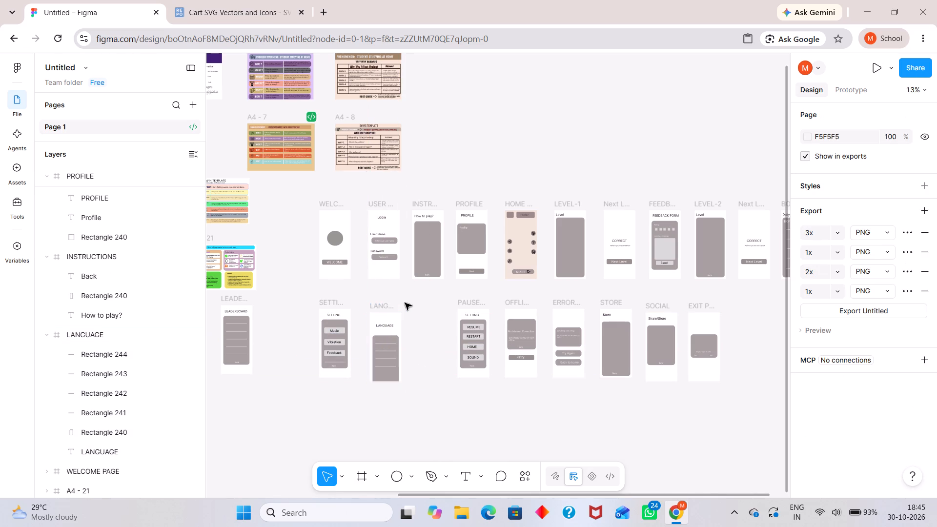
Raise the grey panel inside the LANGUAGE frame so it sits centred below the heading, at about X 34, Y 226.
{"action": "left_click", "coordinate": [382, 377]}
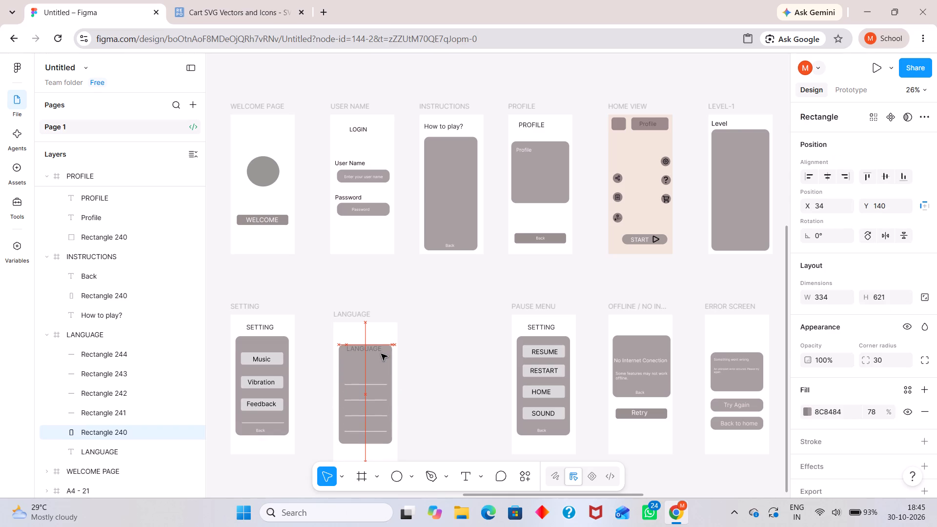
{"action": "left_click", "coordinate": [448, 363]}
{"action": "scroll", "coordinate": [448, 363], "scroll_direction": "down", "scroll_amount": 1}
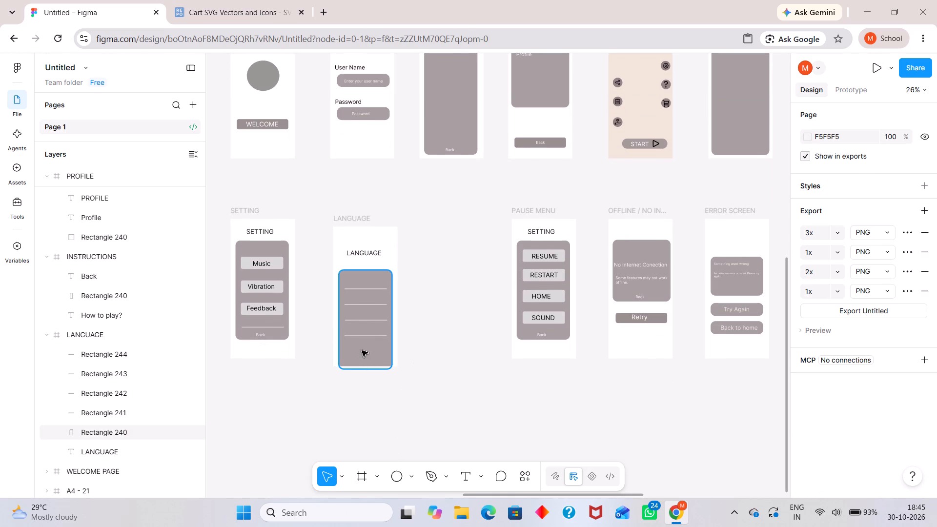
{"action": "left_click_drag", "start_coordinate": [362, 350], "coordinate": [359, 346]}
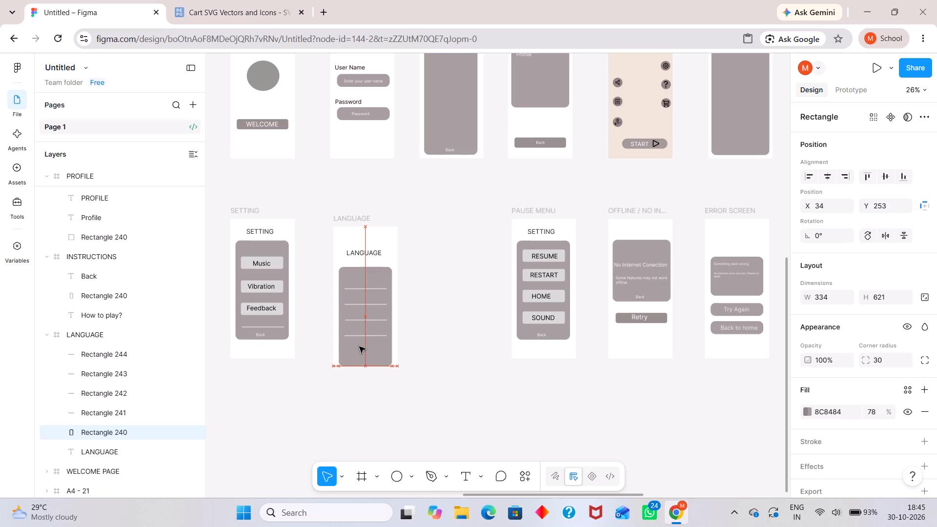
{"action": "left_click_drag", "start_coordinate": [359, 346], "coordinate": [363, 323]}
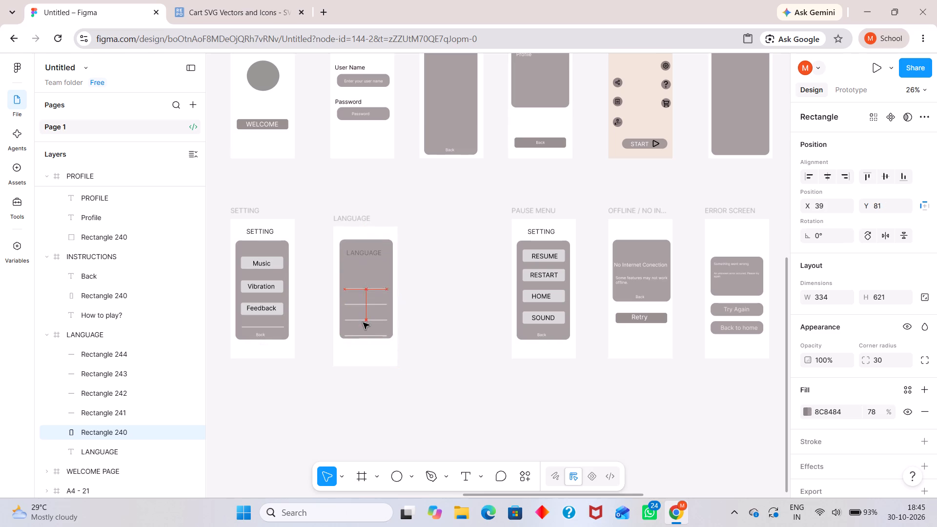
{"action": "left_click_drag", "start_coordinate": [363, 323], "coordinate": [361, 343]}
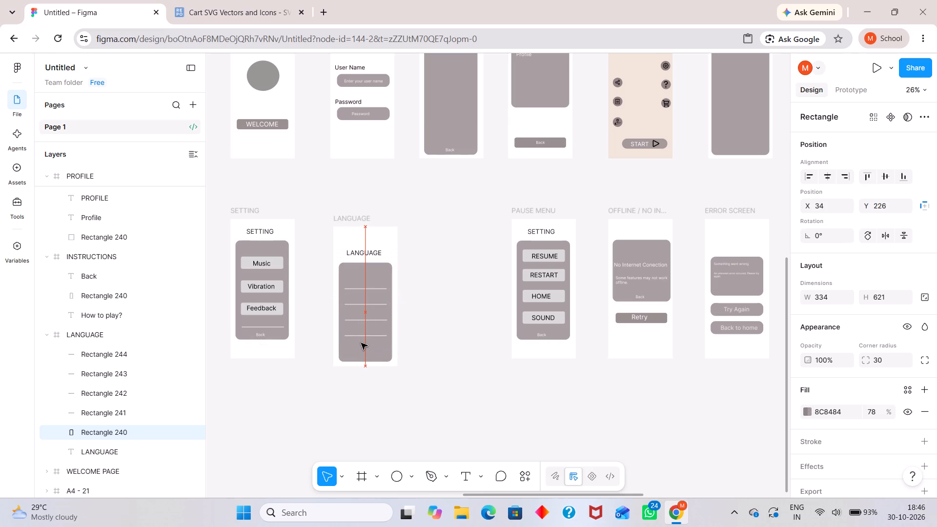
{"action": "left_click_drag", "start_coordinate": [361, 343], "coordinate": [361, 343]}
{"action": "left_click", "coordinate": [421, 336]}
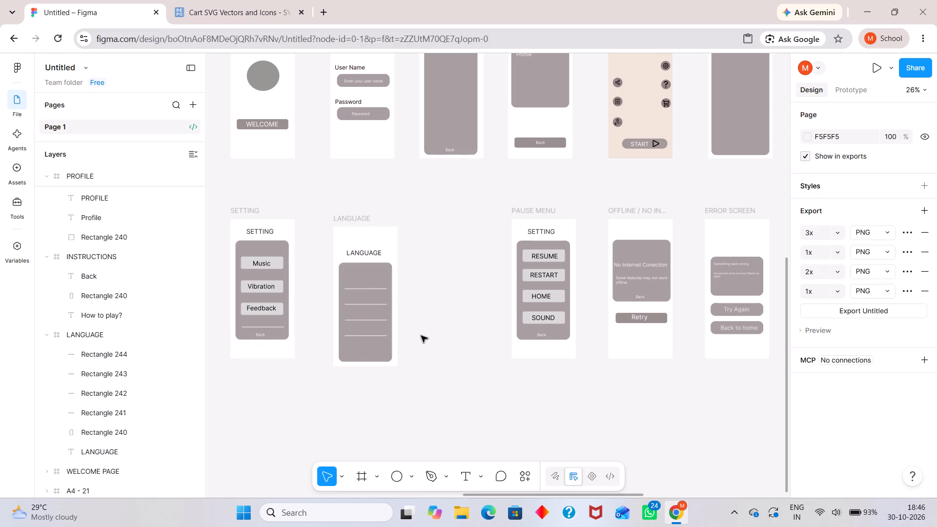
Duplicate the Back label from PAUSE MENU onto the bottom of the LANGUAGE panel, at X 154, Y 803.
{"action": "left_click", "coordinate": [540, 334]}
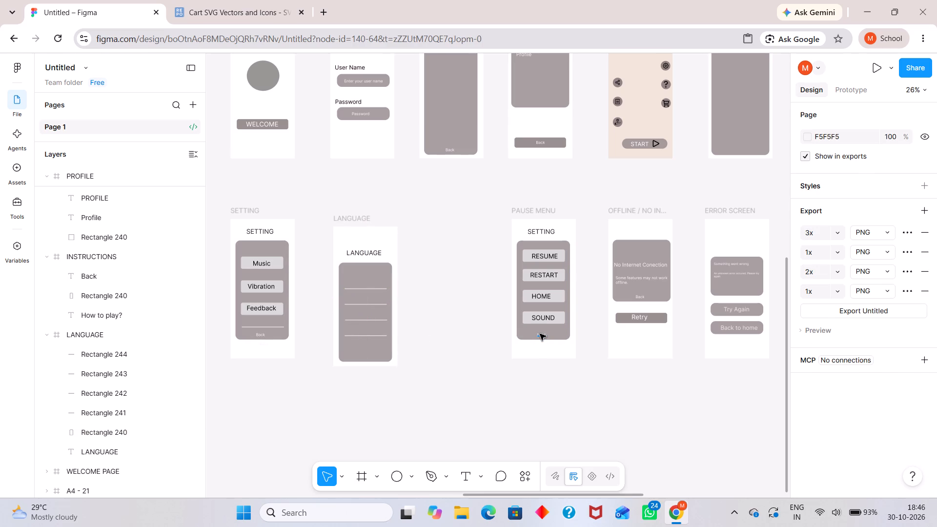
{"action": "left_click_drag", "start_coordinate": [540, 334], "coordinate": [388, 353], "text": "alt"}
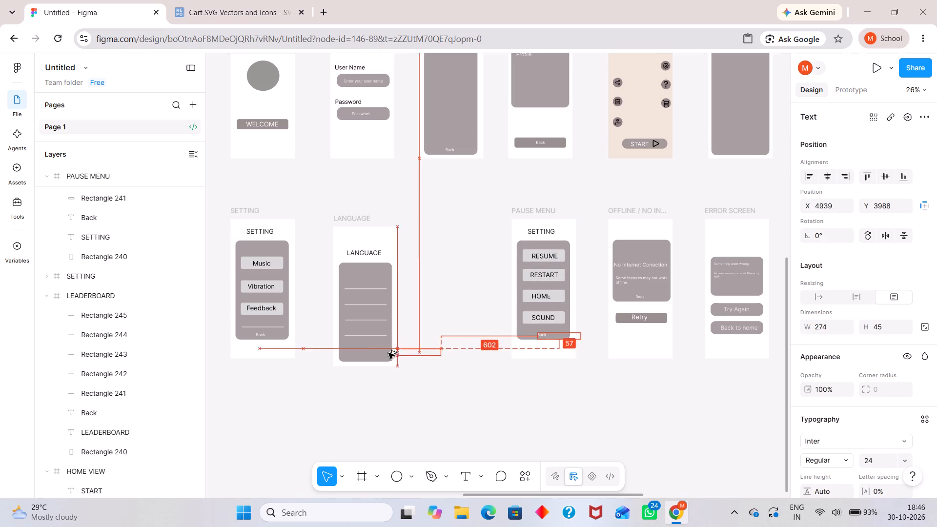
{"action": "left_click_drag", "start_coordinate": [388, 353], "coordinate": [361, 354], "text": "alt"}
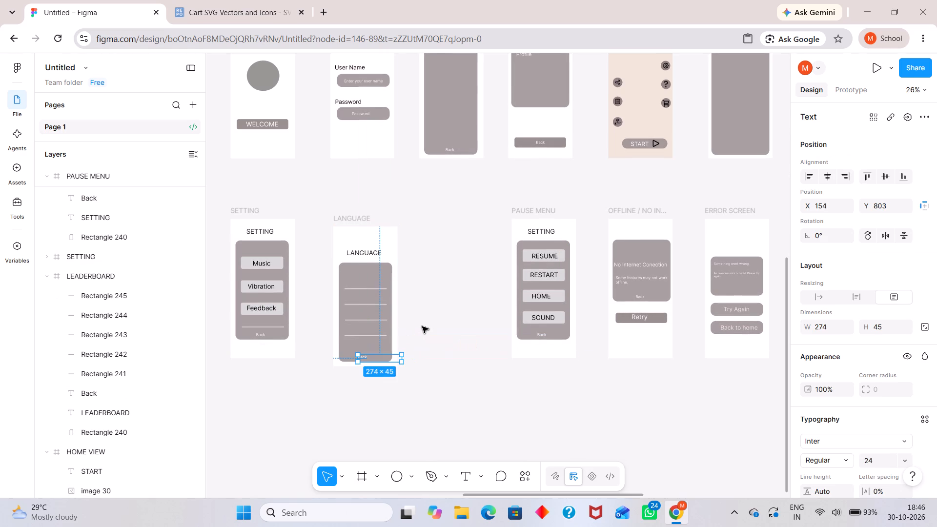
{"action": "left_click", "coordinate": [422, 326]}
Move the stray divider line from the SETTING panel into the LANGUAGE panel above Back, at X 68, Y 742.
{"action": "scroll", "coordinate": [222, 352], "scroll_direction": "right", "scroll_amount": 1}
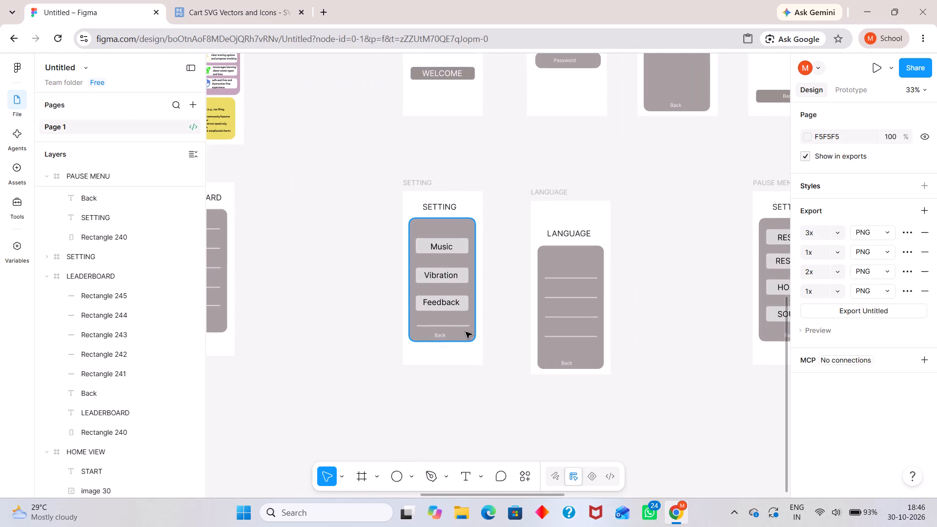
{"action": "left_click_drag", "start_coordinate": [462, 326], "coordinate": [584, 349]}
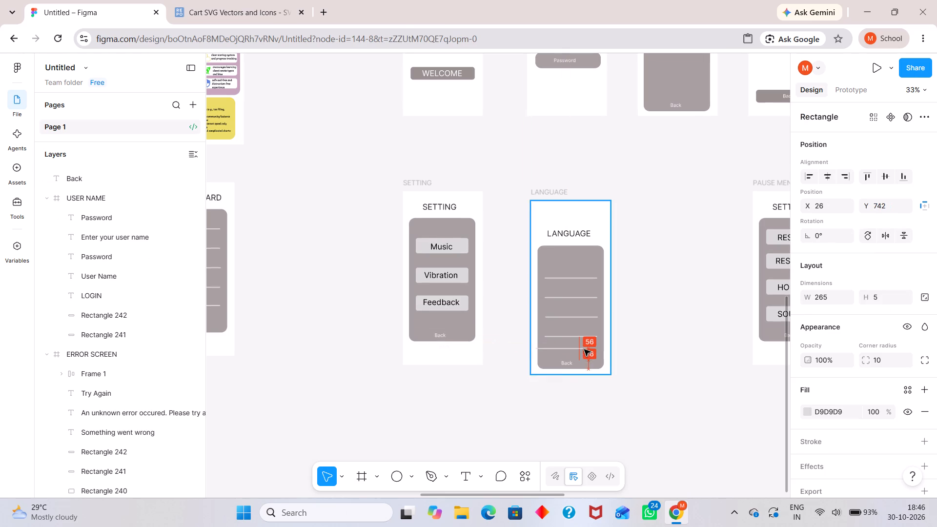
{"action": "left_click_drag", "start_coordinate": [584, 349], "coordinate": [588, 350]}
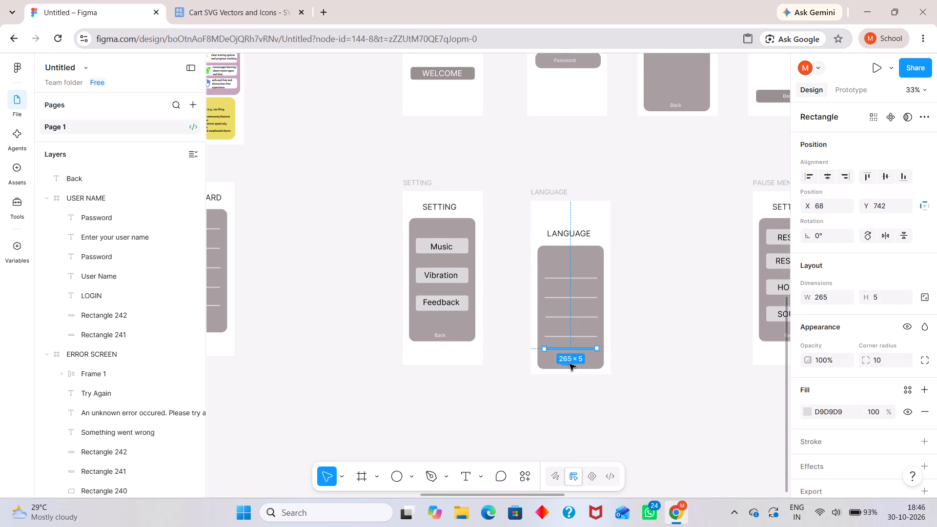
Raise the upper four divider lines in the LANGUAGE panel to spread the list rows, with the first at Y 326 and fourth at Y 645.
{"action": "left_click_drag", "start_coordinate": [570, 280], "coordinate": [570, 271]}
{"action": "left_click_drag", "start_coordinate": [570, 271], "coordinate": [570, 265]}
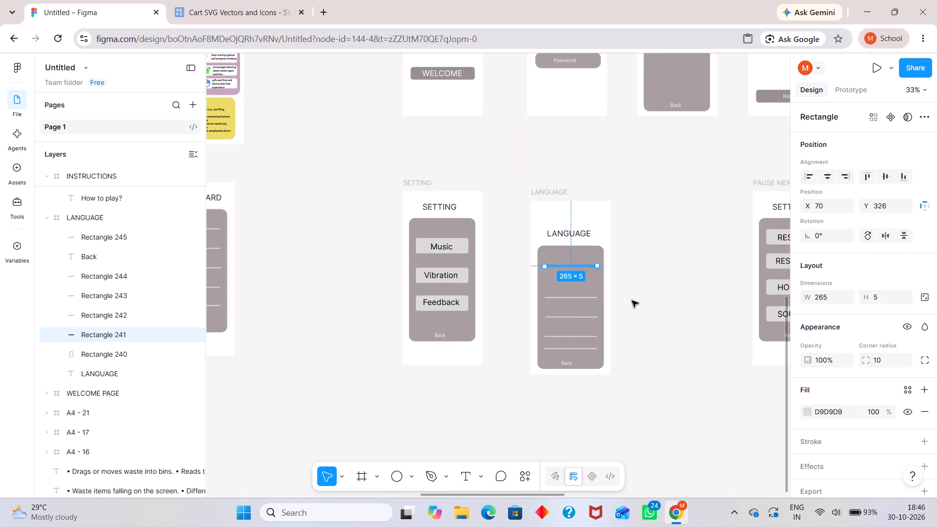
{"action": "left_click", "coordinate": [632, 301]}
{"action": "left_click_drag", "start_coordinate": [586, 298], "coordinate": [585, 289]}
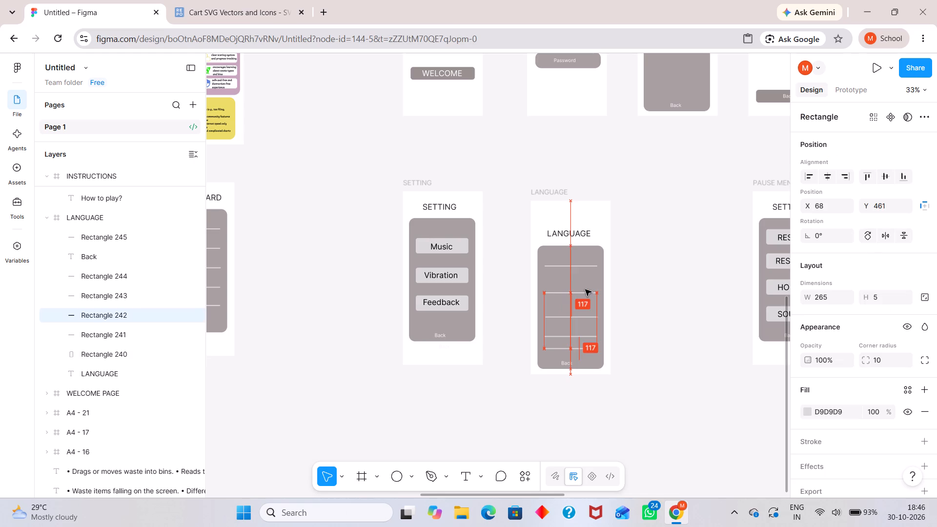
{"action": "left_click_drag", "start_coordinate": [585, 289], "coordinate": [585, 289]}
{"action": "left_click_drag", "start_coordinate": [587, 318], "coordinate": [587, 310]}
{"action": "left_click_drag", "start_coordinate": [593, 337], "coordinate": [593, 333]}
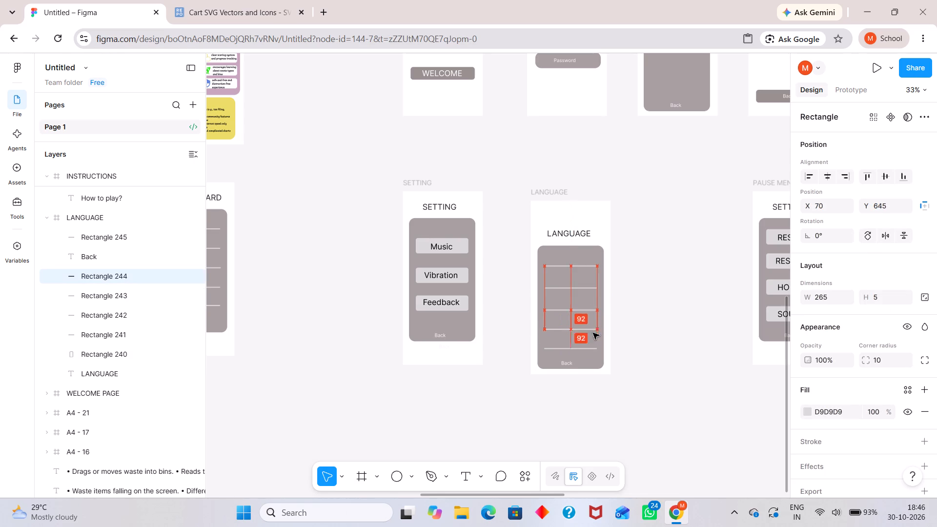
{"action": "left_click_drag", "start_coordinate": [593, 333], "coordinate": [591, 331]}
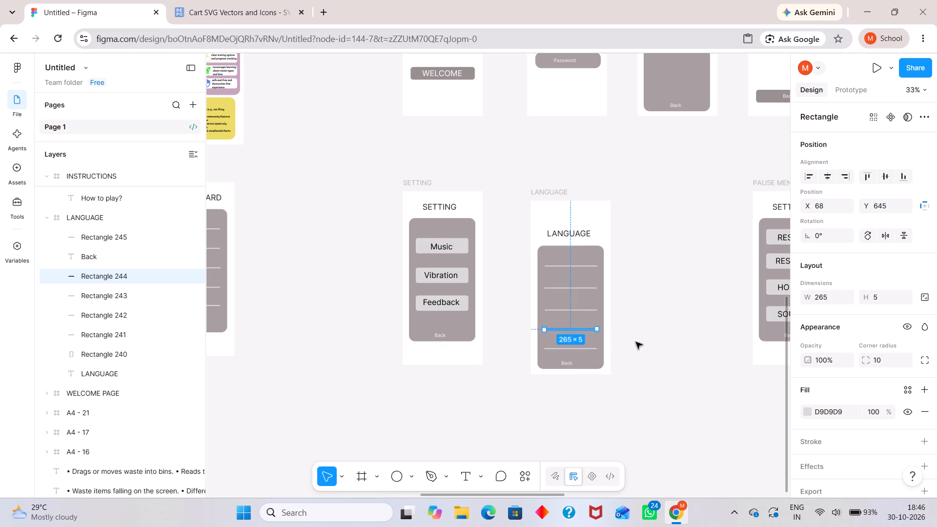
{"action": "left_click", "coordinate": [636, 342]}
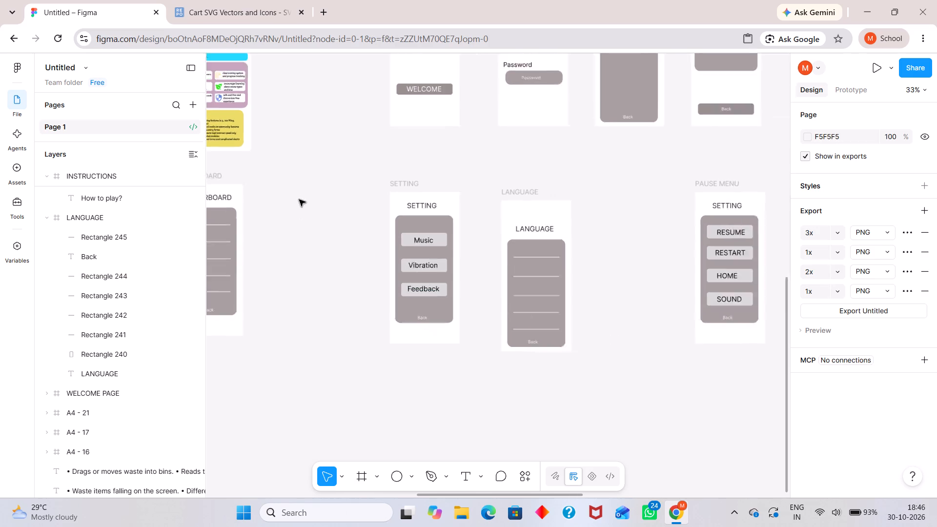
Move the LEADERBOARD frame into the gap between LANGUAGE and PAUSE MENU, at X 5104, Y 3223.
{"action": "left_click_drag", "start_coordinate": [231, 180], "coordinate": [426, 200]}
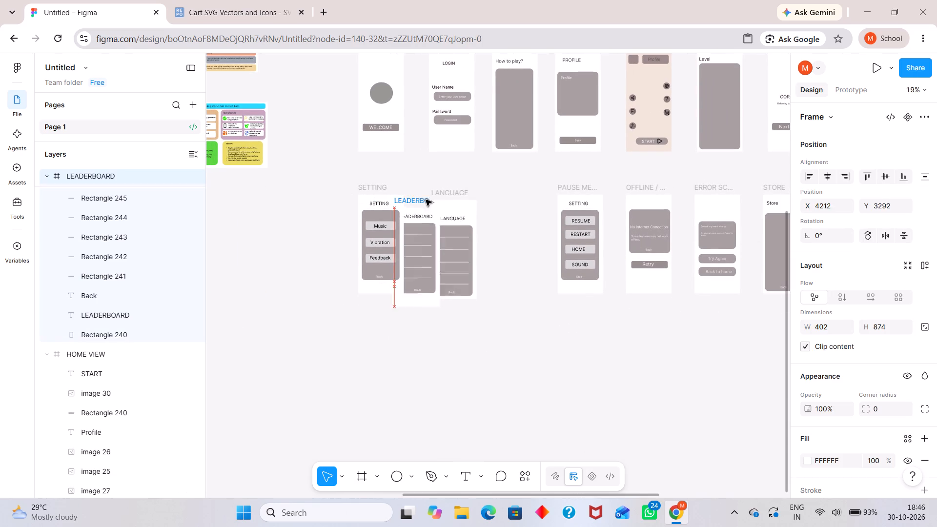
{"action": "left_click_drag", "start_coordinate": [426, 200], "coordinate": [511, 190]}
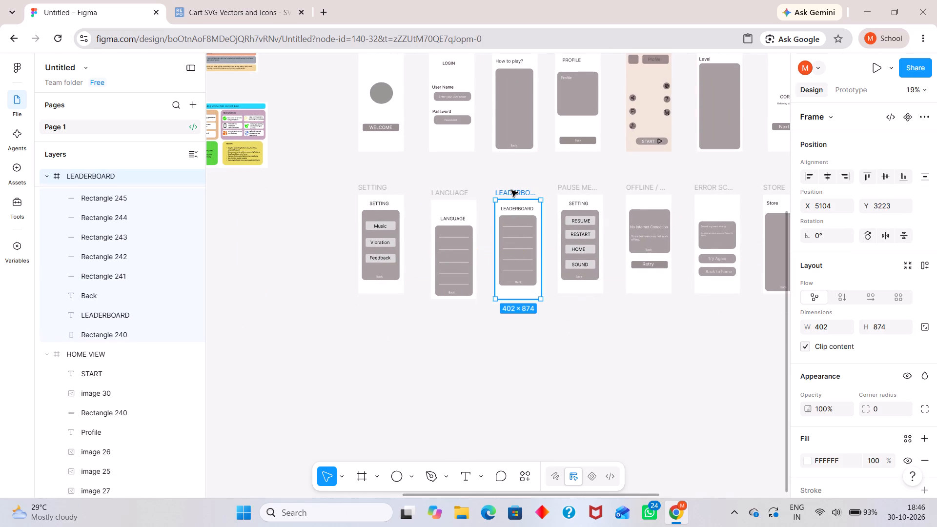
Switch to the SVG Repo browser tab and search its icons for "arrow".
{"action": "left_click", "coordinate": [584, 317]}
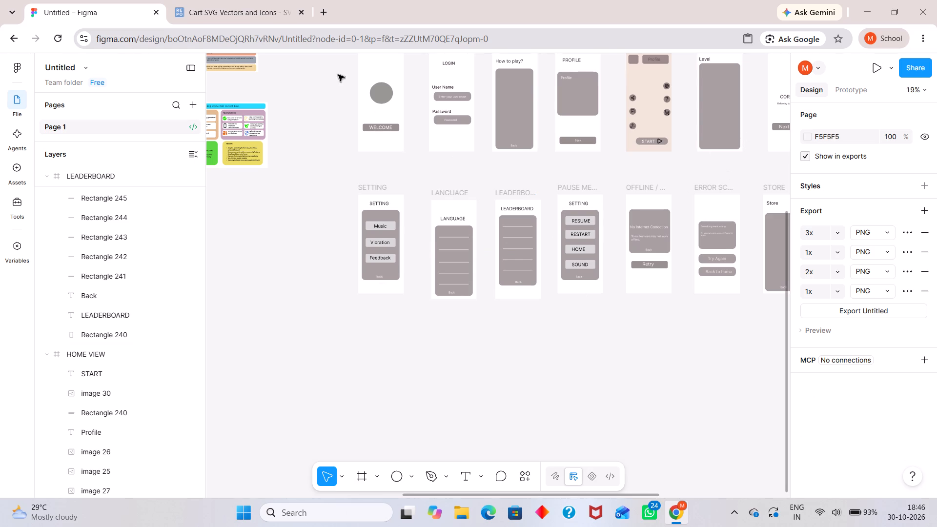
{"action": "left_click", "coordinate": [204, 8]}
{"action": "scroll", "coordinate": [294, 126], "scroll_direction": "up", "scroll_amount": 4}
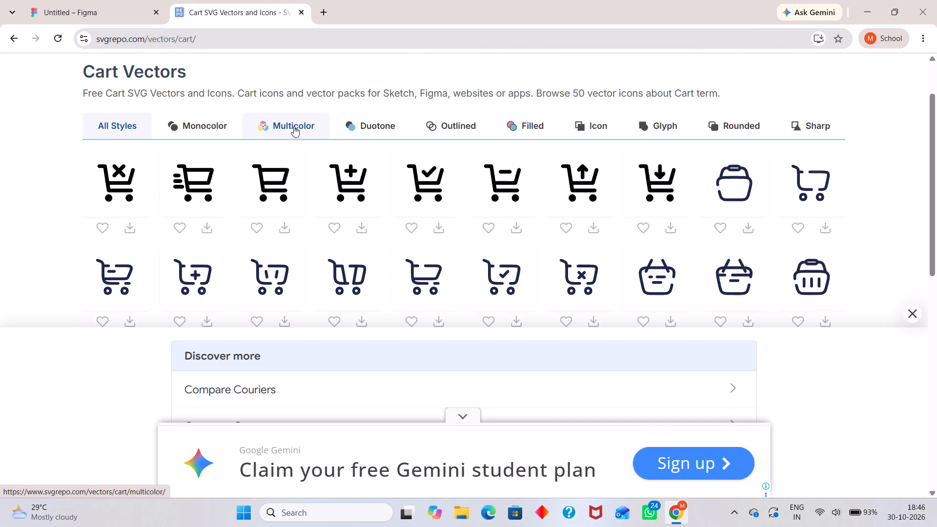
{"action": "double_click", "coordinate": [209, 75]}
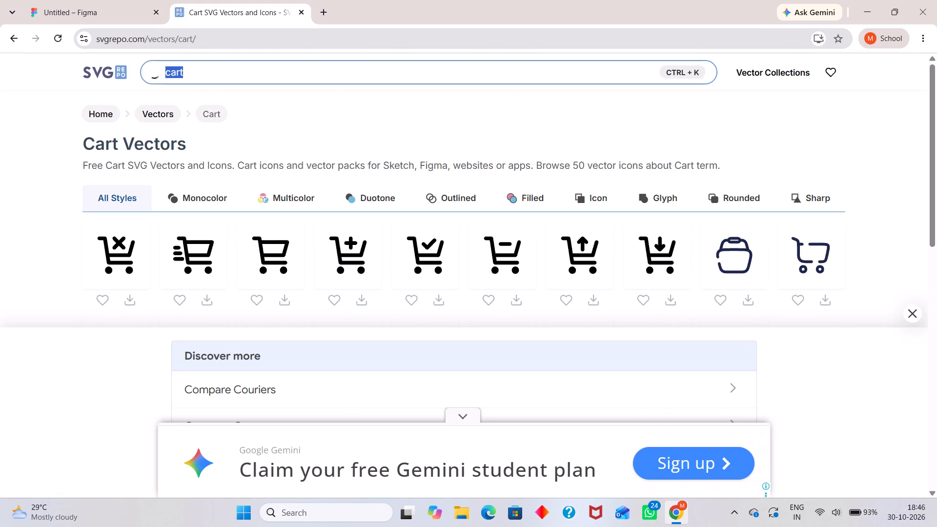
{"action": "type", "text": "arrow"}
{"action": "key", "text": "Return"}
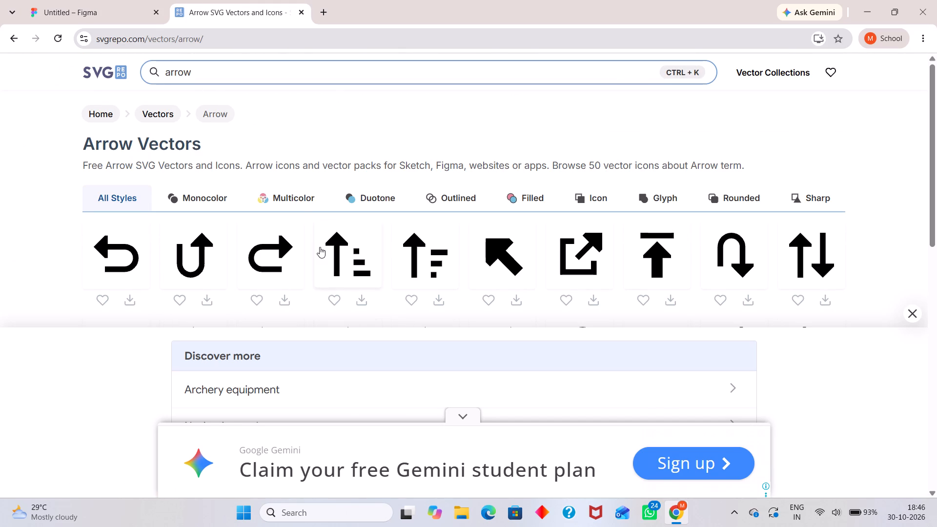
Copy the image of the plain small left-pointing arrow from page 2 of the arrow results.
{"action": "scroll", "coordinate": [320, 247], "scroll_direction": "down", "scroll_amount": 4}
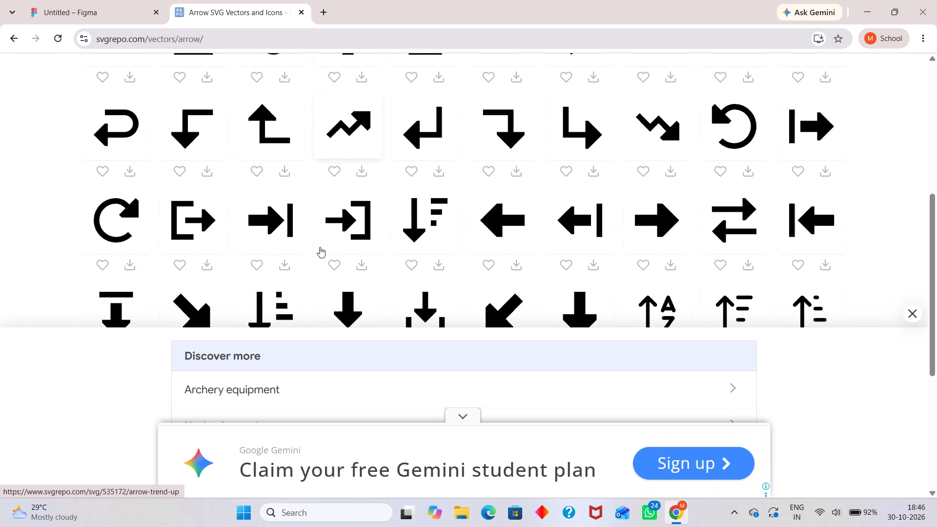
{"action": "scroll", "coordinate": [320, 247], "scroll_direction": "down", "scroll_amount": 3}
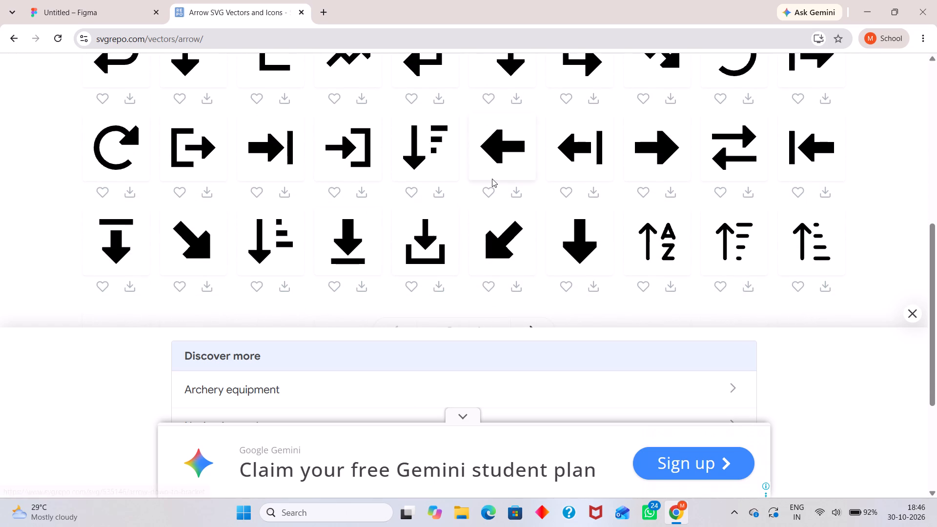
{"action": "scroll", "coordinate": [492, 179], "scroll_direction": "down", "scroll_amount": 3}
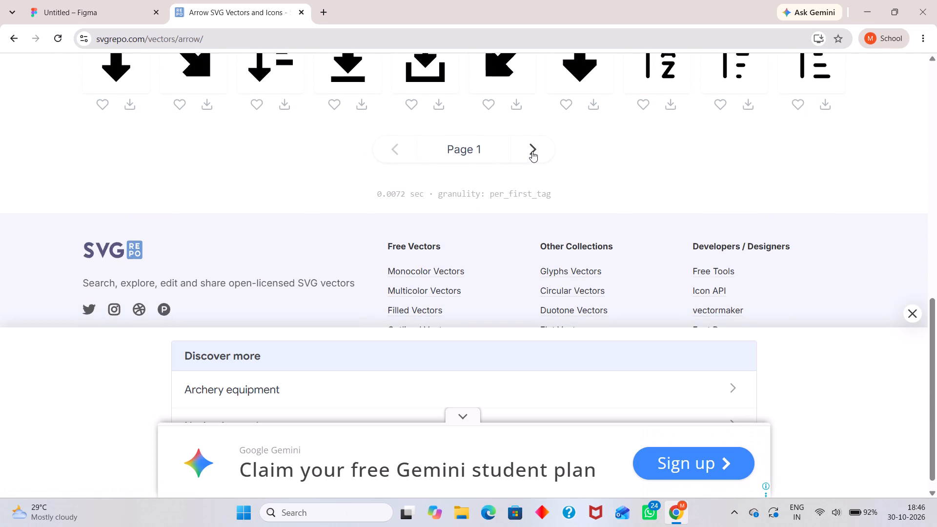
{"action": "left_click", "coordinate": [532, 150]}
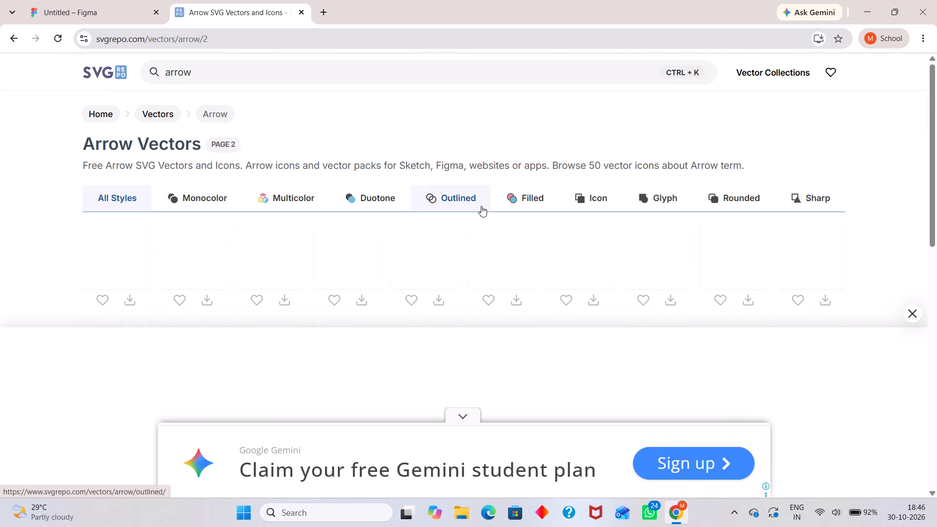
{"action": "scroll", "coordinate": [481, 206], "scroll_direction": "down", "scroll_amount": 1}
{"action": "scroll", "coordinate": [356, 223], "scroll_direction": "down", "scroll_amount": 1}
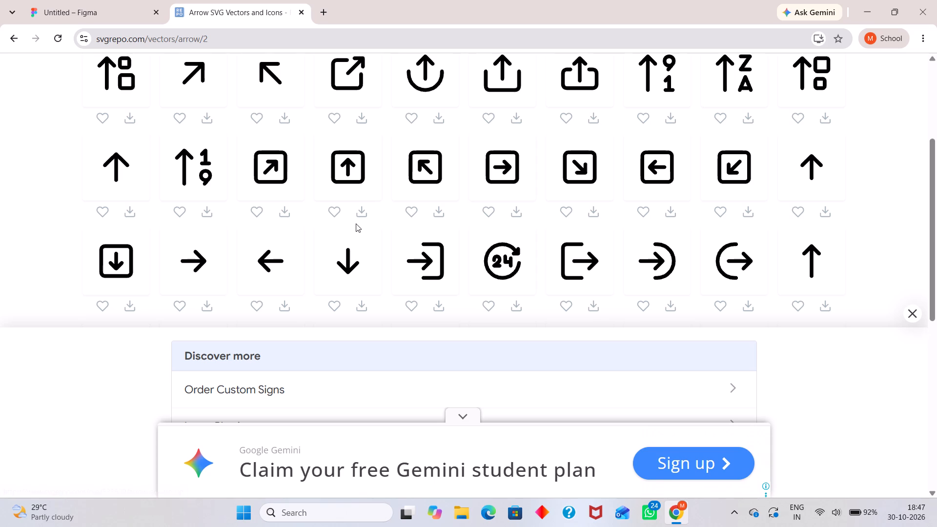
{"action": "right_click", "coordinate": [275, 263]}
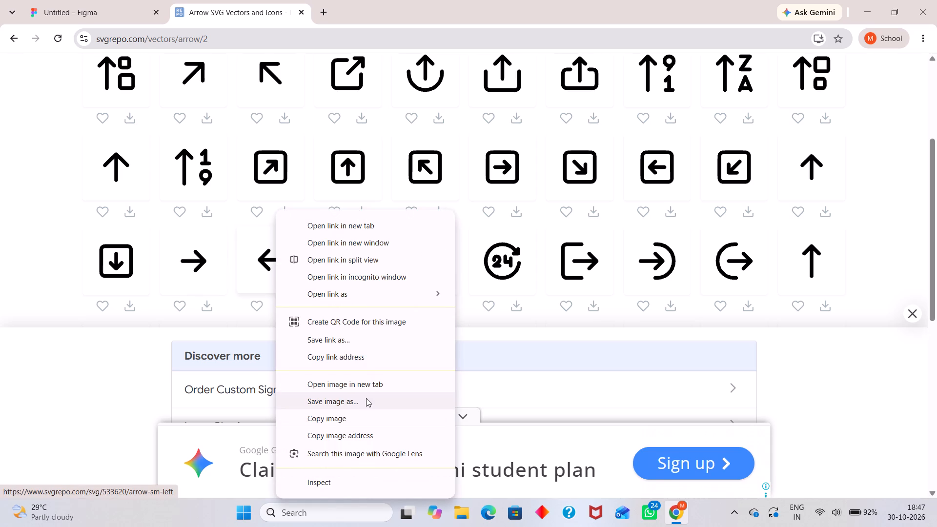
{"action": "left_click", "coordinate": [362, 421]}
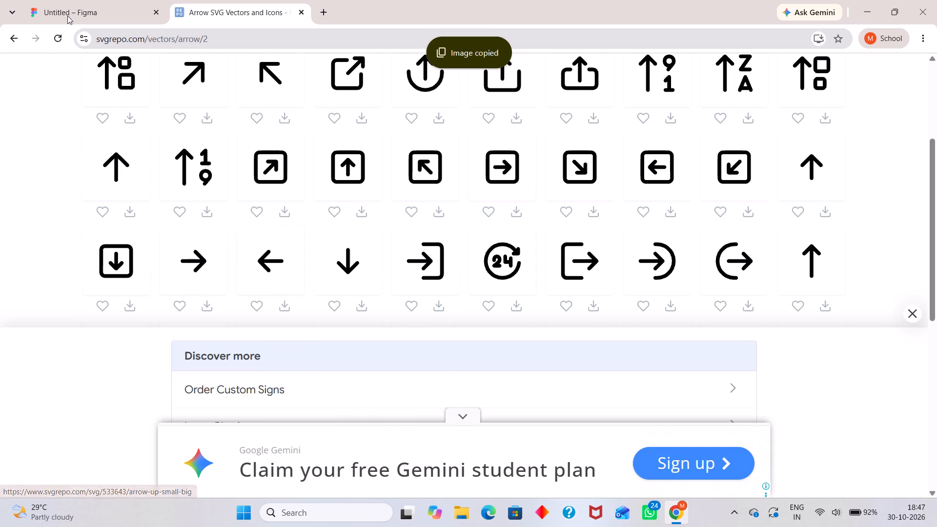
Switch to Figma, paste the arrow image near the PROFILE frame and shrink it proportionally to 77 × 77.
{"action": "left_click", "coordinate": [70, 13]}
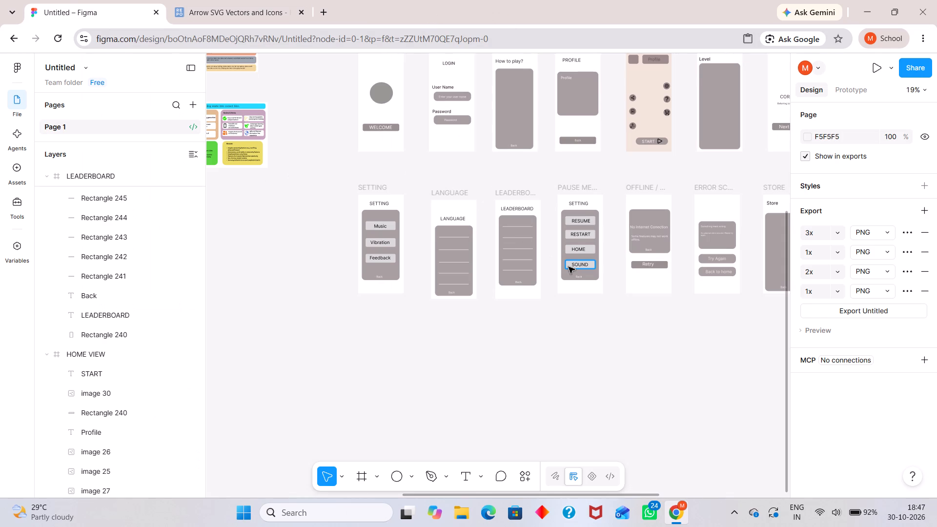
{"action": "scroll", "coordinate": [552, 150], "scroll_direction": "up", "scroll_amount": 1}
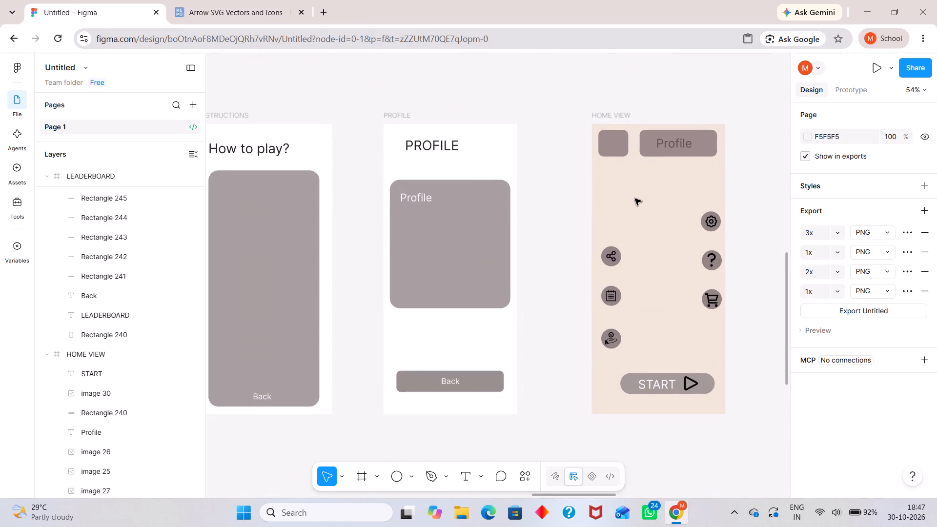
{"action": "key", "text": "ctrl+v"}
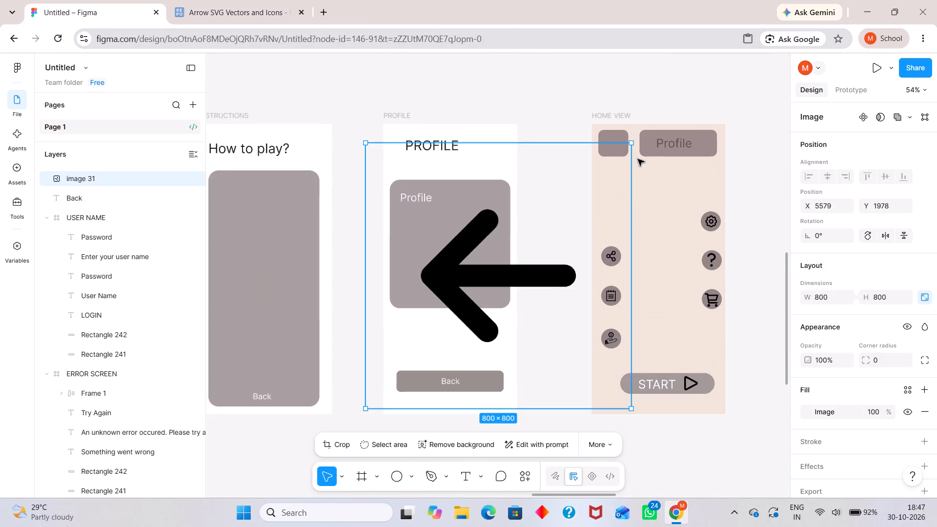
{"action": "left_click_drag", "start_coordinate": [632, 143], "coordinate": [579, 211]}
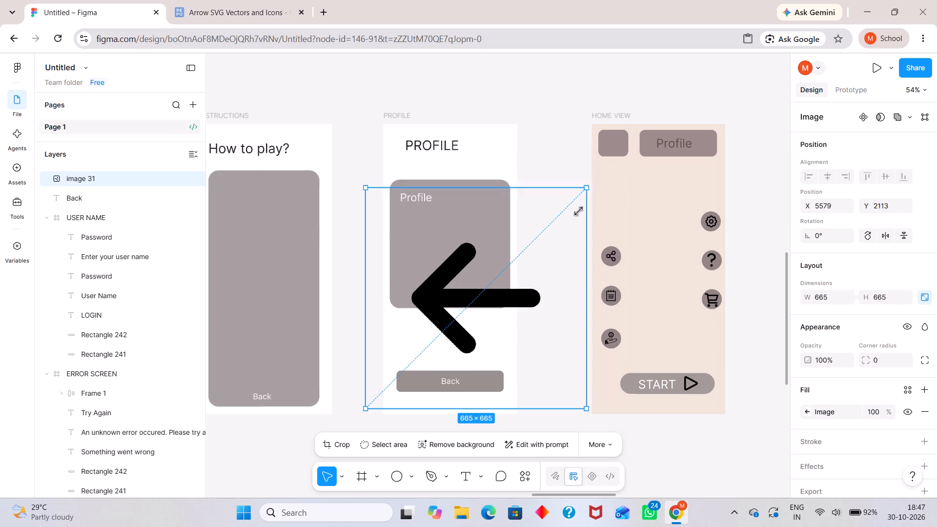
{"action": "left_click_drag", "start_coordinate": [579, 211], "coordinate": [413, 359]}
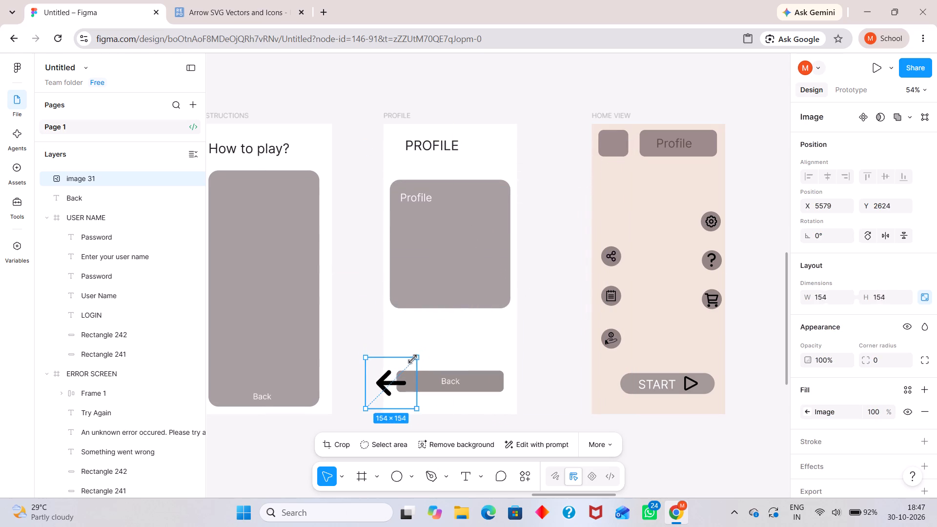
{"action": "left_click_drag", "start_coordinate": [413, 359], "coordinate": [405, 375]}
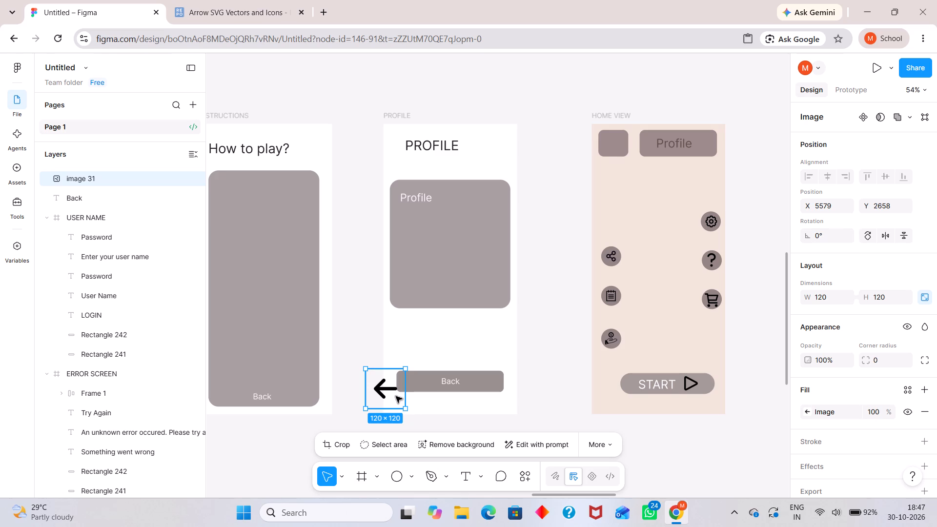
{"action": "left_click_drag", "start_coordinate": [403, 367], "coordinate": [391, 385]}
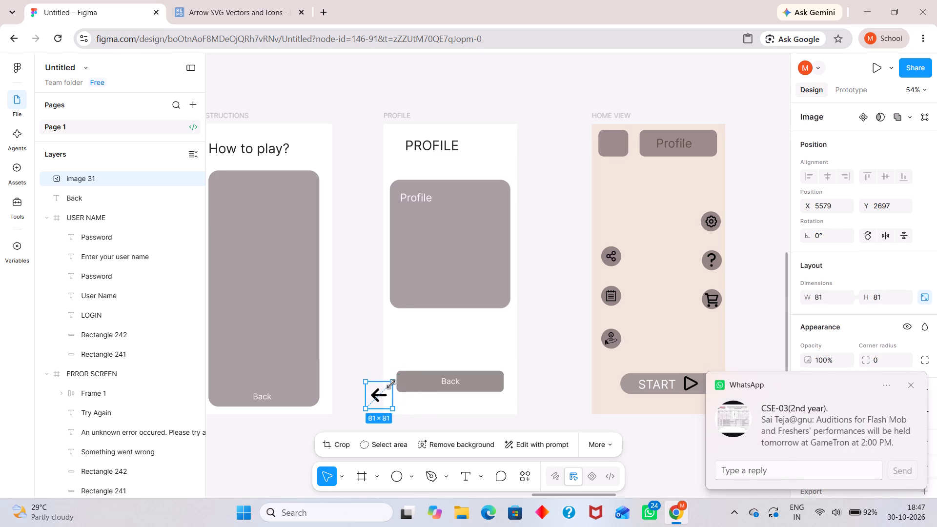
{"action": "left_click_drag", "start_coordinate": [391, 385], "coordinate": [391, 388]}
Place the arrow on the PROFILE frame's Back button, just before the label, at X 97, Y 736.
{"action": "left_click_drag", "start_coordinate": [348, 341], "coordinate": [376, 396]}
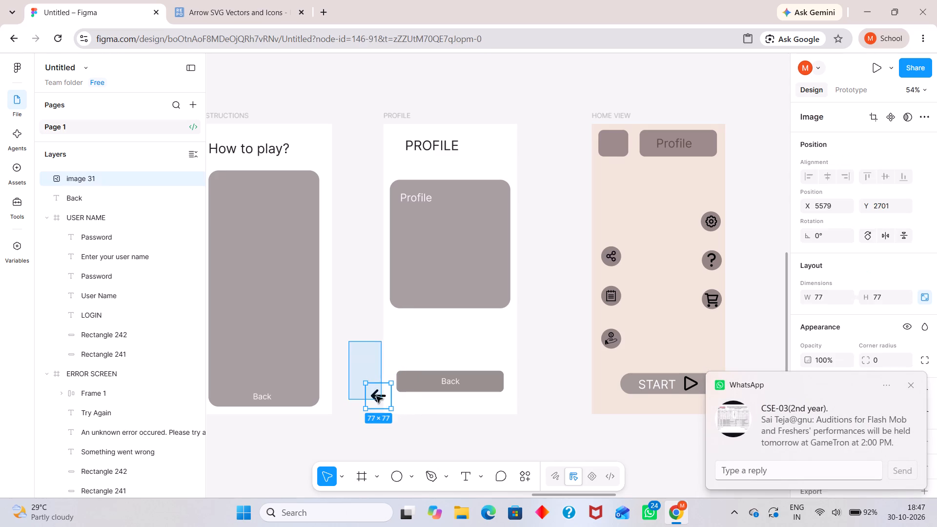
{"action": "left_click_drag", "start_coordinate": [376, 396], "coordinate": [365, 366]}
{"action": "left_click", "coordinate": [365, 366]}
{"action": "left_click_drag", "start_coordinate": [379, 390], "coordinate": [421, 376]}
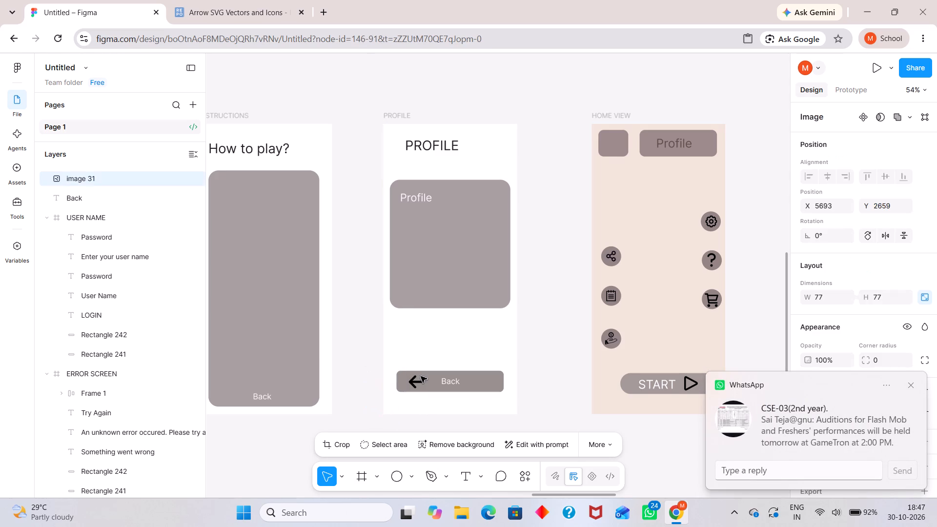
{"action": "left_click_drag", "start_coordinate": [421, 376], "coordinate": [429, 376]}
{"action": "left_click", "coordinate": [355, 330]}
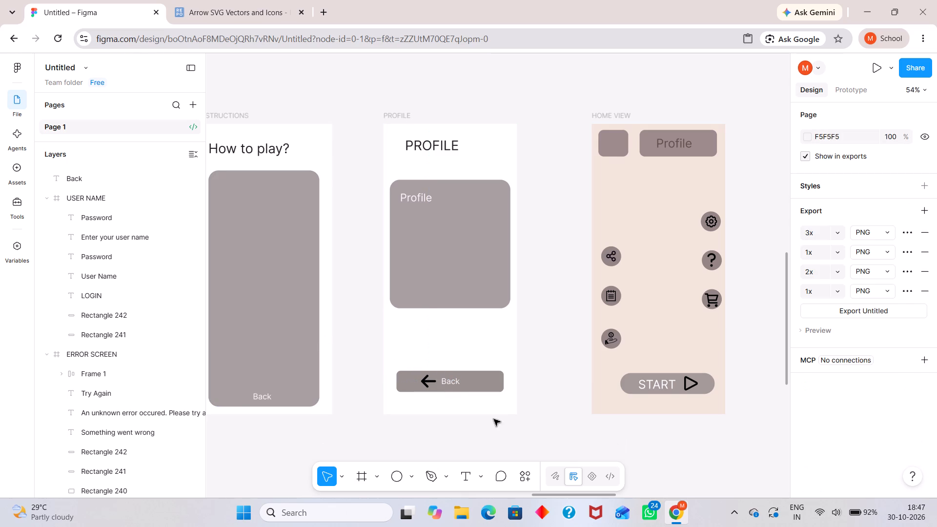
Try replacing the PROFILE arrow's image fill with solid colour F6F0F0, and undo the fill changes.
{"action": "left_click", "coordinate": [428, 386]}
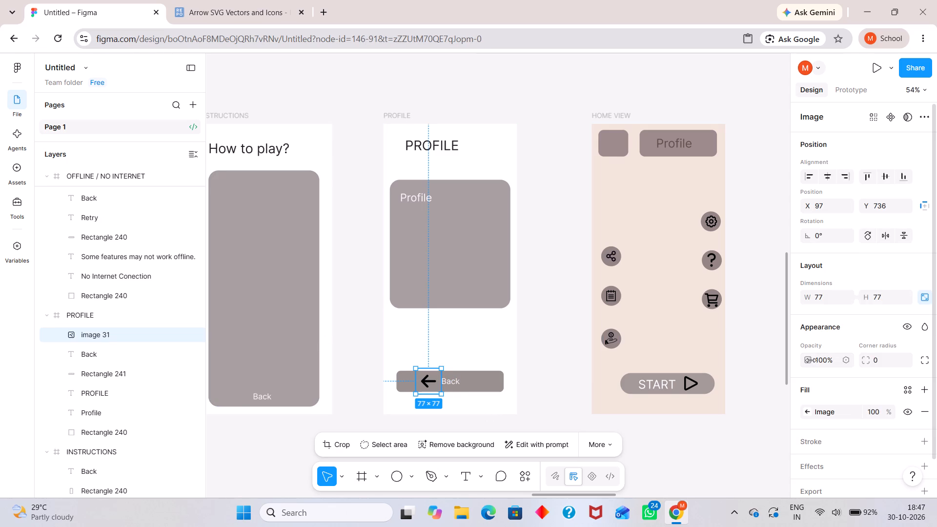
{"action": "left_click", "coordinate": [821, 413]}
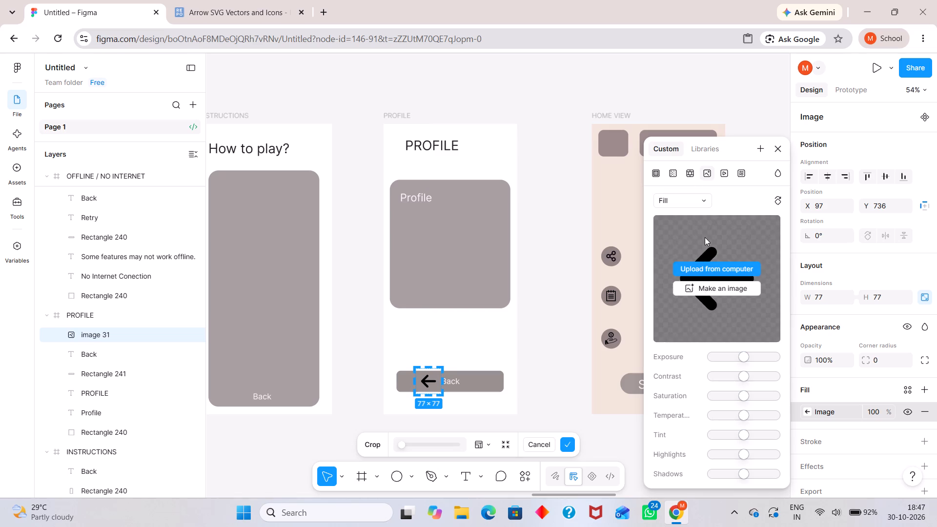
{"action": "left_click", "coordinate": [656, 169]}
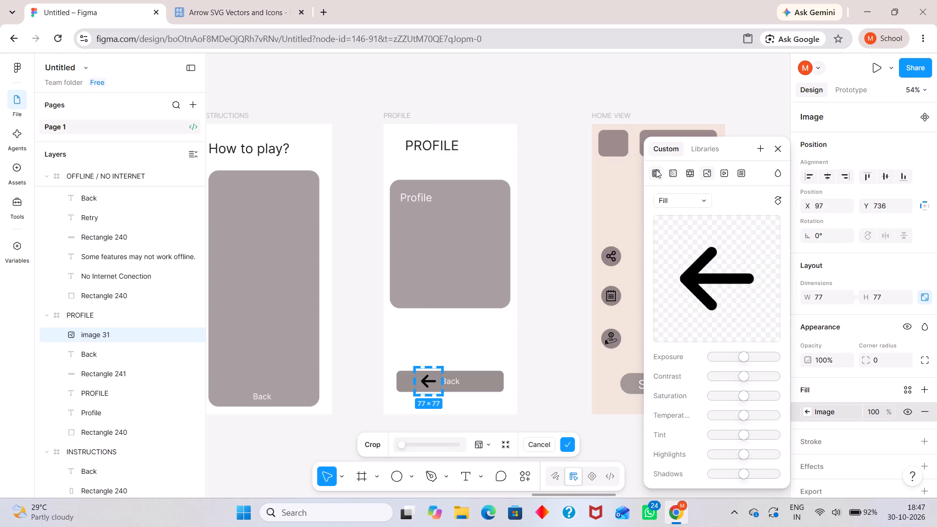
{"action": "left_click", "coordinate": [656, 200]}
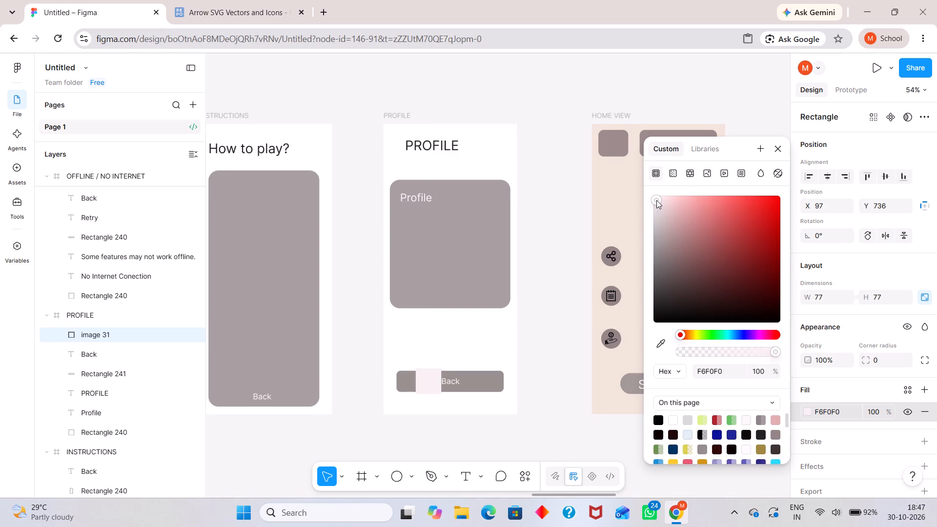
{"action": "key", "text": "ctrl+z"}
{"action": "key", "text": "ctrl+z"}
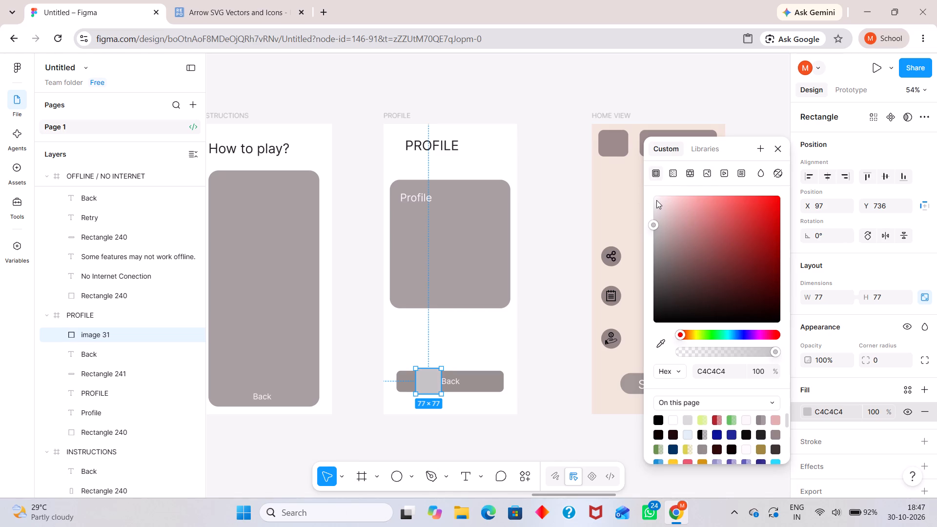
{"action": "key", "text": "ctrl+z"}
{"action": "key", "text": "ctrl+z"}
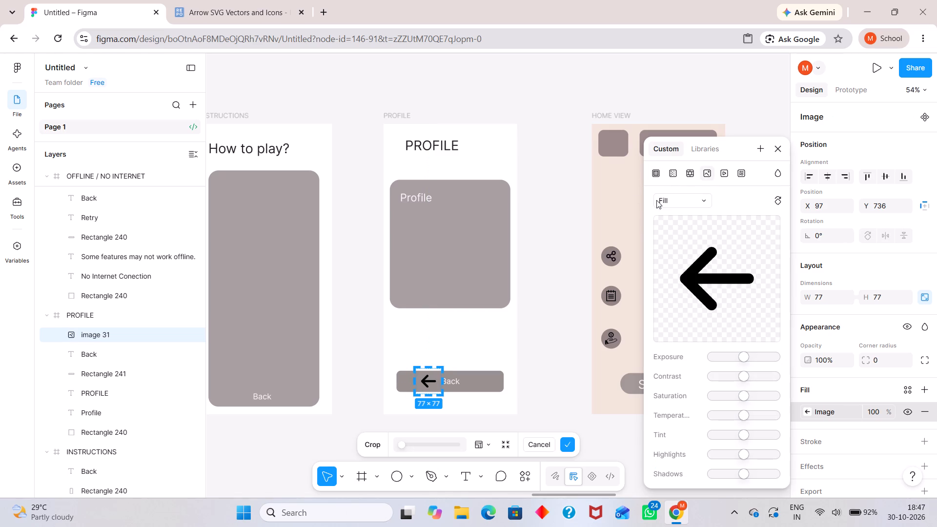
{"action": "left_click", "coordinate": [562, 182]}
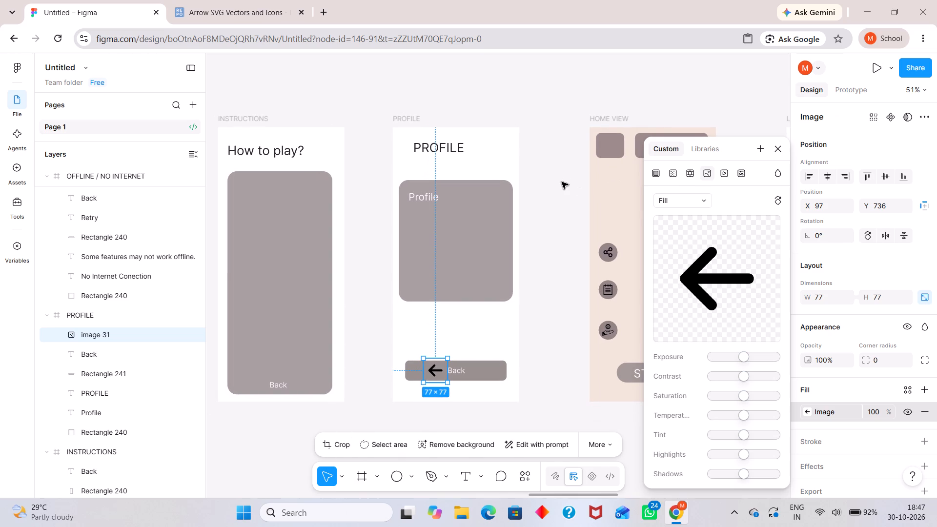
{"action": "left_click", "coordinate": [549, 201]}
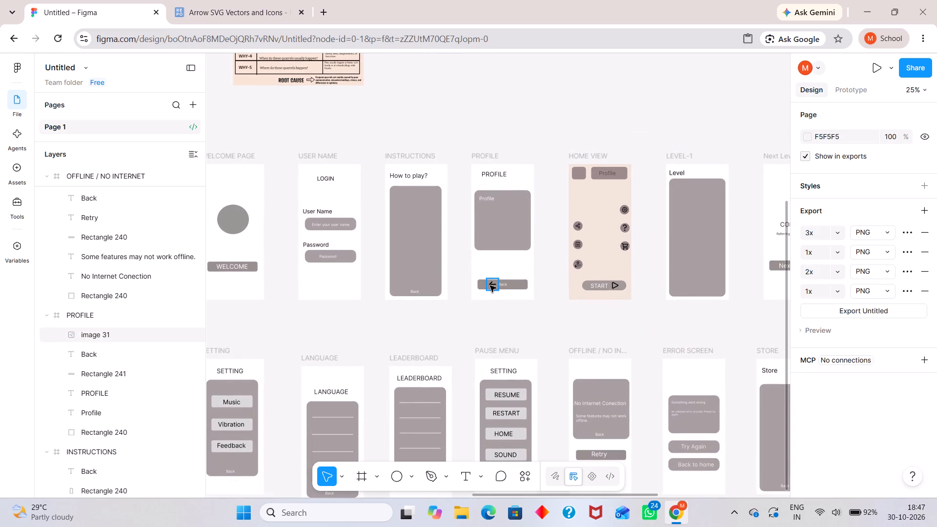
Duplicate the PROFILE back arrow into the upper corner of the LEVEL-1 panel, at X 34, Y 91.
{"action": "left_click", "coordinate": [490, 285]}
{"action": "left_click_drag", "start_coordinate": [490, 285], "coordinate": [675, 193], "text": "alt"}
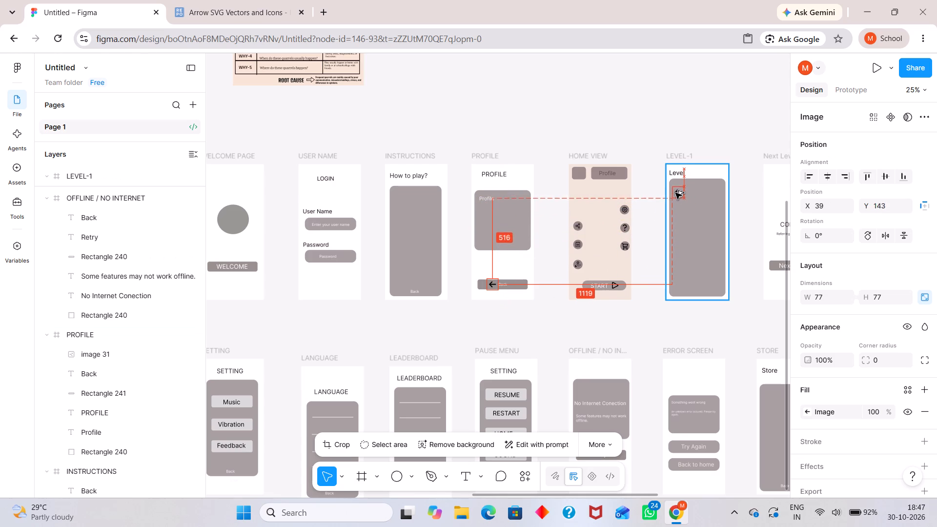
{"action": "left_click_drag", "start_coordinate": [675, 193], "coordinate": [675, 188], "text": "alt"}
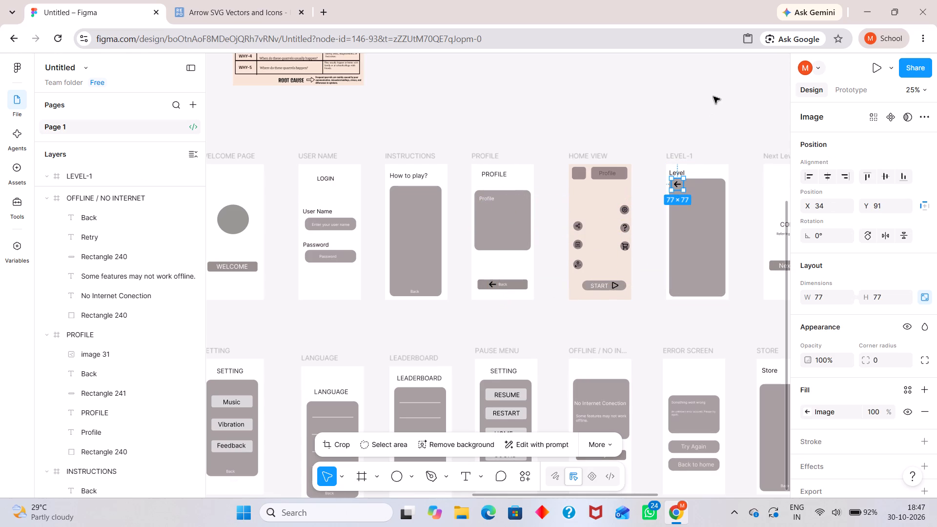
{"action": "left_click", "coordinate": [713, 97]}
Duplicate the LEVEL-1 back arrow into the same corner of the LEVEL-2 panel, at X 27, Y 93.
{"action": "scroll", "coordinate": [739, 158], "scroll_direction": "left", "scroll_amount": 3}
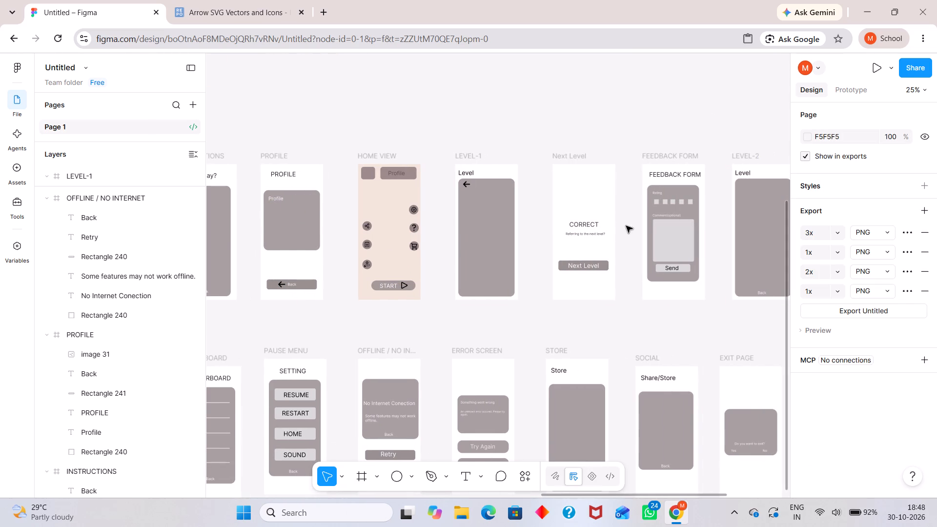
{"action": "left_click", "coordinate": [467, 184]}
{"action": "left_click_drag", "start_coordinate": [467, 184], "coordinate": [690, 194], "text": "alt"}
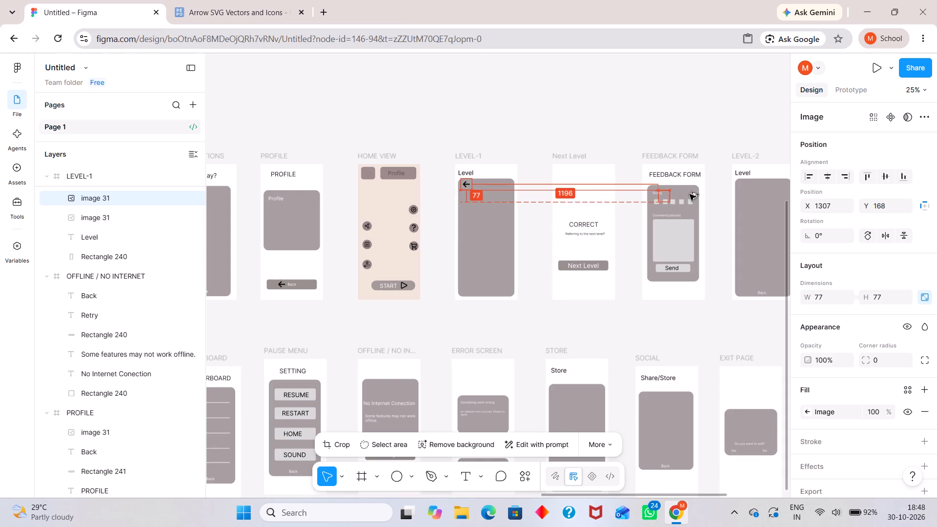
{"action": "left_click_drag", "start_coordinate": [690, 194], "coordinate": [743, 187], "text": "alt"}
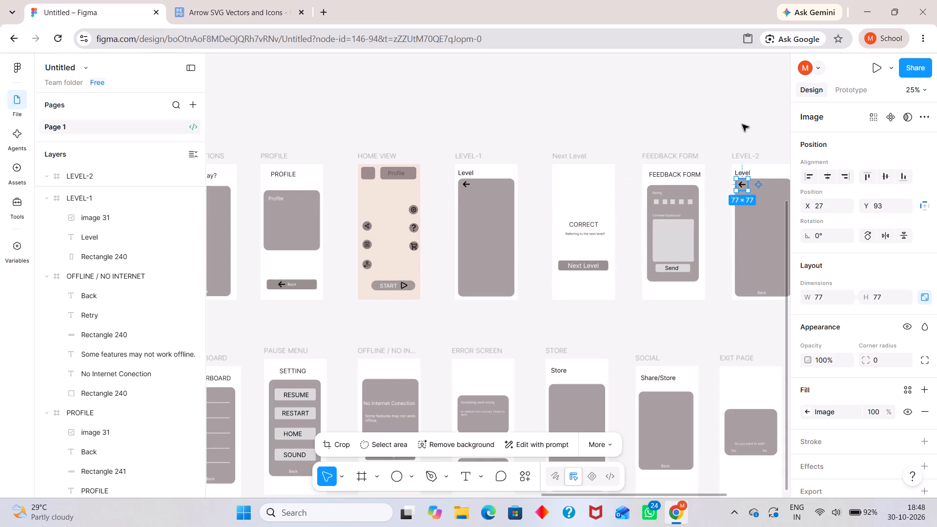
{"action": "left_click_drag", "start_coordinate": [741, 122], "coordinate": [689, 128]}
{"action": "left_click", "coordinate": [689, 128]}
{"action": "scroll", "coordinate": [689, 128], "scroll_direction": "left", "scroll_amount": 2}
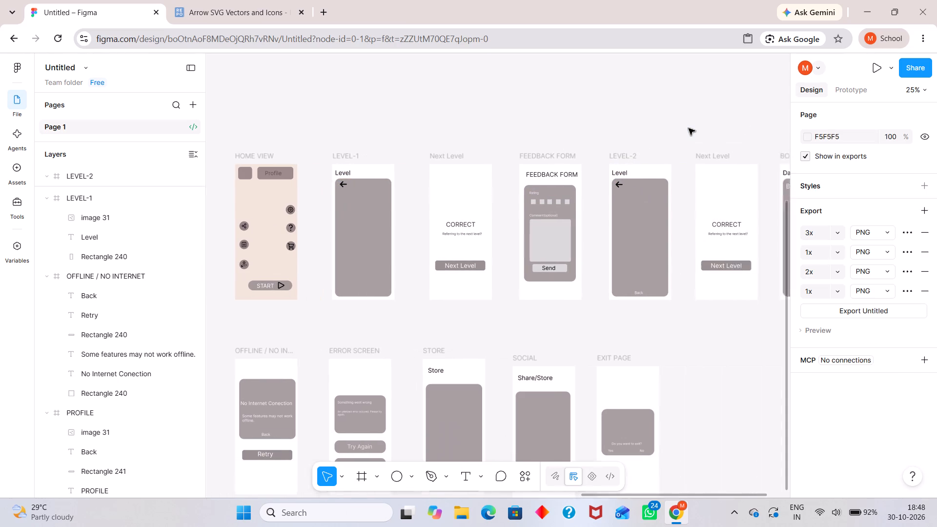
Duplicate the LEVEL-2 back arrow into the upper corner of the SOCIAL panel, at X 27, Y 155.
{"action": "scroll", "coordinate": [689, 128], "scroll_direction": "left", "scroll_amount": 1}
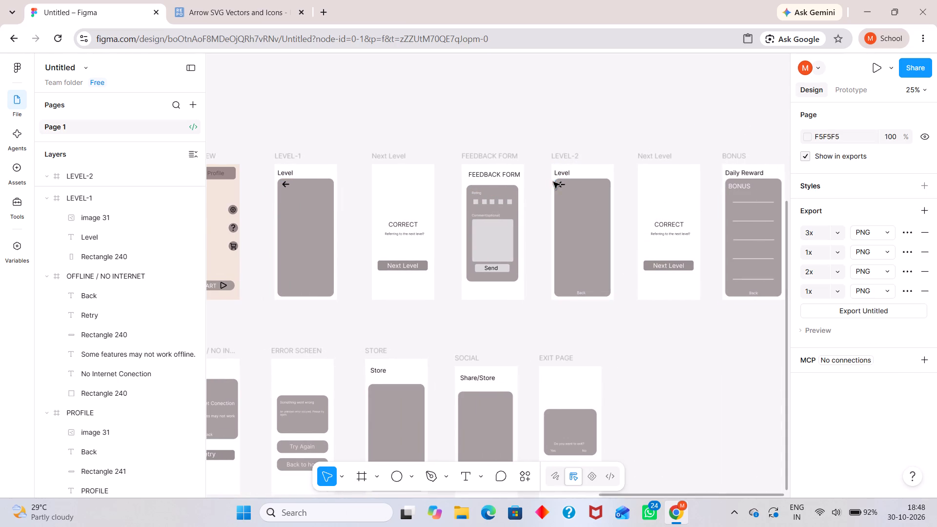
{"action": "scroll", "coordinate": [576, 327], "scroll_direction": "down", "scroll_amount": 1}
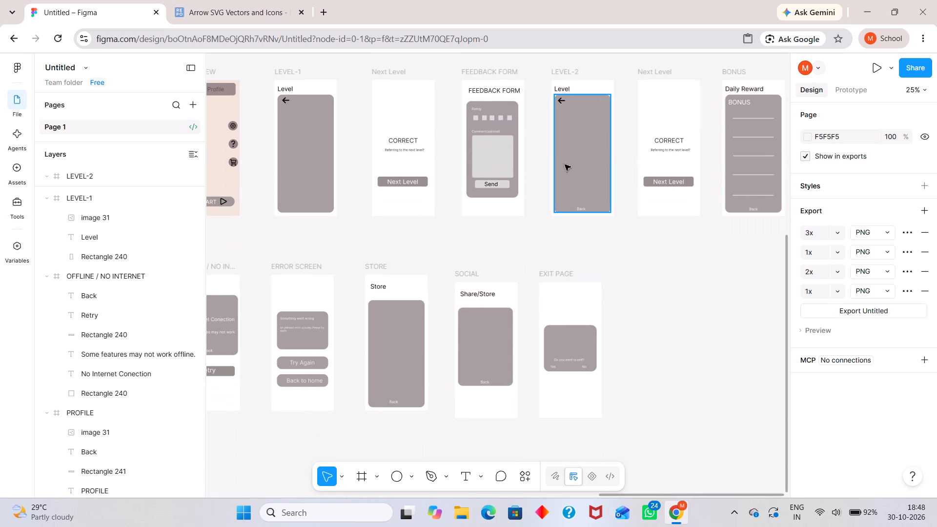
{"action": "left_click", "coordinate": [560, 104]}
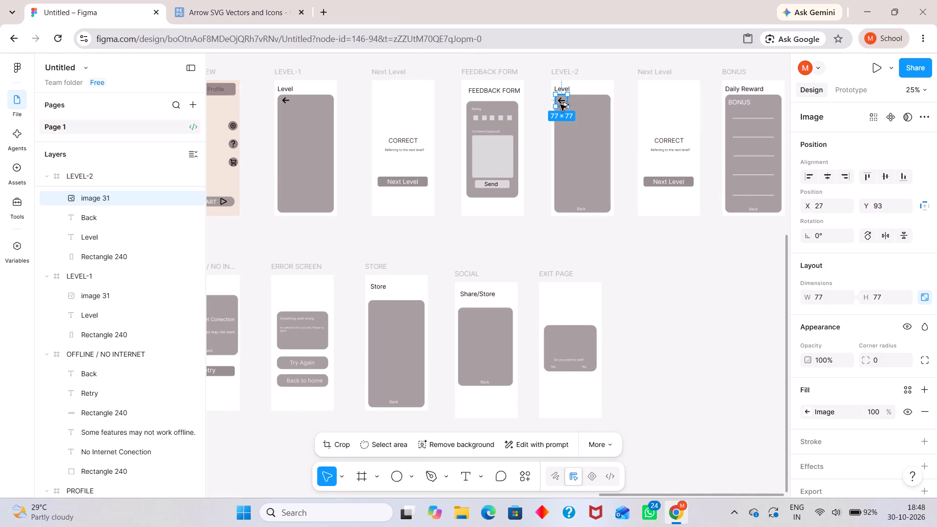
{"action": "left_click_drag", "start_coordinate": [560, 104], "coordinate": [467, 315], "text": "alt"}
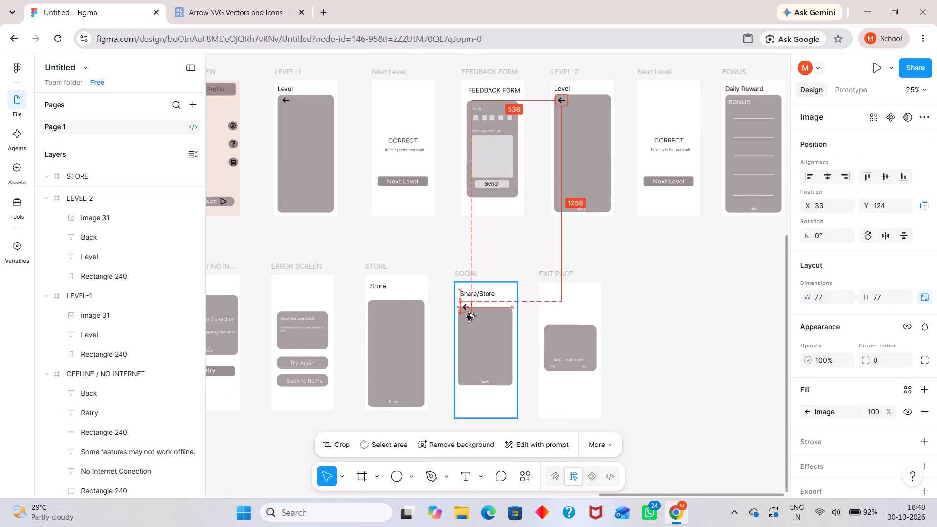
{"action": "left_click_drag", "start_coordinate": [467, 315], "coordinate": [464, 316], "text": "alt"}
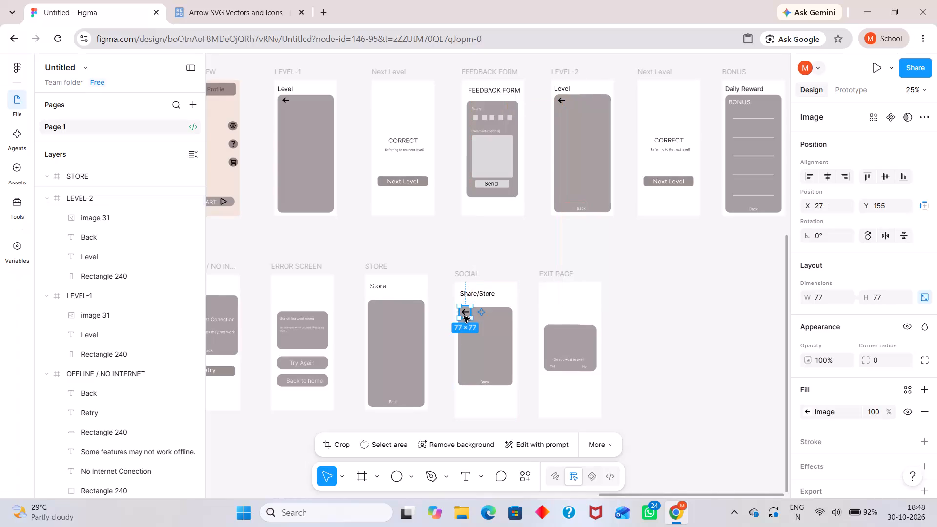
{"action": "left_click", "coordinate": [494, 252]}
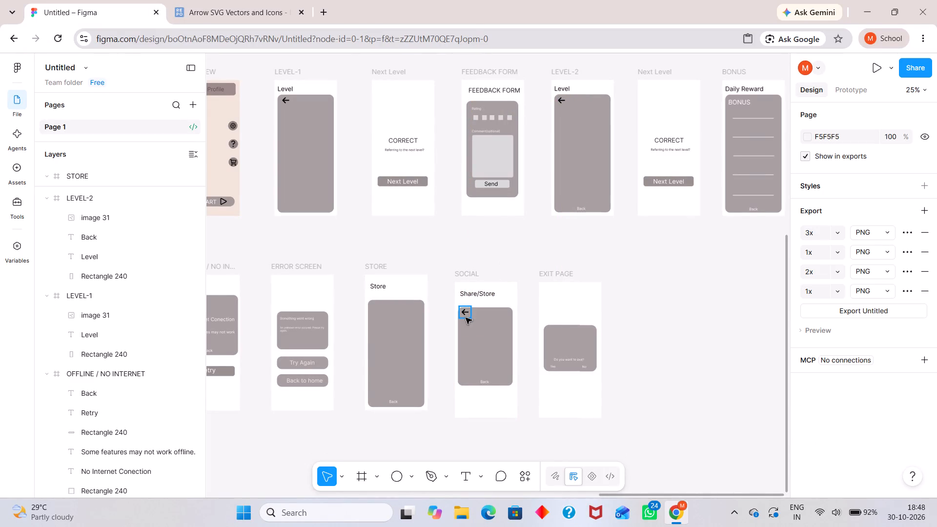
Shift the arrow picture slightly down inside its crop frame on the SOCIAL panel.
{"action": "double_click", "coordinate": [464, 313]}
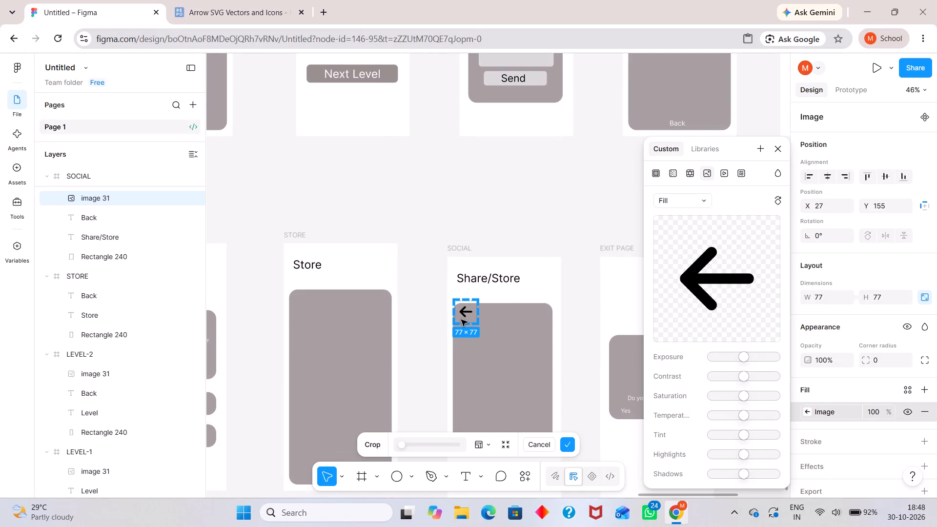
{"action": "left_click_drag", "start_coordinate": [468, 311], "coordinate": [468, 317]}
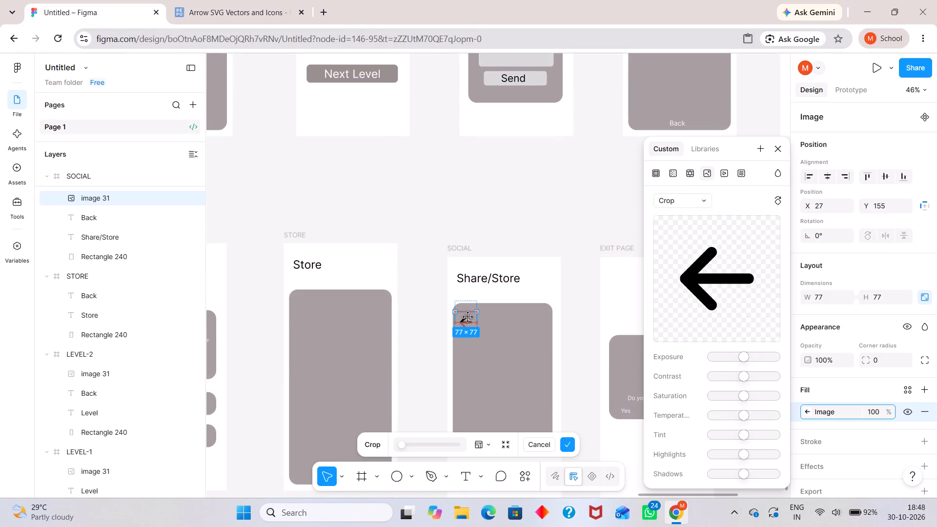
{"action": "left_click_drag", "start_coordinate": [468, 317], "coordinate": [468, 316]}
{"action": "key", "text": "Escape"}
{"action": "key", "text": "Escape"}
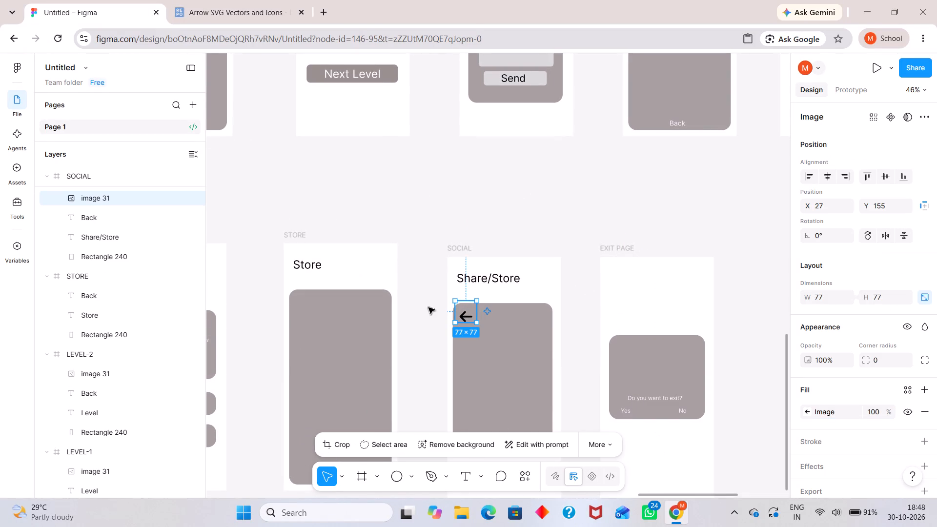
{"action": "left_click", "coordinate": [423, 306]}
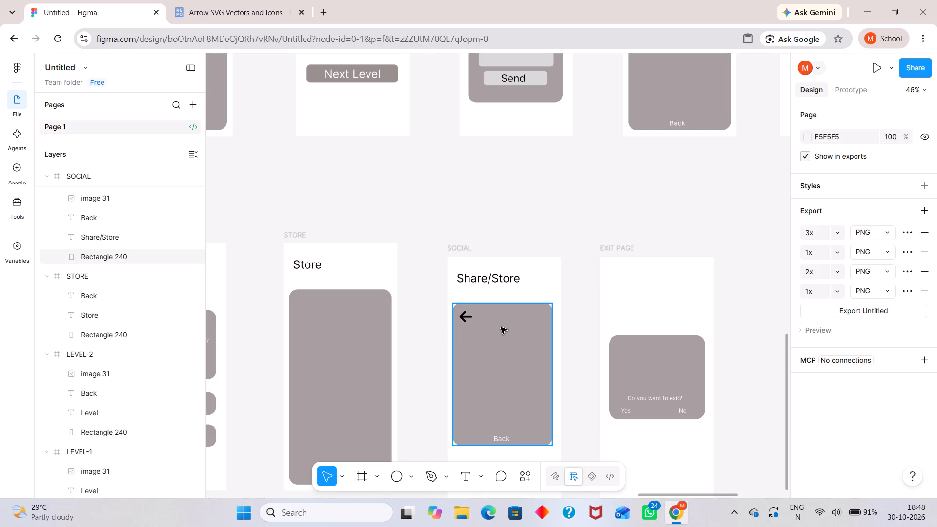
Duplicate the SOCIAL back arrow into the upper corner of the STORE panel, at X 19, Y 163.
{"action": "scroll", "coordinate": [454, 333], "scroll_direction": "right", "scroll_amount": 2}
{"action": "left_click", "coordinate": [561, 315]}
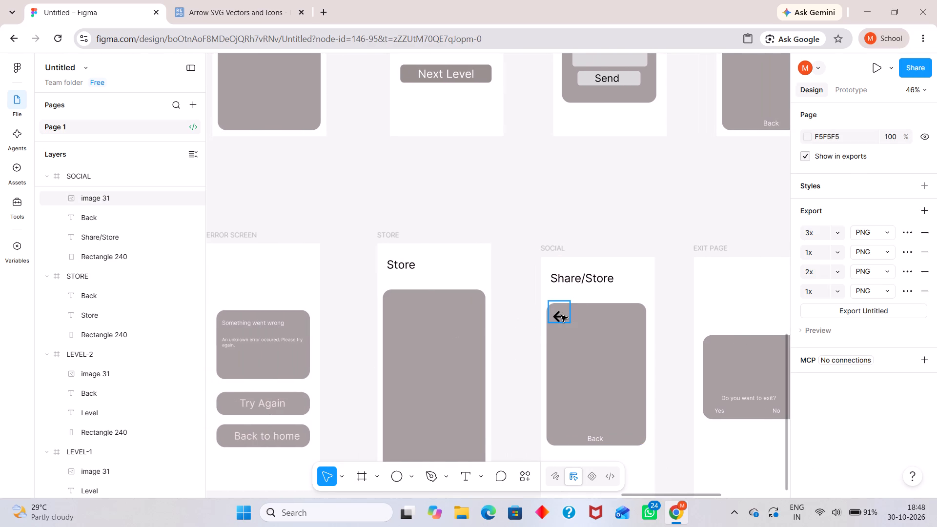
{"action": "left_click_drag", "start_coordinate": [561, 315], "coordinate": [404, 317], "text": "alt"}
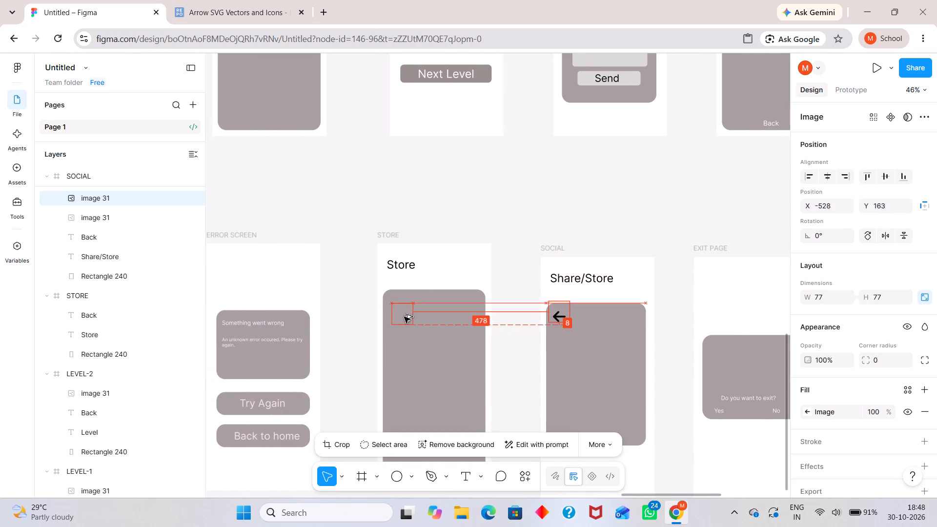
{"action": "left_click_drag", "start_coordinate": [404, 317], "coordinate": [395, 303], "text": "alt"}
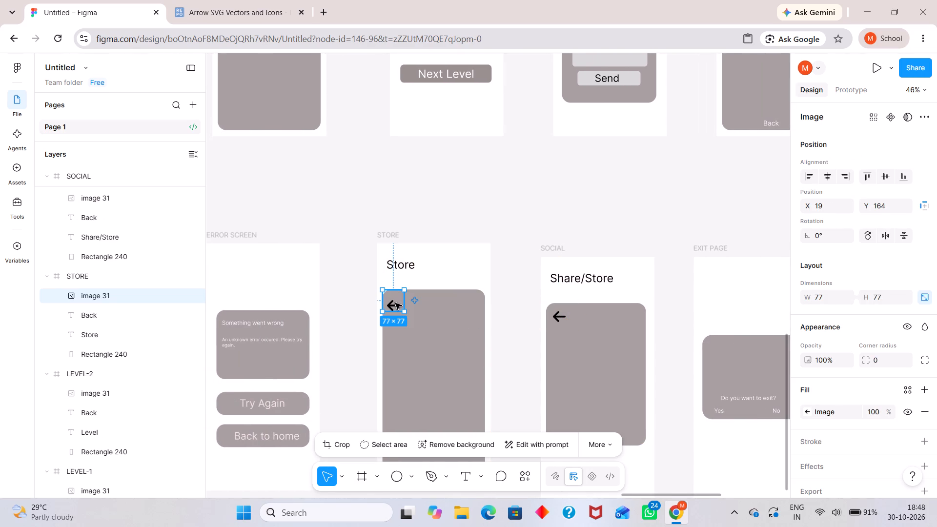
{"action": "left_click_drag", "start_coordinate": [361, 284], "coordinate": [398, 307]}
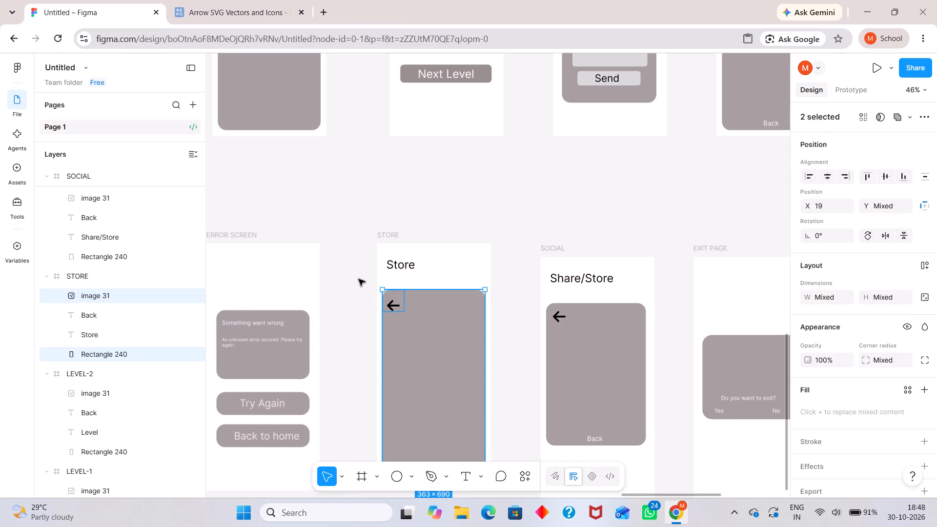
{"action": "left_click", "coordinate": [359, 279]}
Duplicate the STORE back arrow onto the LEADERBOARD panel, before its Back label, at X 80, Y 679.
{"action": "scroll", "coordinate": [414, 226], "scroll_direction": "right", "scroll_amount": 2}
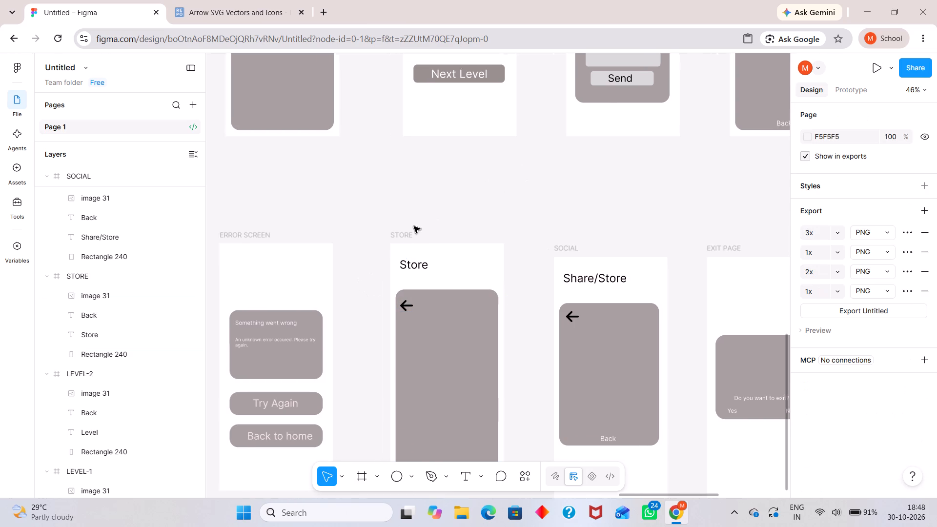
{"action": "scroll", "coordinate": [414, 226], "scroll_direction": "right", "scroll_amount": 1}
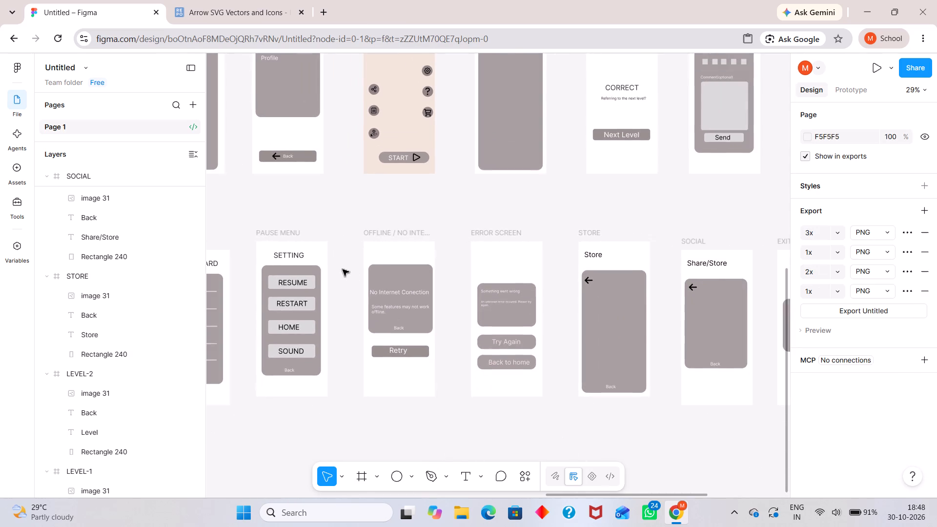
{"action": "scroll", "coordinate": [343, 269], "scroll_direction": "right", "scroll_amount": 1}
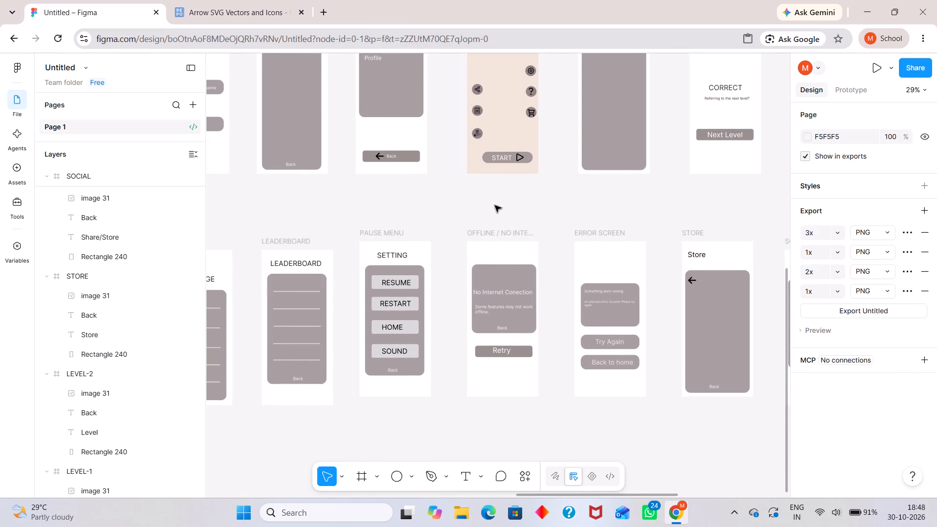
{"action": "left_click", "coordinate": [693, 280]}
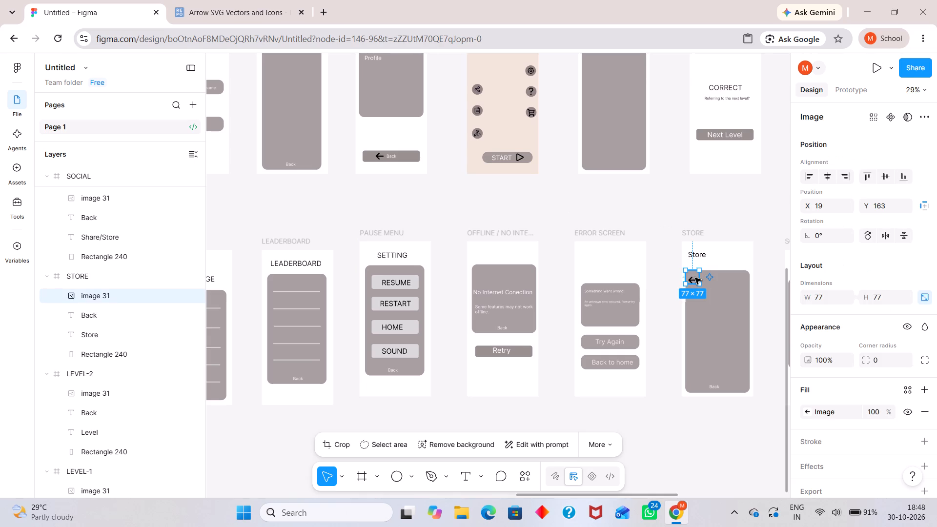
{"action": "key", "text": "Escape"}
{"action": "left_click_drag", "start_coordinate": [695, 278], "coordinate": [581, 272], "text": "alt"}
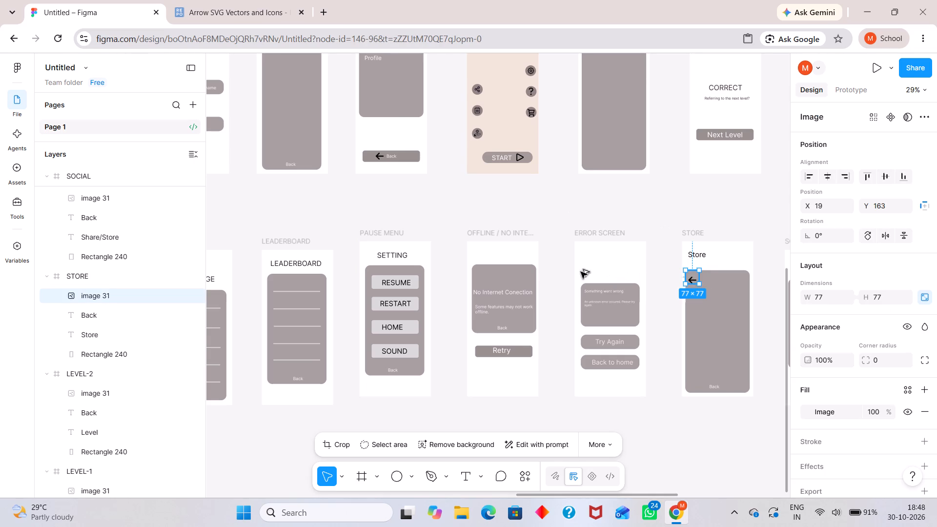
{"action": "left_click_drag", "start_coordinate": [581, 272], "coordinate": [342, 292], "text": "alt"}
{"action": "scroll", "coordinate": [428, 275], "scroll_direction": "left", "scroll_amount": 1, "text": "alt"}
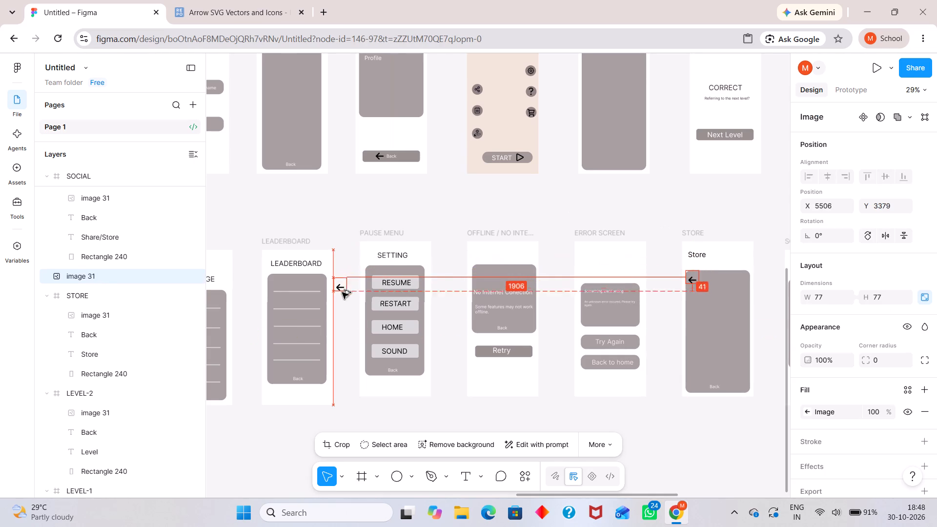
{"action": "left_click_drag", "start_coordinate": [342, 292], "coordinate": [285, 379], "text": "alt"}
{"action": "scroll", "coordinate": [327, 311], "scroll_direction": "left", "scroll_amount": 1, "text": "alt"}
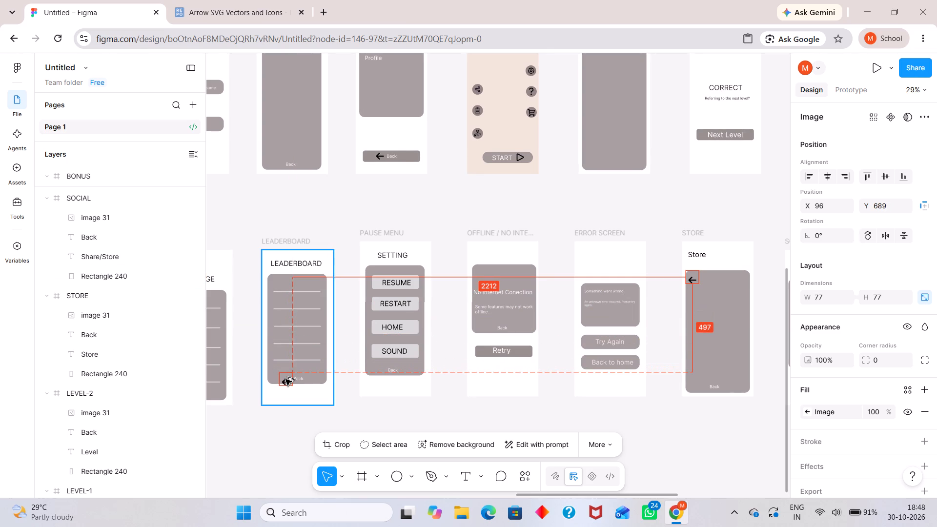
{"action": "left_click_drag", "start_coordinate": [285, 379], "coordinate": [285, 375], "text": "alt"}
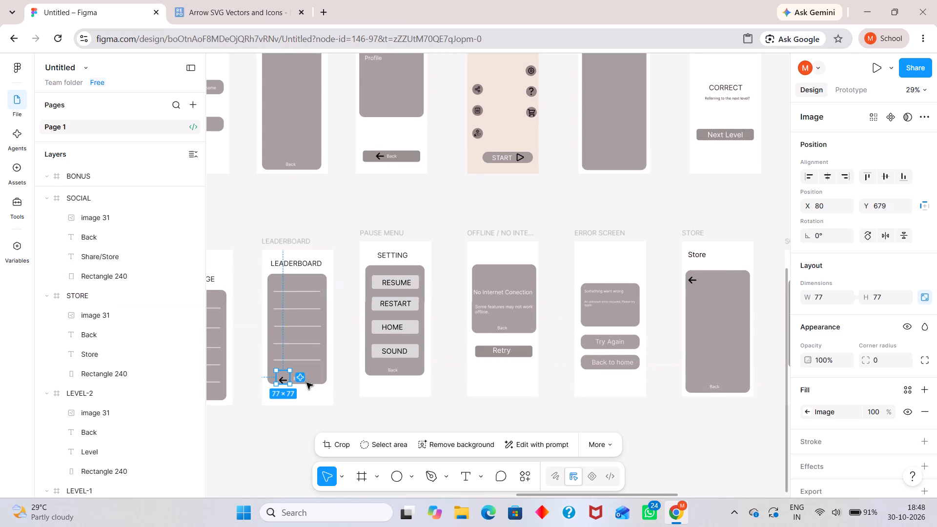
Resize the LEADERBOARD back arrow to 67 × 67.
{"action": "scroll", "coordinate": [307, 390], "scroll_direction": "right", "scroll_amount": 1}
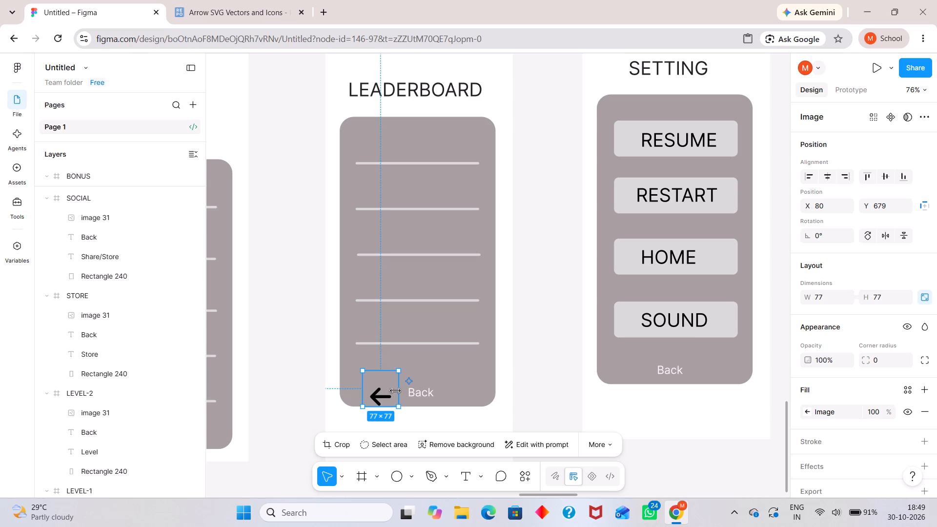
{"action": "left_click_drag", "start_coordinate": [396, 372], "coordinate": [396, 386]}
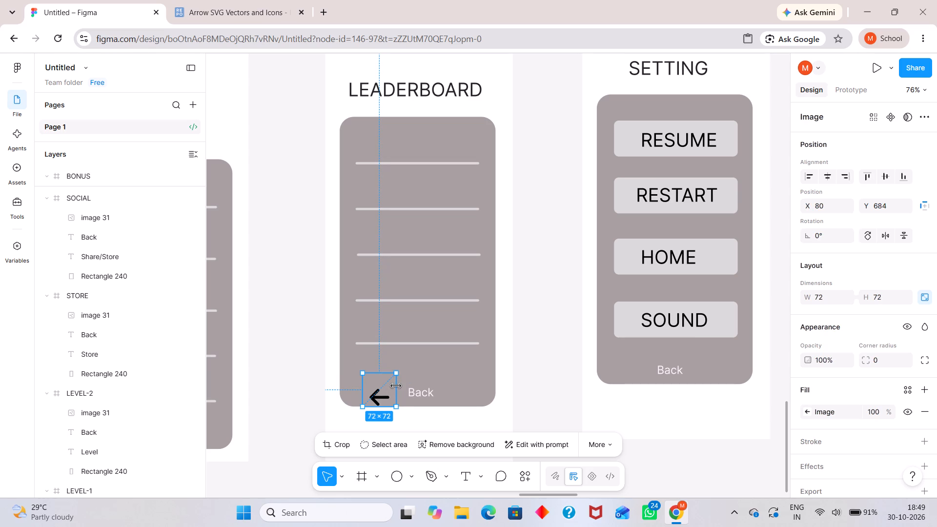
{"action": "left_click_drag", "start_coordinate": [397, 373], "coordinate": [408, 366]}
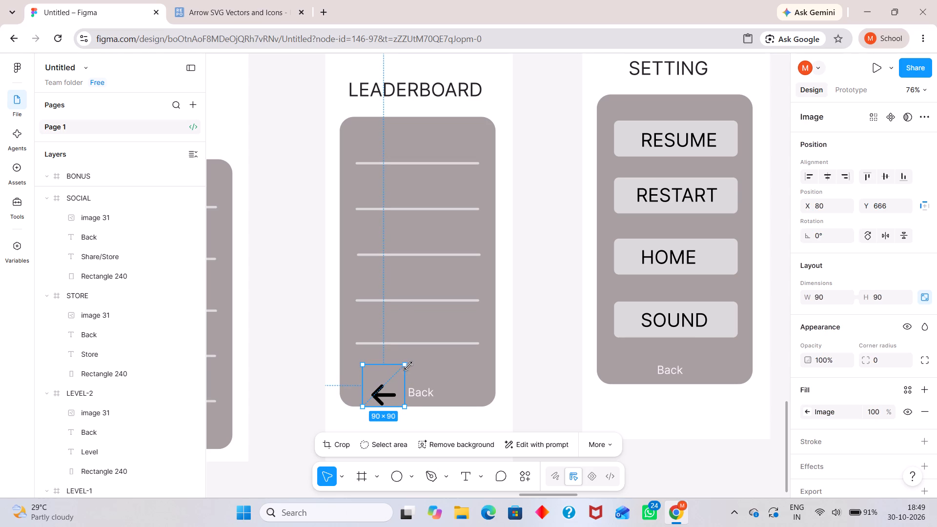
{"action": "left_click_drag", "start_coordinate": [408, 366], "coordinate": [409, 365]}
{"action": "left_click_drag", "start_coordinate": [409, 363], "coordinate": [402, 371]}
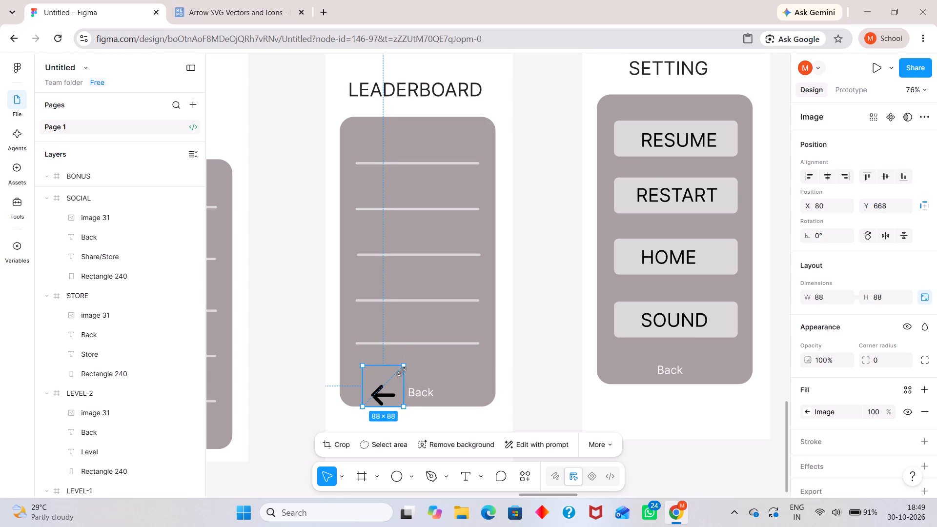
{"action": "left_click_drag", "start_coordinate": [402, 371], "coordinate": [393, 377]}
{"action": "left_click", "coordinate": [294, 370]}
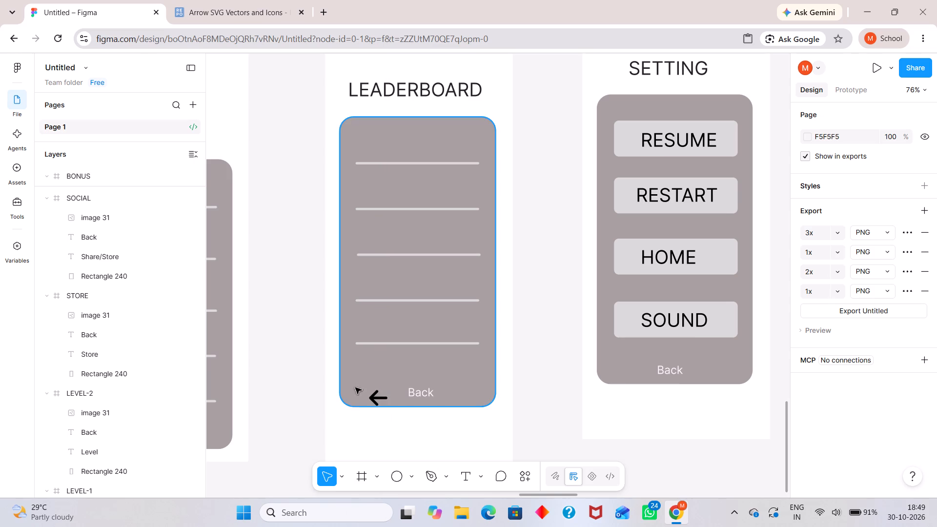
Move the LEADERBOARD back arrow right up against the Back label, level with the text, at X 110, Y 677.
{"action": "left_click_drag", "start_coordinate": [375, 394], "coordinate": [390, 388]}
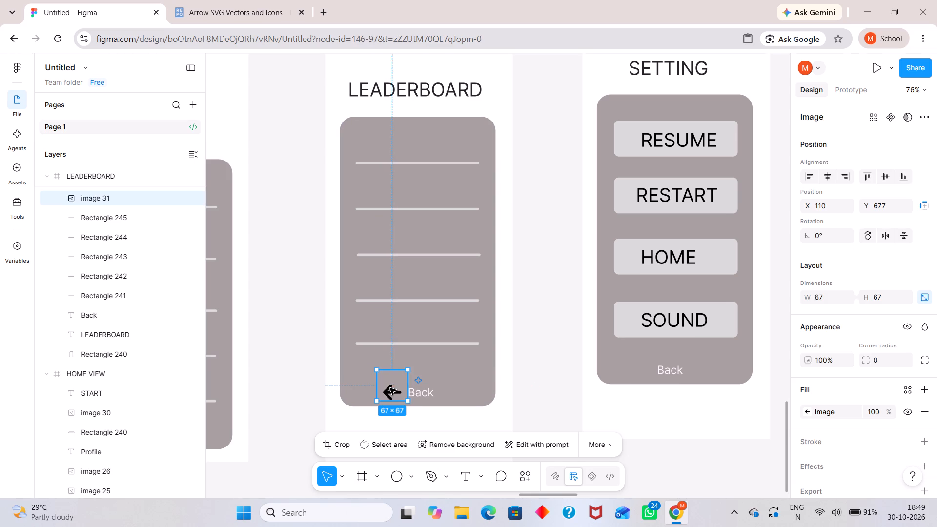
{"action": "left_click_drag", "start_coordinate": [390, 388], "coordinate": [287, 373]}
{"action": "left_click", "coordinate": [287, 373]}
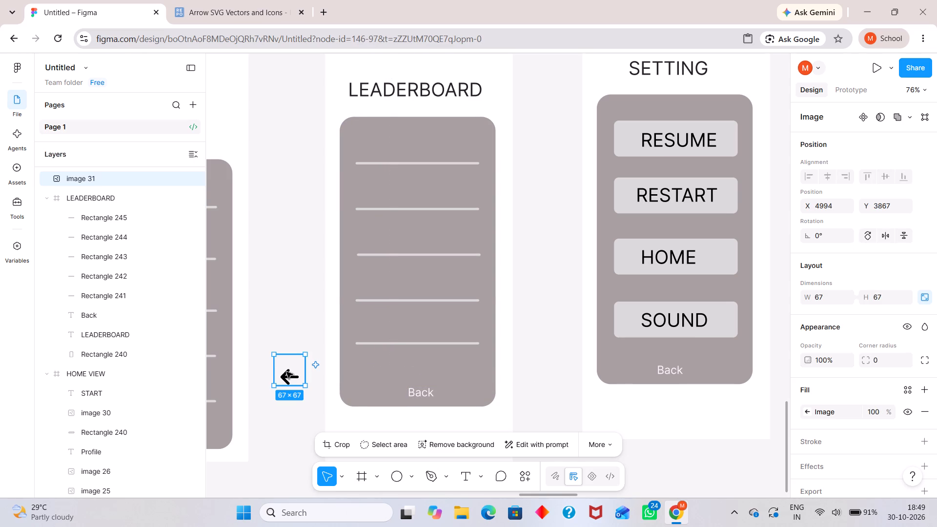
{"action": "left_click_drag", "start_coordinate": [286, 372], "coordinate": [391, 387]}
{"action": "left_click", "coordinate": [391, 387]}
{"action": "key", "text": "Escape"}
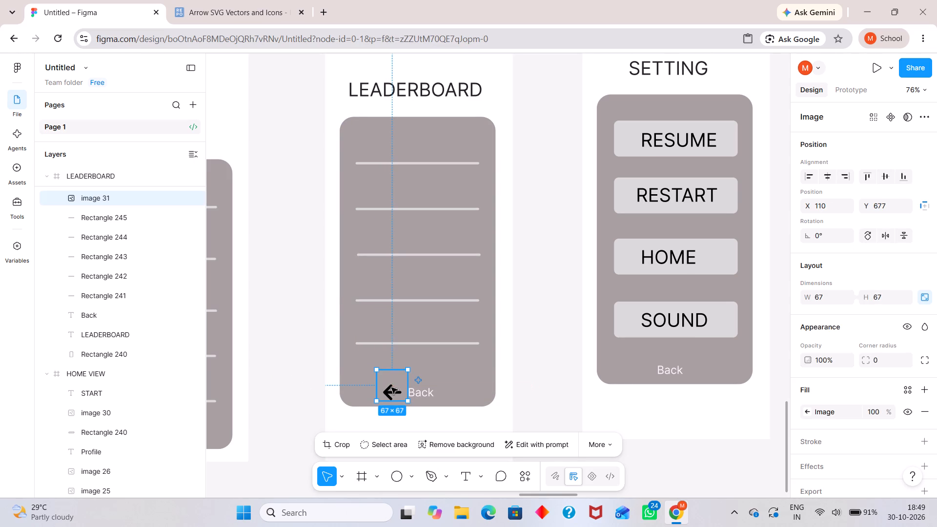
{"action": "left_click", "coordinate": [351, 370]}
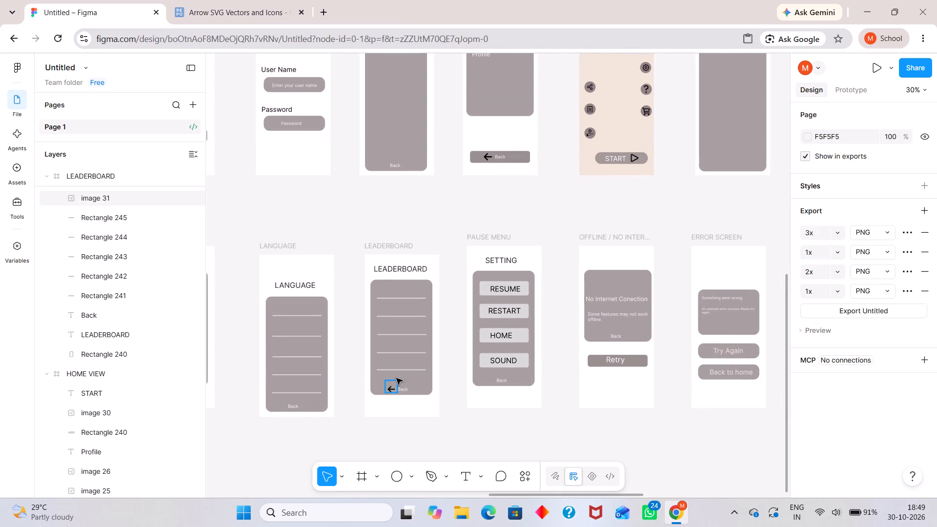
Duplicate the LEADERBOARD back arrow onto the PAUSE MENU screen, just before its Back label, at X 91, Y 677.
{"action": "left_click", "coordinate": [377, 402]}
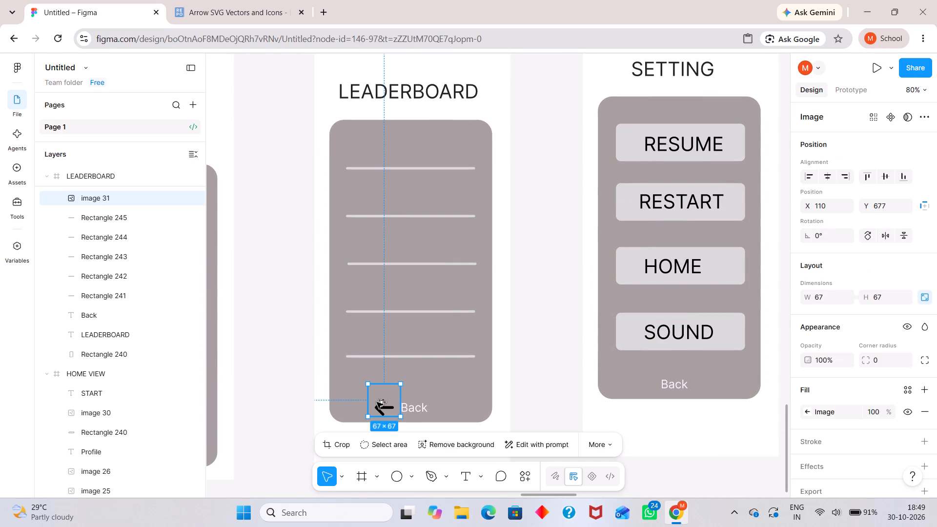
{"action": "left_click", "coordinate": [377, 402], "text": "alt"}
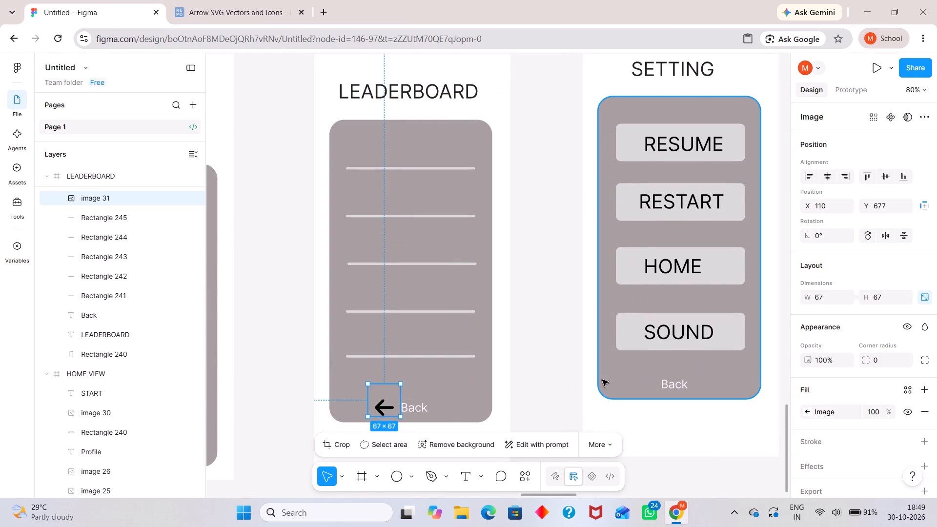
{"action": "left_click", "coordinate": [386, 398]}
{"action": "left_click", "coordinate": [386, 398], "text": "alt"}
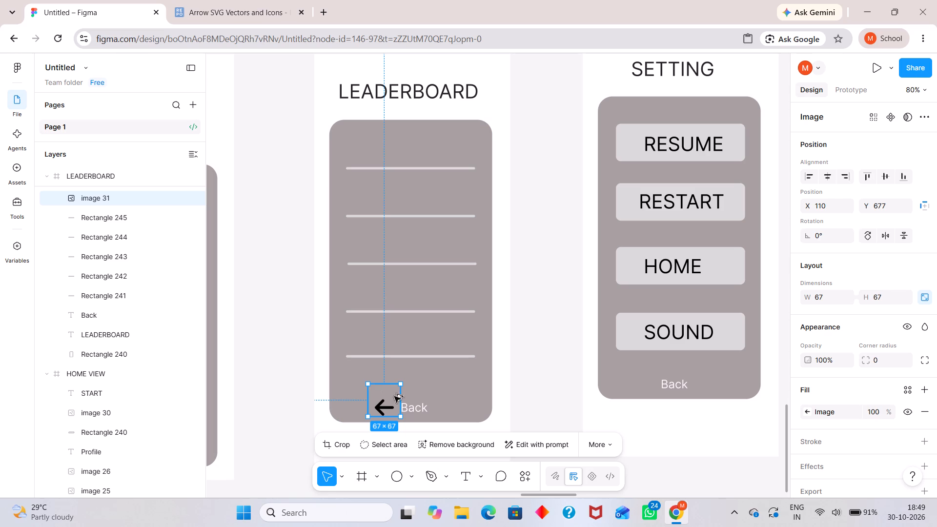
{"action": "left_click", "coordinate": [550, 345]}
{"action": "left_click", "coordinate": [449, 384]}
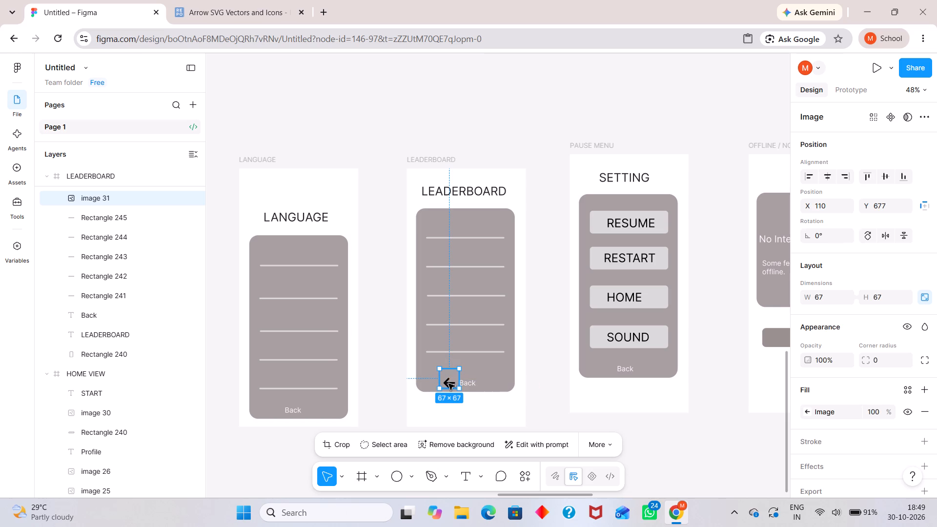
{"action": "left_click_drag", "start_coordinate": [448, 384], "coordinate": [527, 355], "text": "alt"}
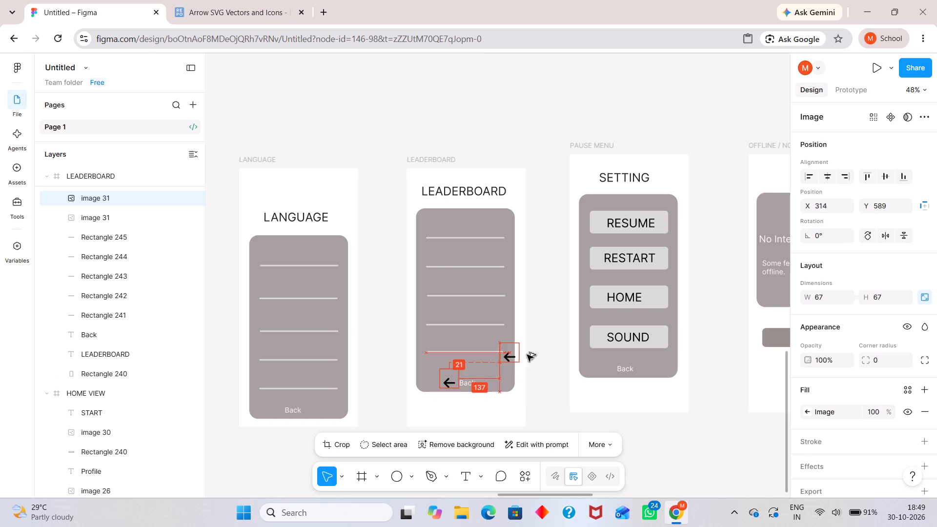
{"action": "left_click_drag", "start_coordinate": [527, 355], "coordinate": [604, 369], "text": "alt"}
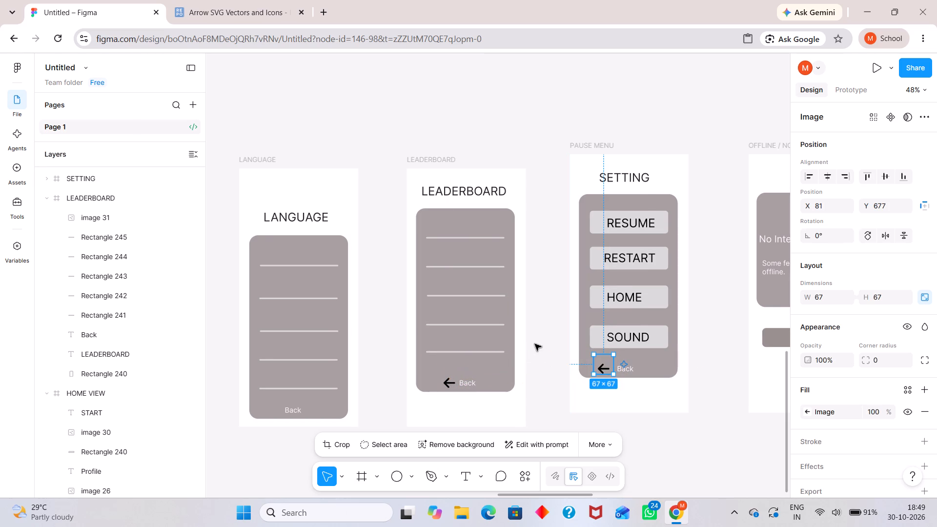
{"action": "left_click", "coordinate": [535, 344]}
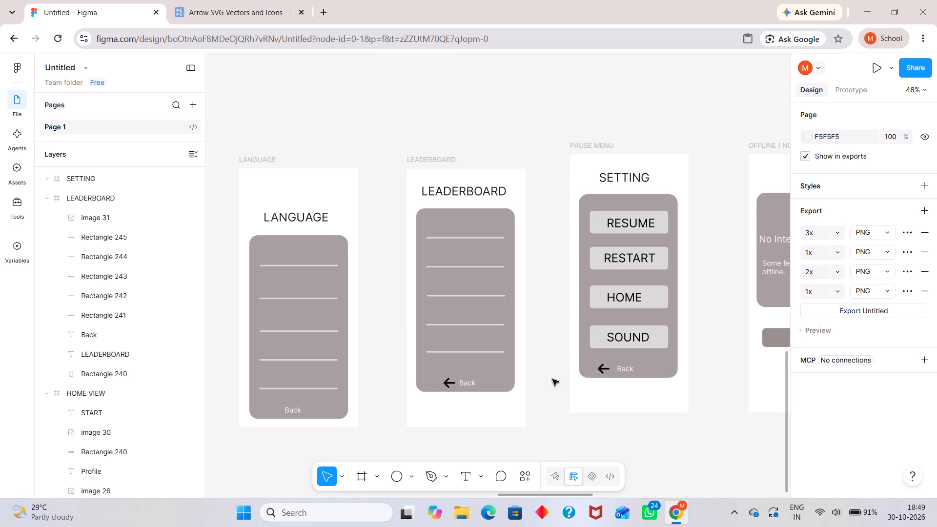
{"action": "left_click", "coordinate": [611, 369]}
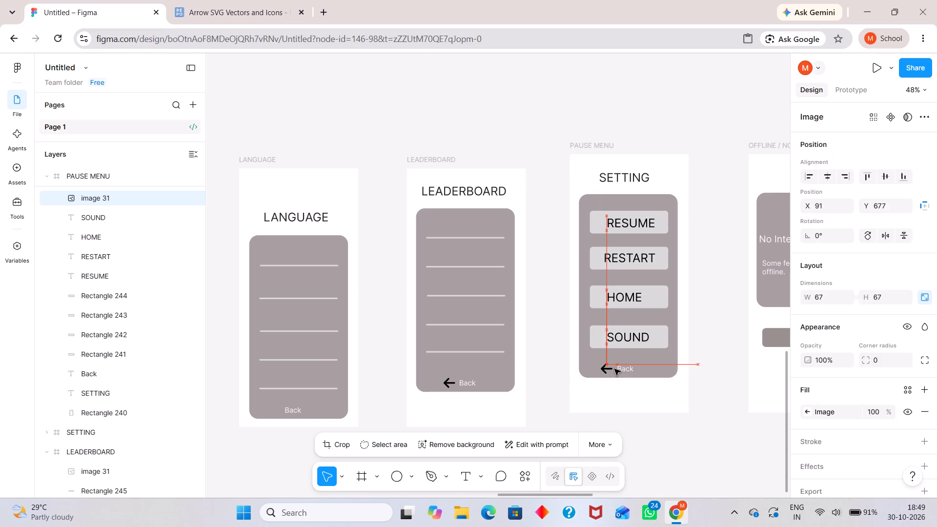
{"action": "left_click", "coordinate": [553, 364]}
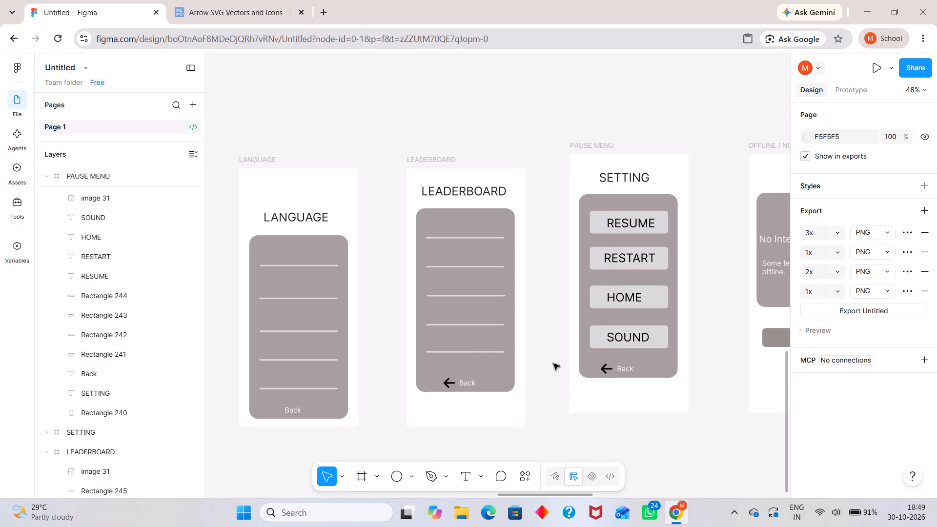
Duplicate the LEADERBOARD back arrow onto the LANGUAGE screen, just before its Back label and level with the text.
{"action": "scroll", "coordinate": [553, 364], "scroll_direction": "right", "scroll_amount": 1}
{"action": "left_click", "coordinate": [586, 381]}
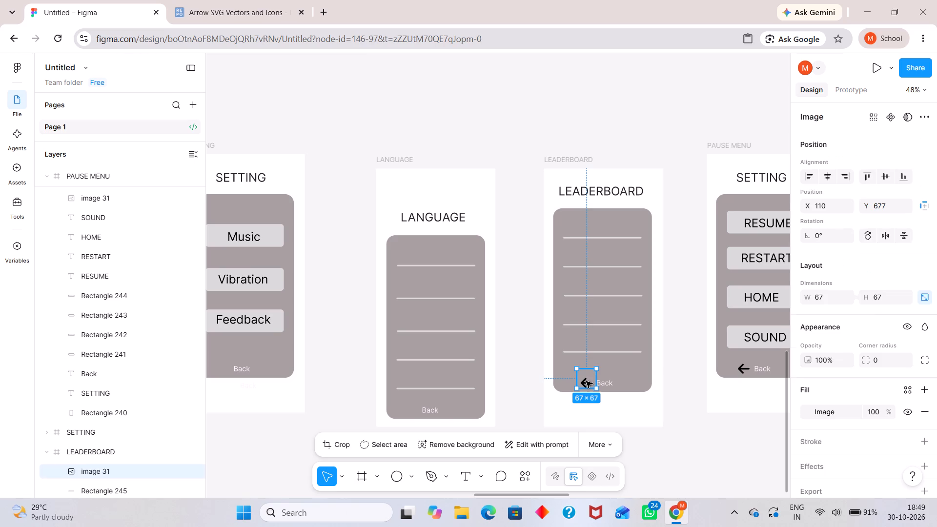
{"action": "left_click_drag", "start_coordinate": [586, 381], "coordinate": [411, 411], "text": "alt"}
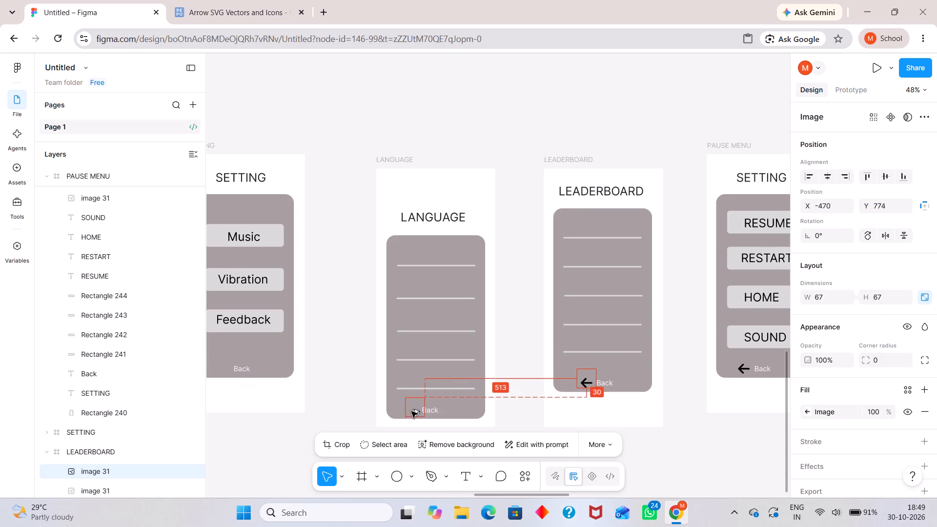
{"action": "left_click_drag", "start_coordinate": [411, 411], "coordinate": [409, 411], "text": "alt"}
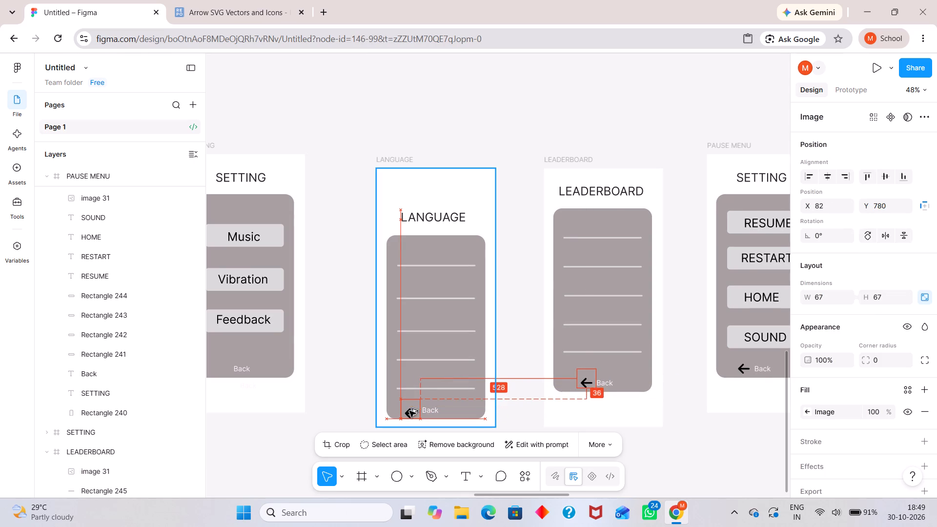
{"action": "left_click_drag", "start_coordinate": [409, 411], "coordinate": [410, 408], "text": "alt"}
{"action": "left_click", "coordinate": [352, 394]}
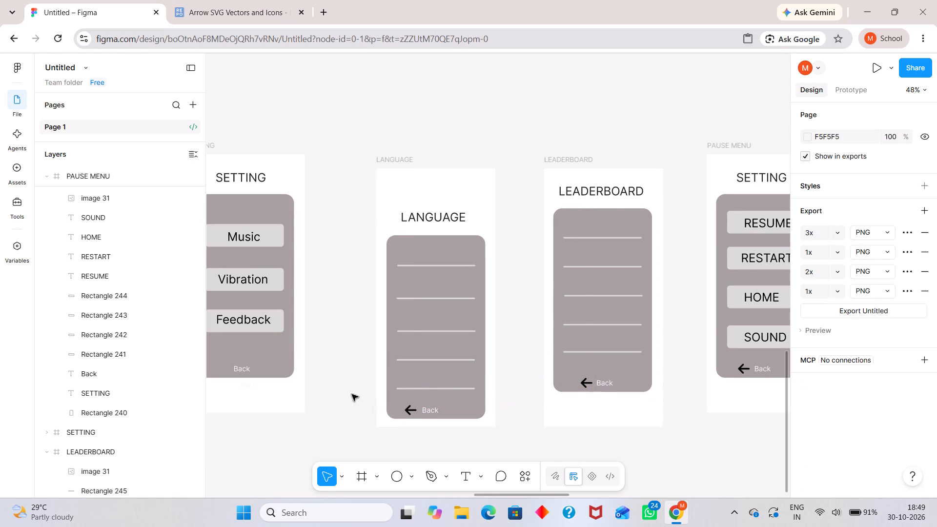
Duplicate the LANGUAGE back arrow onto the SETTING screen, just before its Back label, at X 82, Y 681.
{"action": "scroll", "coordinate": [352, 394], "scroll_direction": "right", "scroll_amount": 2}
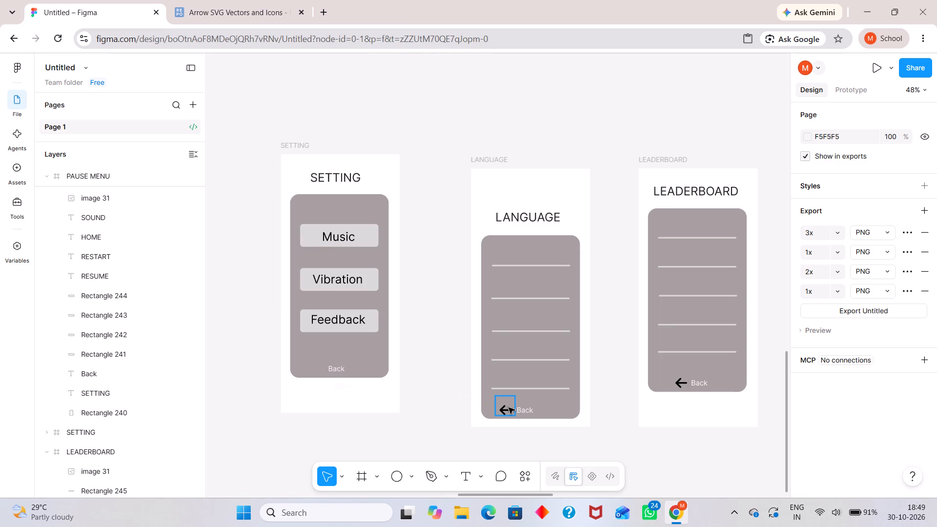
{"action": "left_click", "coordinate": [509, 407]}
{"action": "left_click_drag", "start_coordinate": [509, 407], "coordinate": [386, 389], "text": "alt"}
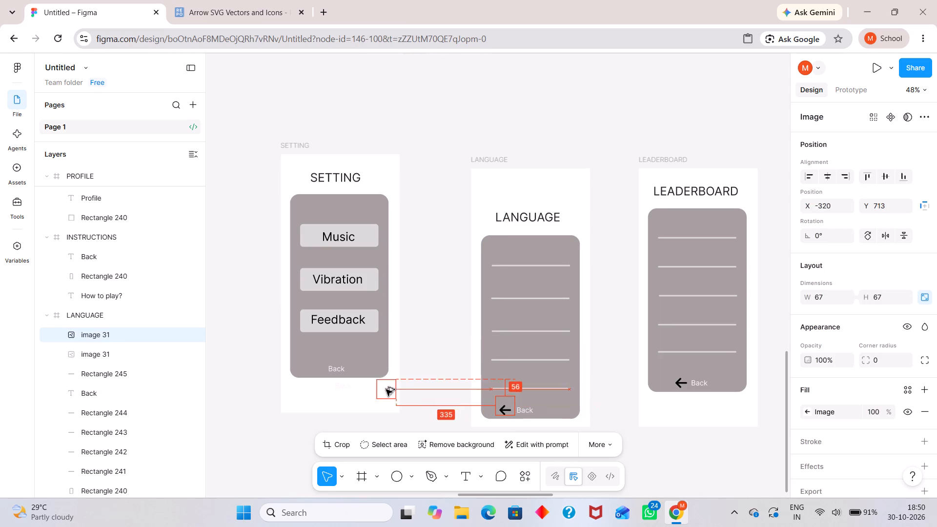
{"action": "left_click_drag", "start_coordinate": [386, 389], "coordinate": [317, 368], "text": "alt"}
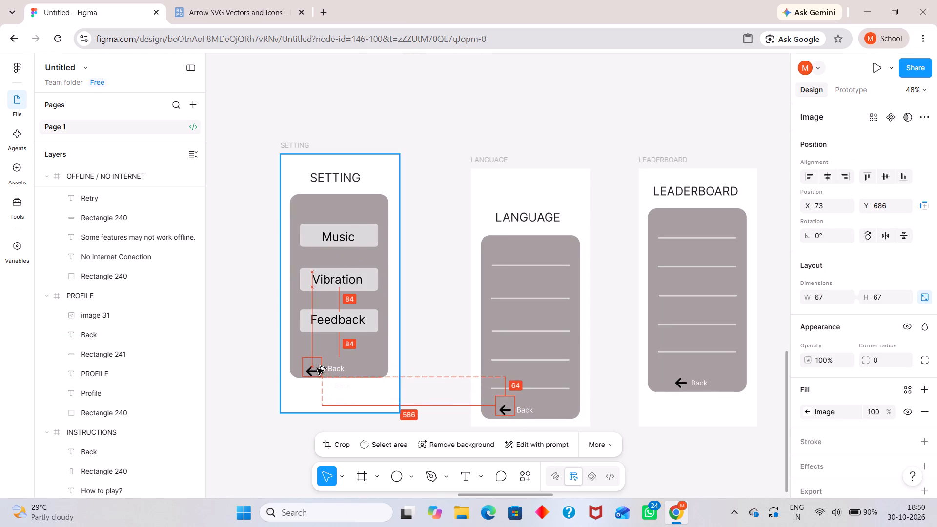
{"action": "left_click_drag", "start_coordinate": [317, 368], "coordinate": [319, 367], "text": "alt"}
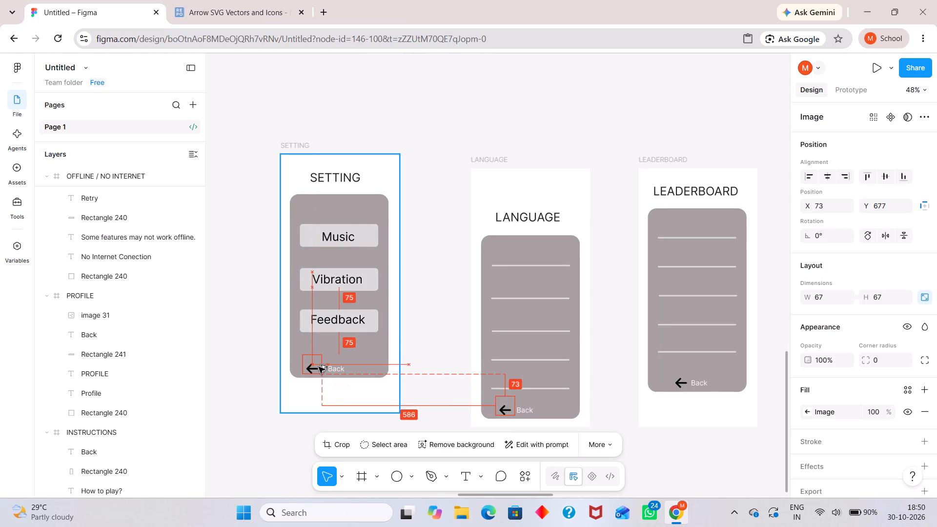
{"action": "left_click_drag", "start_coordinate": [319, 367], "coordinate": [319, 367], "text": "alt"}
{"action": "left_click", "coordinate": [319, 367]}
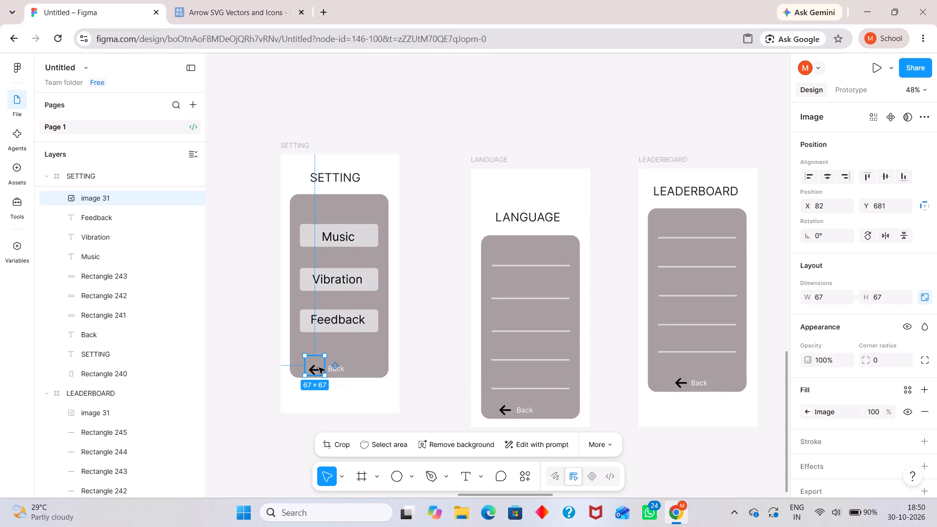
{"action": "key", "text": "Escape"}
{"action": "left_click", "coordinate": [432, 350]}
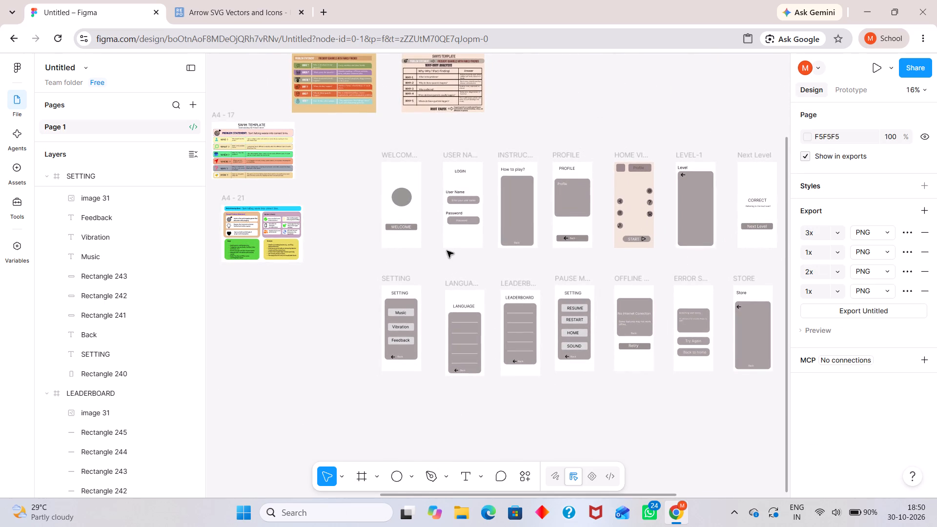
Switch to the SVG Repo site and search its vectors for "person".
{"action": "left_click", "coordinate": [261, 9]}
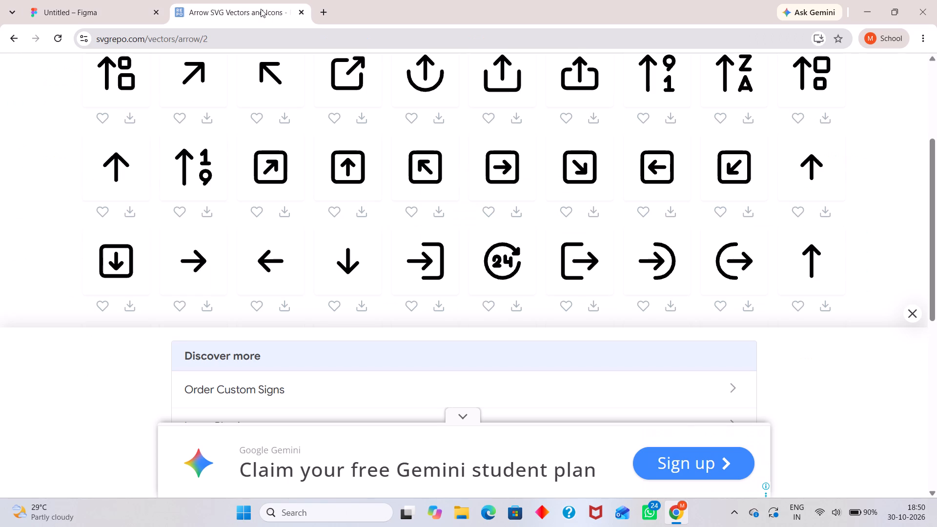
{"action": "scroll", "coordinate": [300, 94], "scroll_direction": "up", "scroll_amount": 12}
{"action": "double_click", "coordinate": [284, 77]}
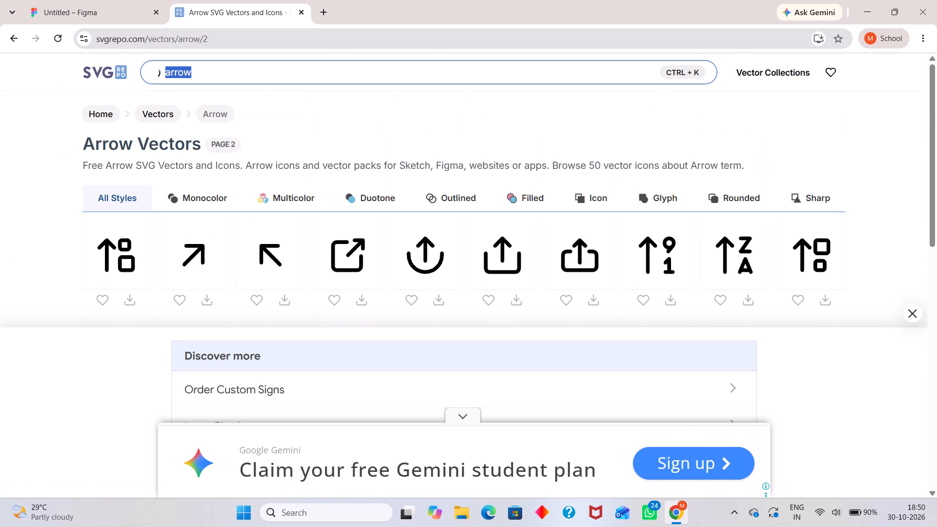
{"action": "type", "text": "persomn"}
{"action": "key", "text": "BackSpace"}
{"action": "key", "text": "BackSpace"}
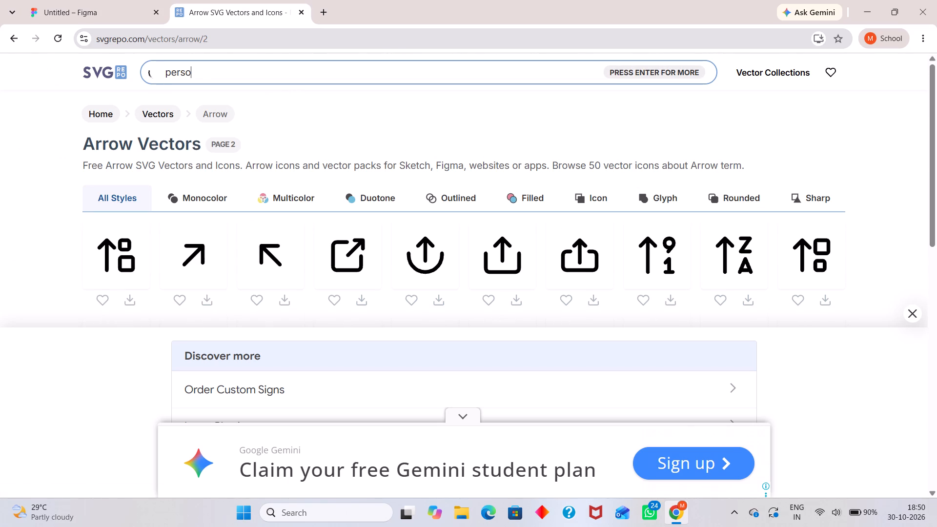
{"action": "key", "text": "n"}
{"action": "key", "text": "Return"}
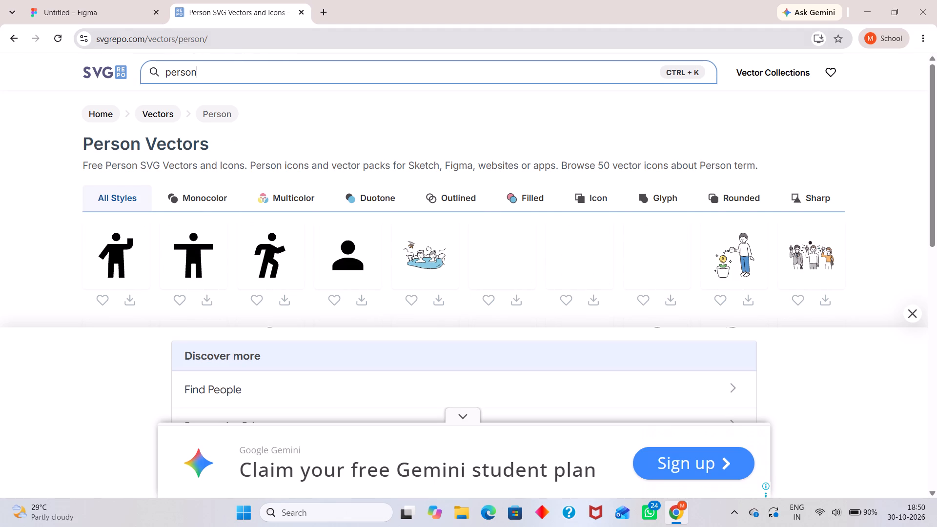
Copy the image of the solid black head-and-shoulders person icon from the first row of results.
{"action": "scroll", "coordinate": [124, 47], "scroll_direction": "down", "scroll_amount": 2}
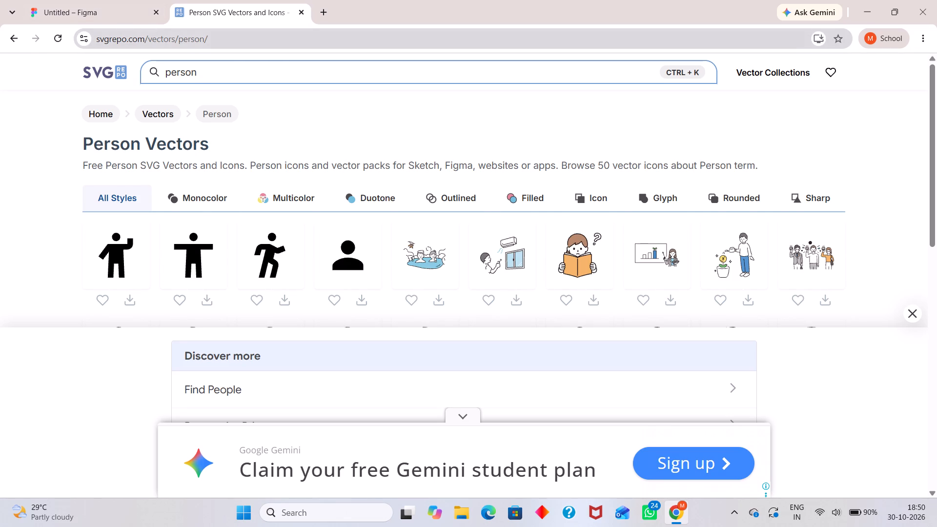
{"action": "left_click", "coordinate": [458, 414]}
{"action": "scroll", "coordinate": [449, 337], "scroll_direction": "down", "scroll_amount": 2}
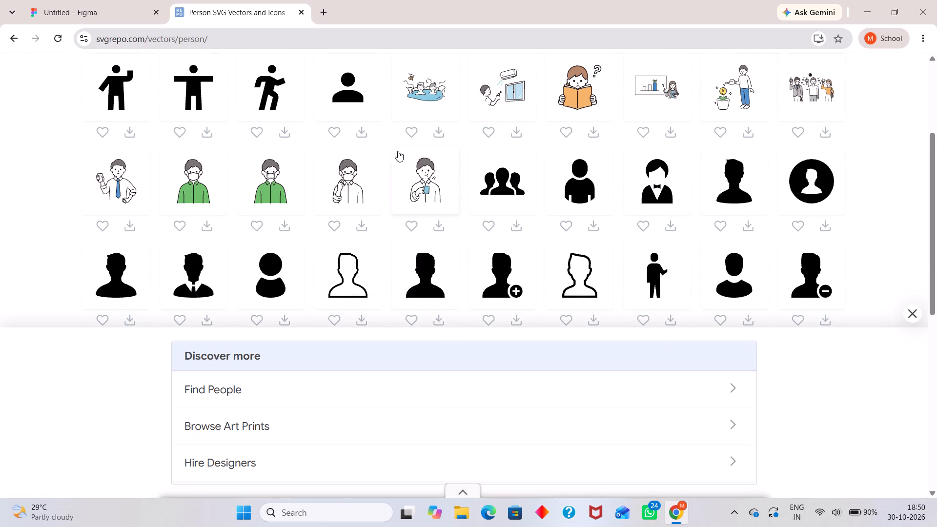
{"action": "scroll", "coordinate": [343, 120], "scroll_direction": "up", "scroll_amount": 1}
{"action": "right_click", "coordinate": [348, 169]}
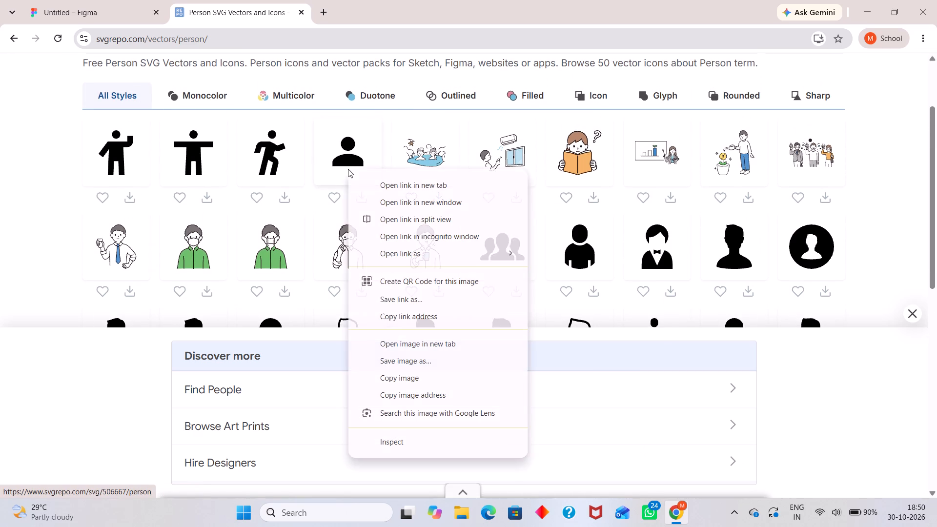
{"action": "left_click", "coordinate": [407, 375]}
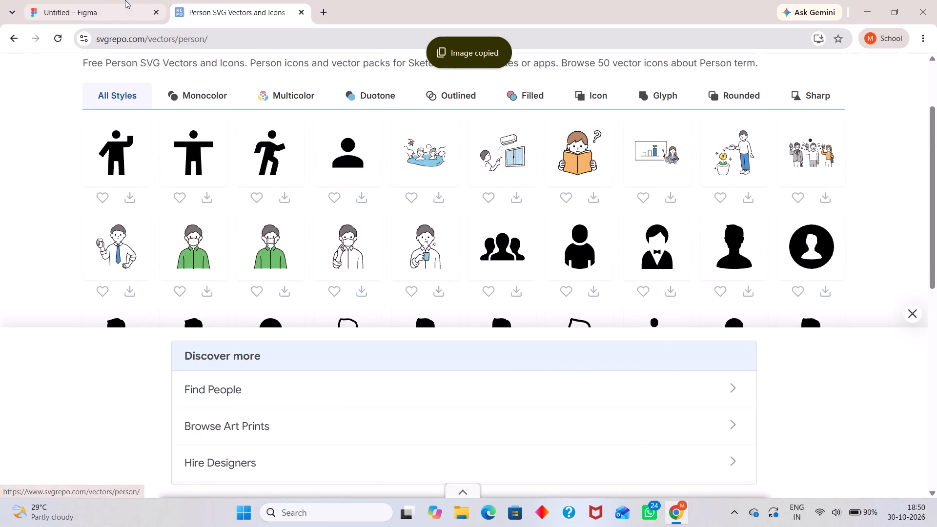
Switch back to Figma, paste the person icon, scale it to 282 × 282 and place it over the WELCOME PAGE's grey circle.
{"action": "left_click", "coordinate": [105, 7]}
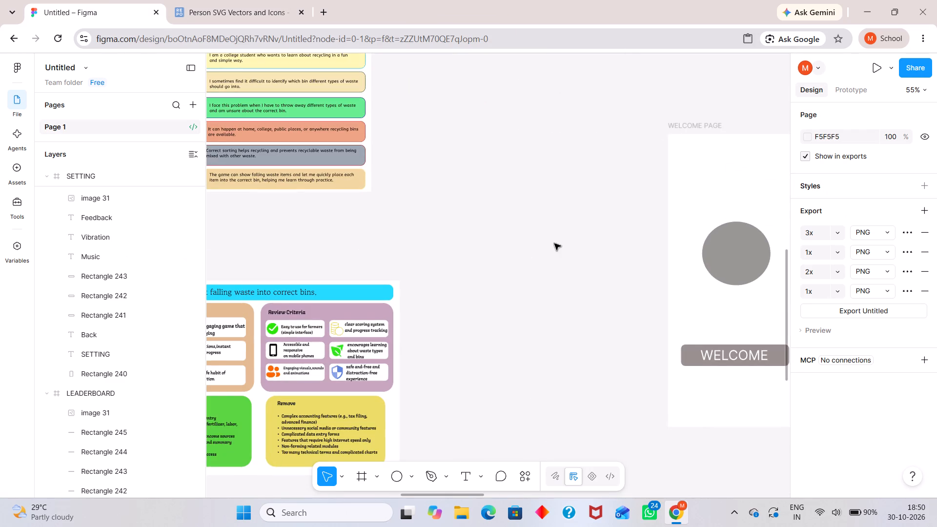
{"action": "scroll", "coordinate": [554, 243], "scroll_direction": "left", "scroll_amount": 4}
{"action": "key", "text": "ctrl+v"}
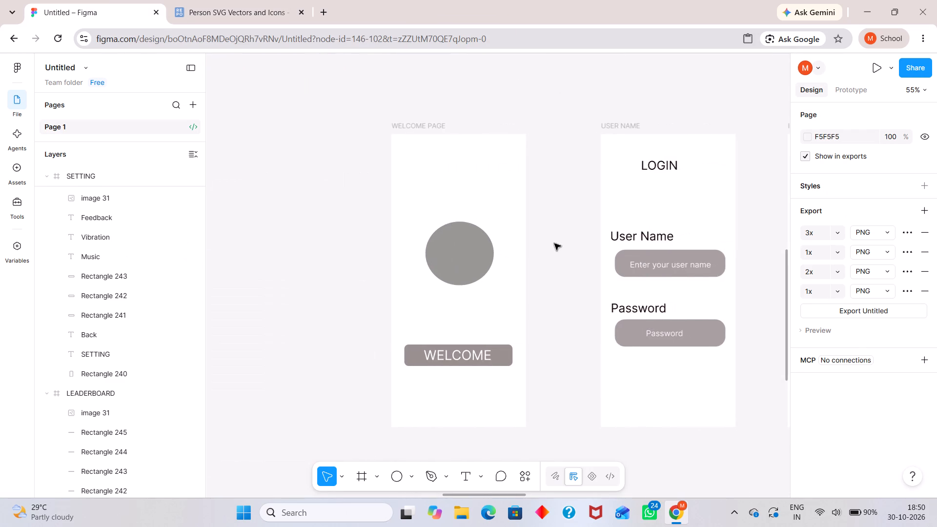
{"action": "left_click_drag", "start_coordinate": [632, 142], "coordinate": [591, 175]}
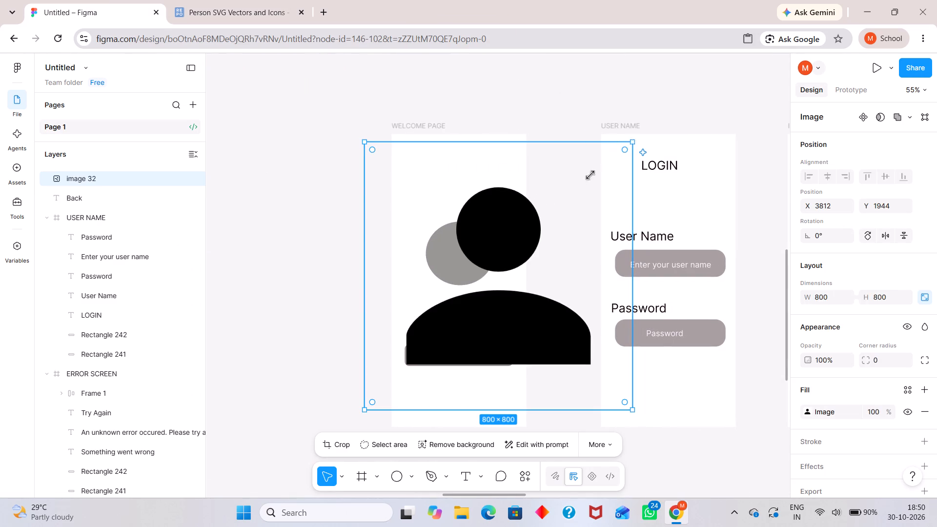
{"action": "left_click_drag", "start_coordinate": [591, 175], "coordinate": [458, 325]}
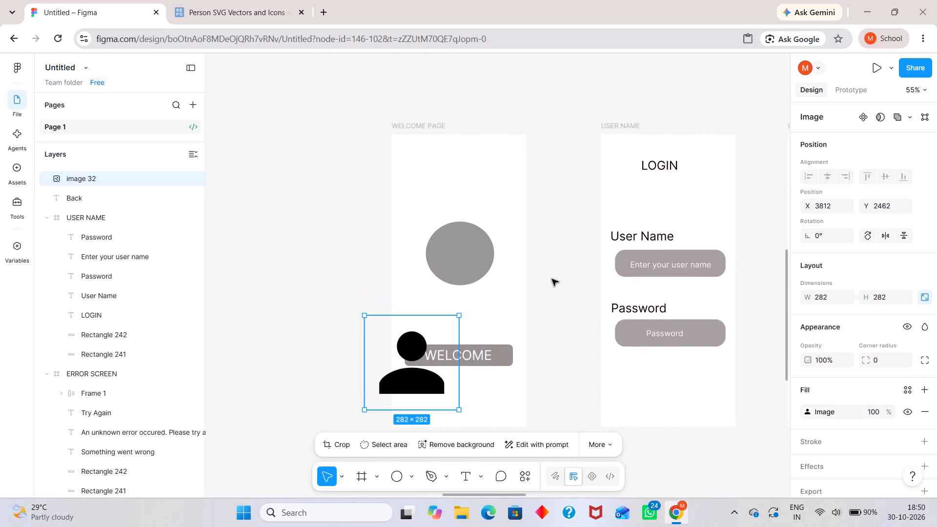
{"action": "key", "text": "Escape"}
{"action": "left_click_drag", "start_coordinate": [416, 378], "coordinate": [463, 274]}
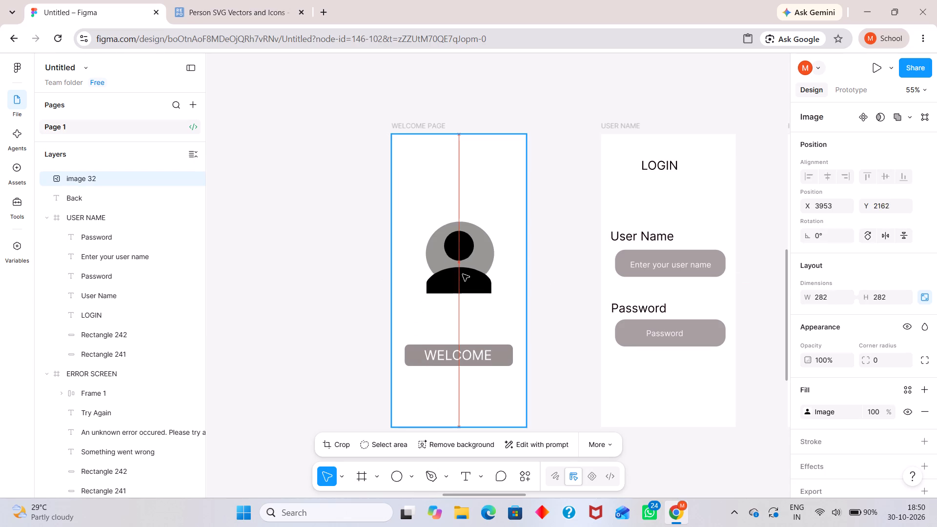
{"action": "left_click_drag", "start_coordinate": [463, 274], "coordinate": [463, 266]}
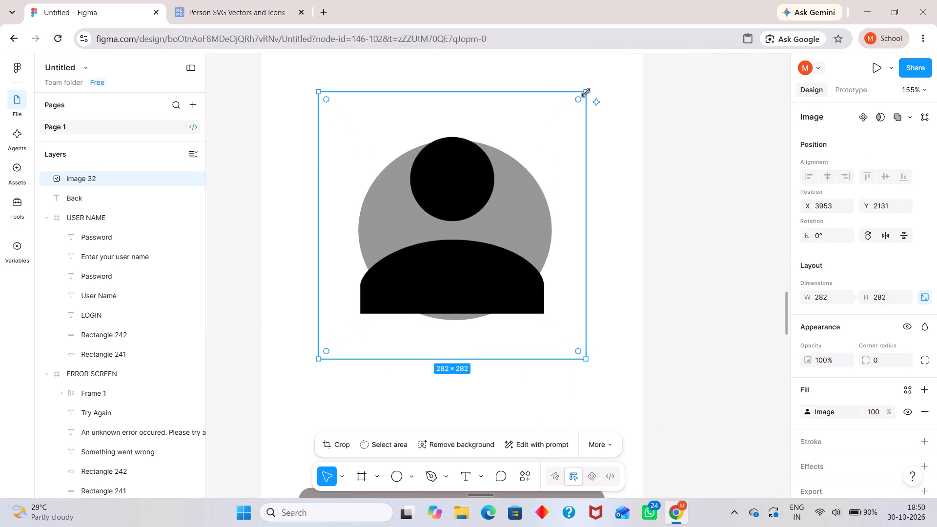
Shrink the person icon to 169 × 169 and center it inside the WELCOME PAGE's grey circle, at X 4015, Y 2189.
{"action": "left_click_drag", "start_coordinate": [586, 93], "coordinate": [479, 230]}
{"action": "left_click_drag", "start_coordinate": [388, 326], "coordinate": [447, 276]}
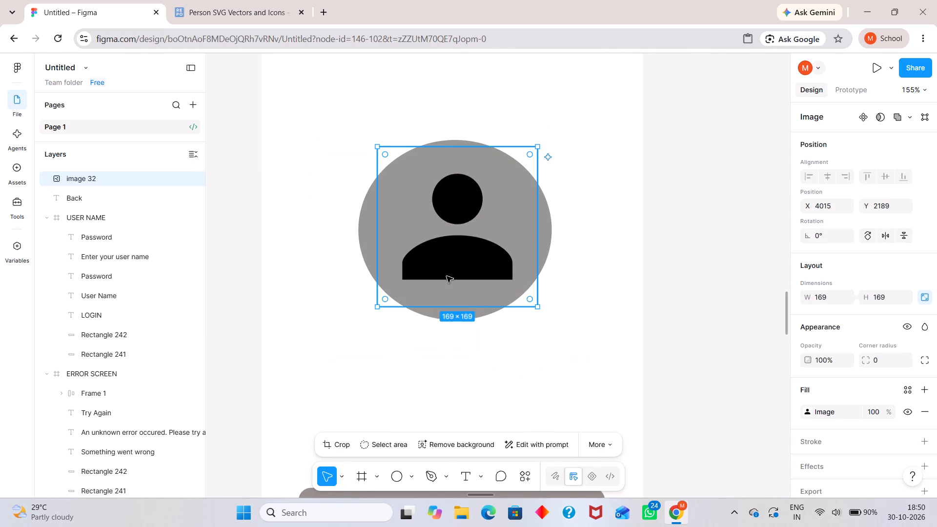
{"action": "left_click", "coordinate": [530, 238]}
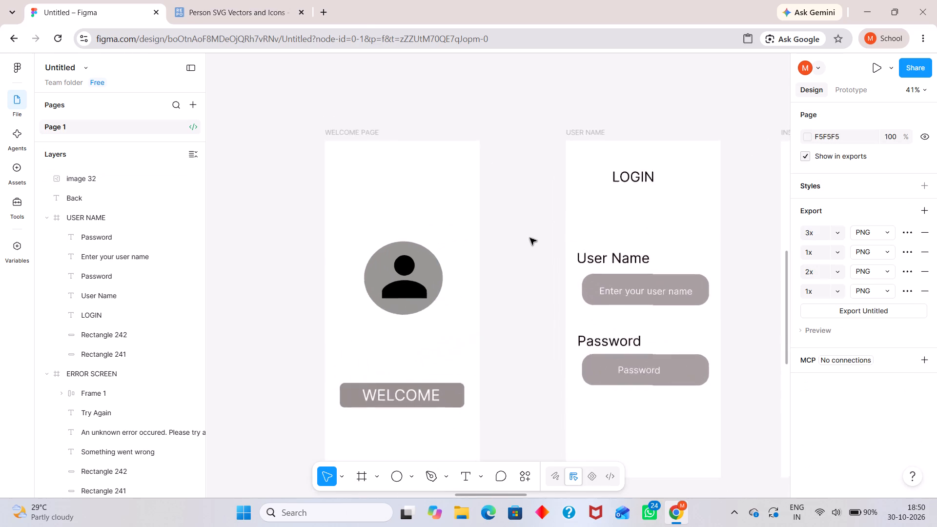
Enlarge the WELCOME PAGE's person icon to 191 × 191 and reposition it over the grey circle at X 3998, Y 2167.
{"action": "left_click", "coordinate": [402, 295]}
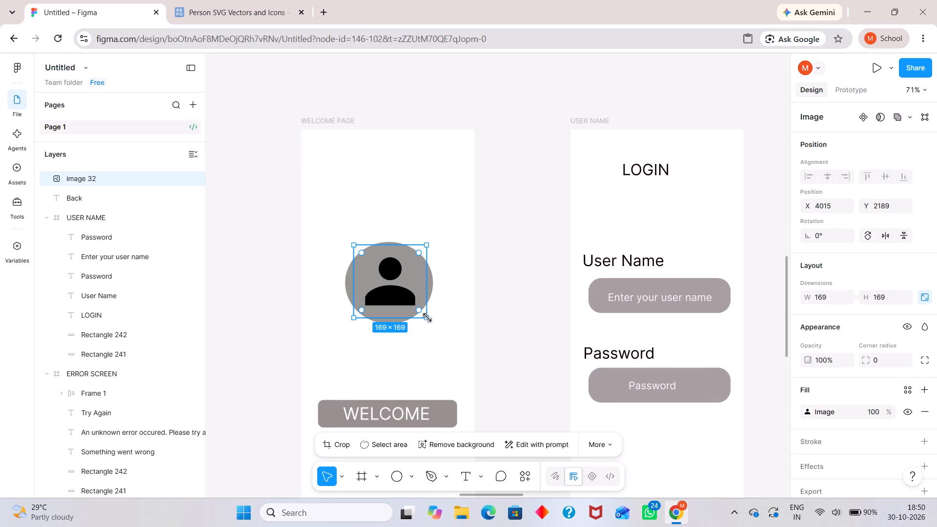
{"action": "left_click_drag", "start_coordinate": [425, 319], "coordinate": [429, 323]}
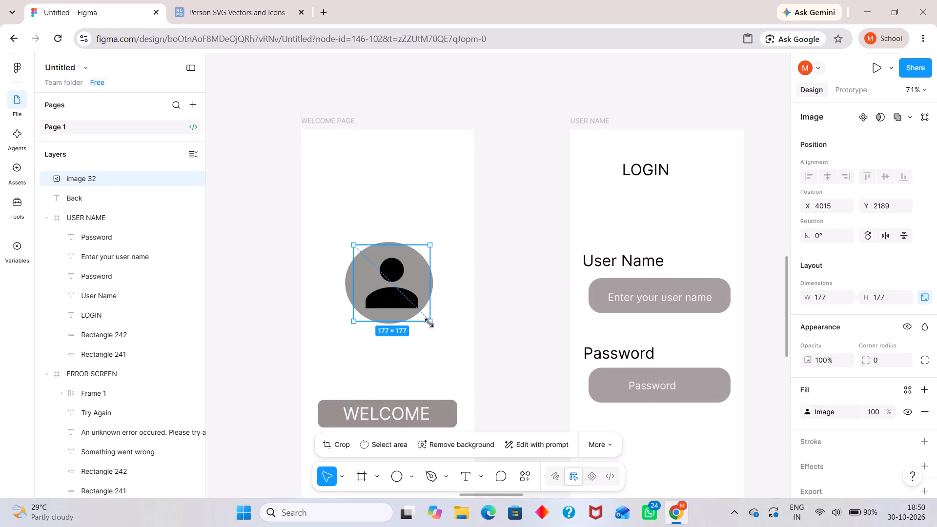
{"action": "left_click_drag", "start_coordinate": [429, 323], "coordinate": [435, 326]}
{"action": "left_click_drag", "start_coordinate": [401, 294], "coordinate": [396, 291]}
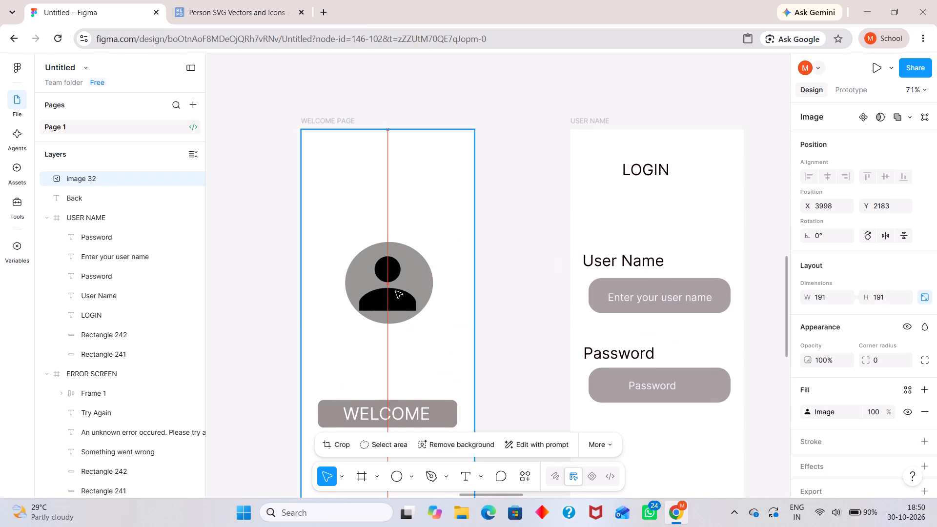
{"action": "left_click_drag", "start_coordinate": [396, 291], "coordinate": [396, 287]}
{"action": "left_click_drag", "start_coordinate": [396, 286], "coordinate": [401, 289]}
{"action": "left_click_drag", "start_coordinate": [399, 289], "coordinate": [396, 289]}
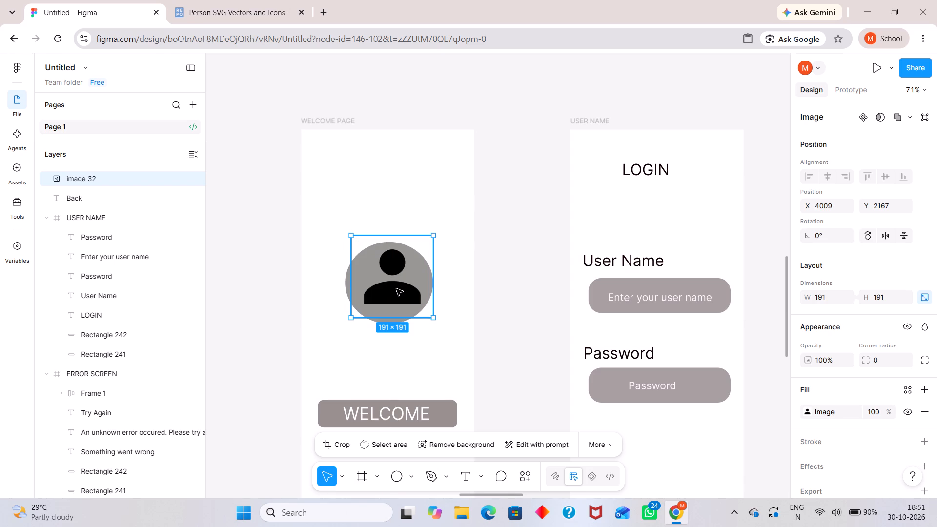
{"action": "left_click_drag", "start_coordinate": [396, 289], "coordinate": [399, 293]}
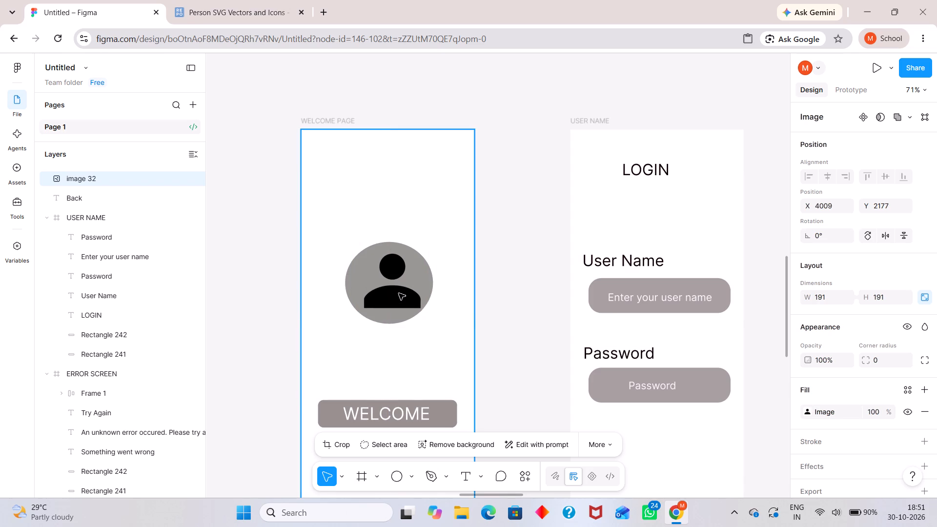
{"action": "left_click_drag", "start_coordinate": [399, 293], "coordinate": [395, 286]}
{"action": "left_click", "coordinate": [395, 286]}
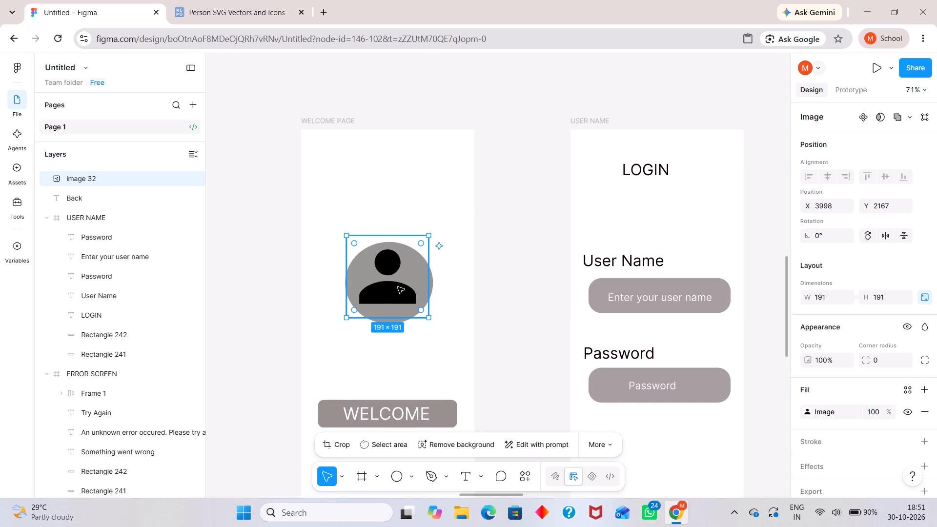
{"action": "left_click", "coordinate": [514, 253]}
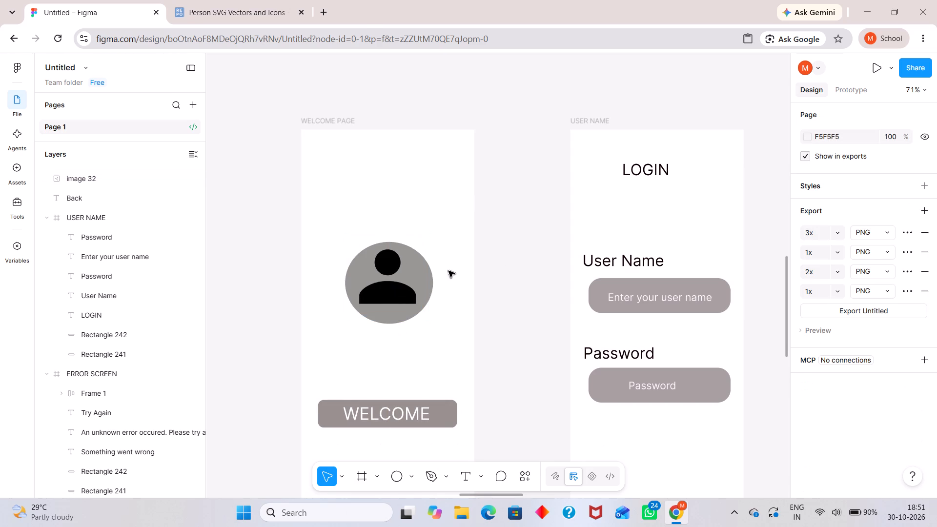
Scale the person icon to 182 × 182 and center it inside the WELCOME PAGE's grey circle, at X 4003, Y 2176.
{"action": "left_click_drag", "start_coordinate": [396, 290], "coordinate": [414, 273]}
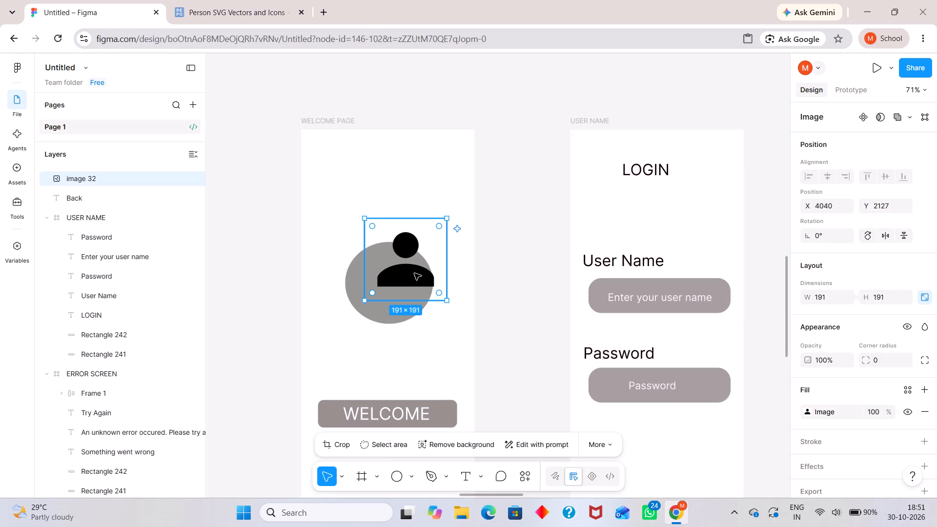
{"action": "left_click_drag", "start_coordinate": [449, 304], "coordinate": [437, 296]}
{"action": "double_click", "coordinate": [509, 271]}
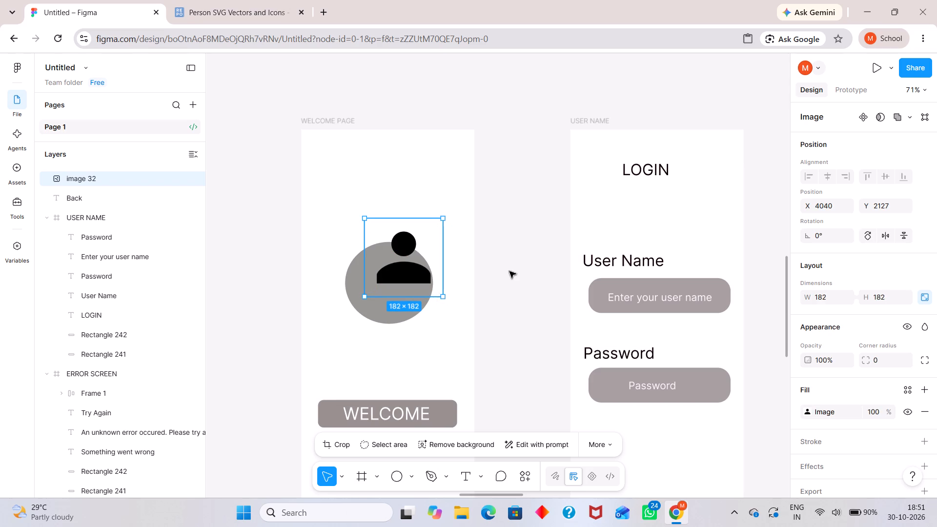
{"action": "left_click_drag", "start_coordinate": [404, 268], "coordinate": [391, 293]}
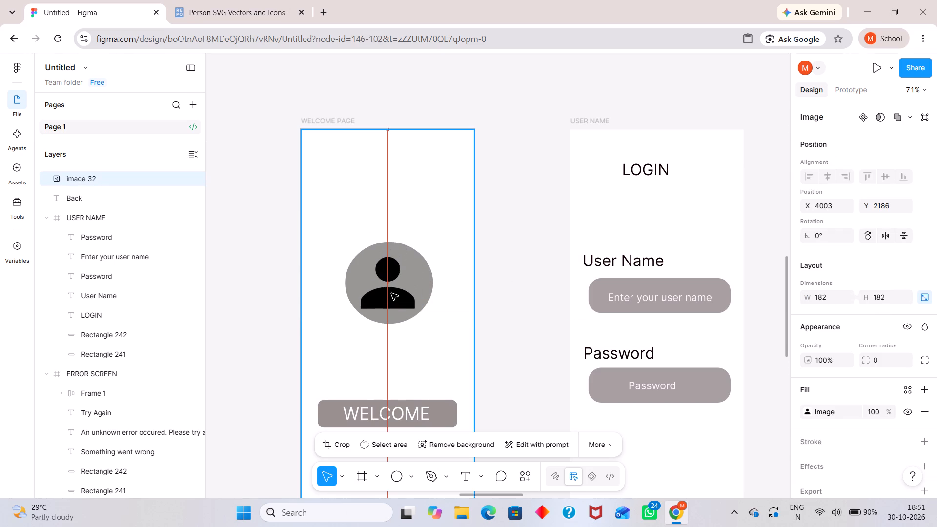
{"action": "left_click_drag", "start_coordinate": [391, 293], "coordinate": [390, 291]}
{"action": "left_click", "coordinate": [390, 291]}
{"action": "left_click", "coordinate": [390, 291]}
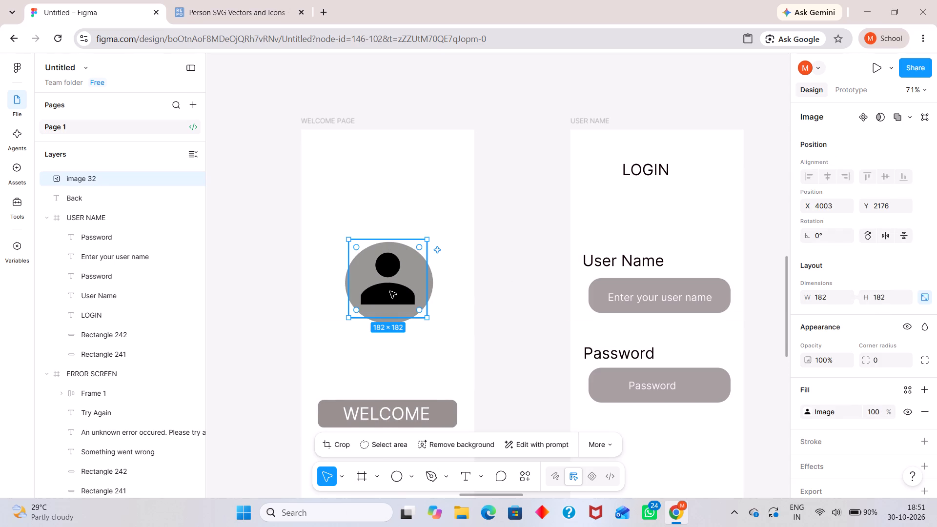
{"action": "key", "text": "Escape"}
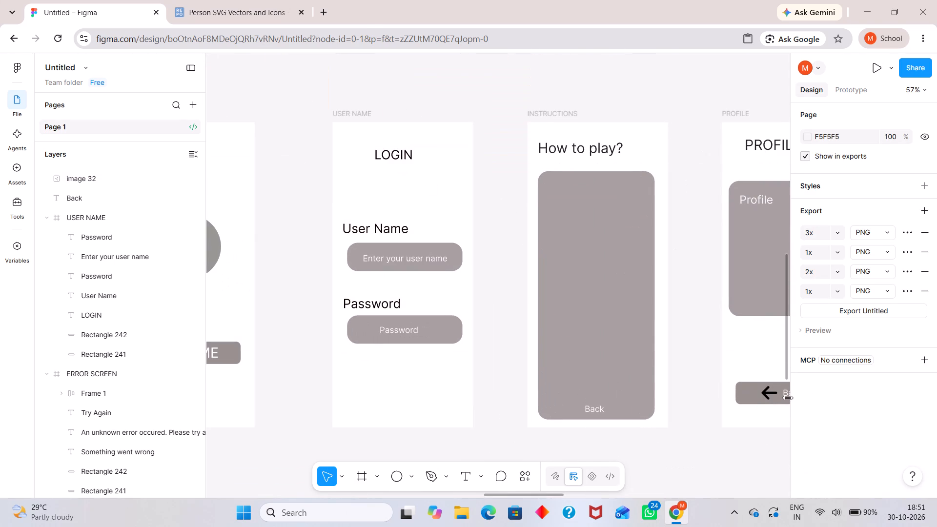
Copy the PROFILE frame's back arrow to the INSTRUCTIONS frame, beside its Back text at X 87, Y 790.
{"action": "left_click", "coordinate": [772, 396]}
{"action": "left_click_drag", "start_coordinate": [772, 396], "coordinate": [768, 395], "text": "alt"}
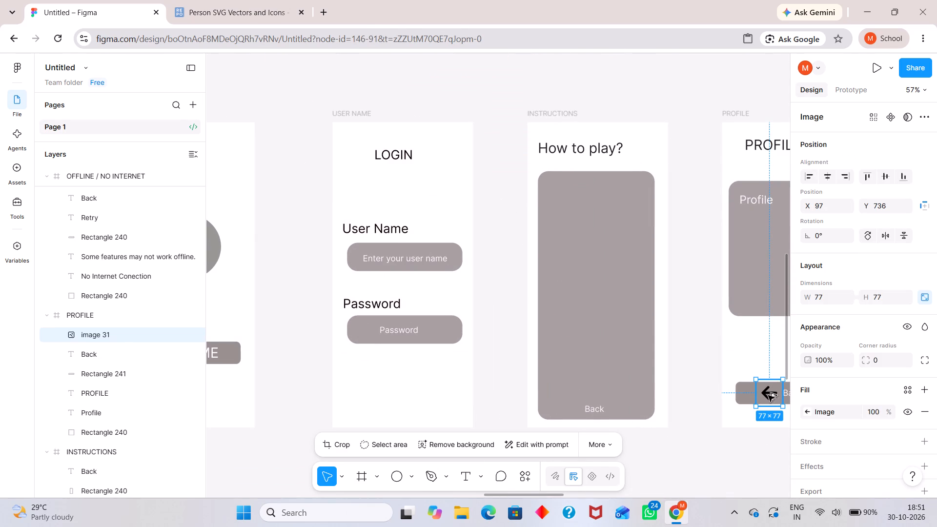
{"action": "left_click_drag", "start_coordinate": [768, 395], "coordinate": [574, 411], "text": "alt"}
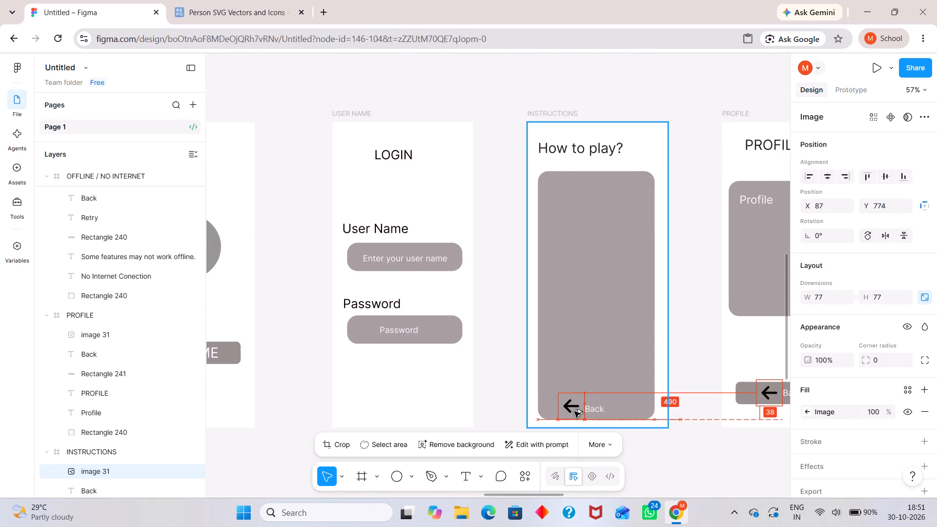
{"action": "left_click_drag", "start_coordinate": [574, 411], "coordinate": [575, 415], "text": "alt"}
{"action": "left_click", "coordinate": [575, 415]}
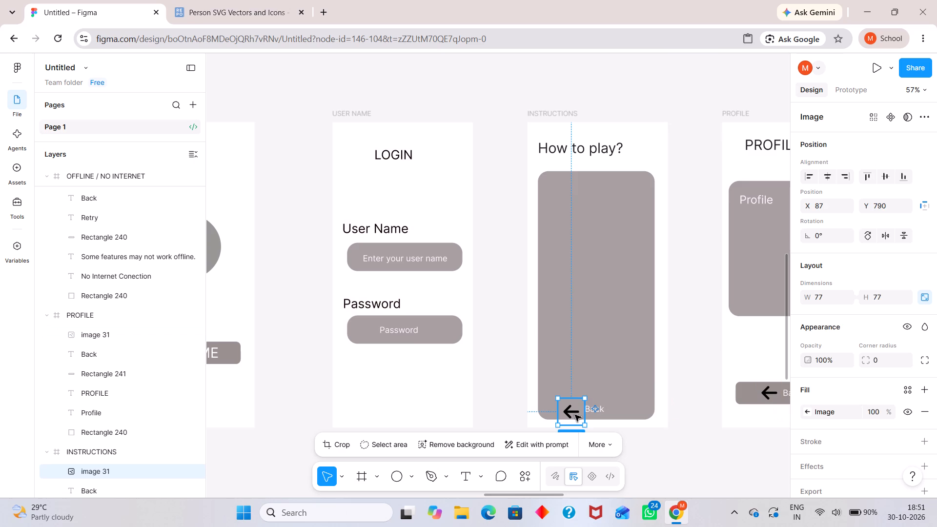
{"action": "key", "text": "Escape"}
Shrink the INSTRUCTIONS frame's arrow to 59 × 59 and place it directly before the Back text, at X 105, Y 792.
{"action": "scroll", "coordinate": [602, 415], "scroll_direction": "down", "scroll_amount": 1}
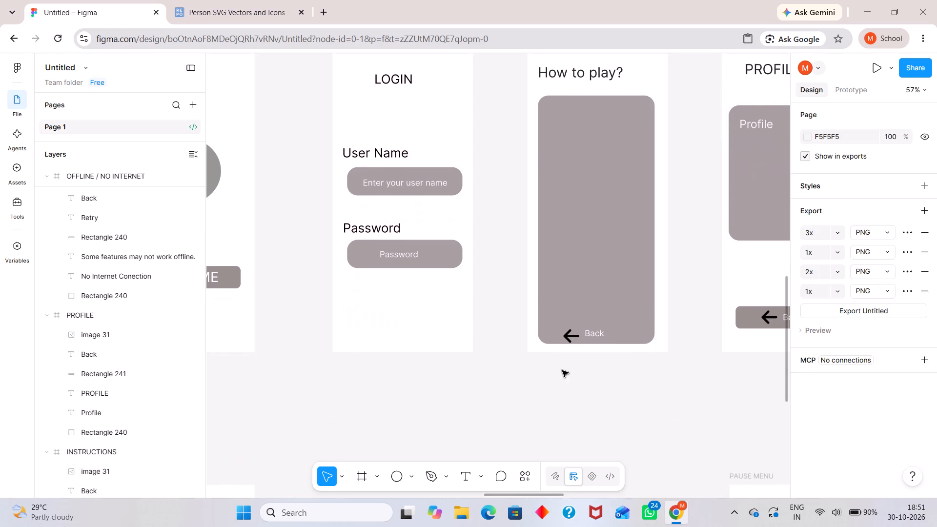
{"action": "left_click", "coordinate": [570, 337]}
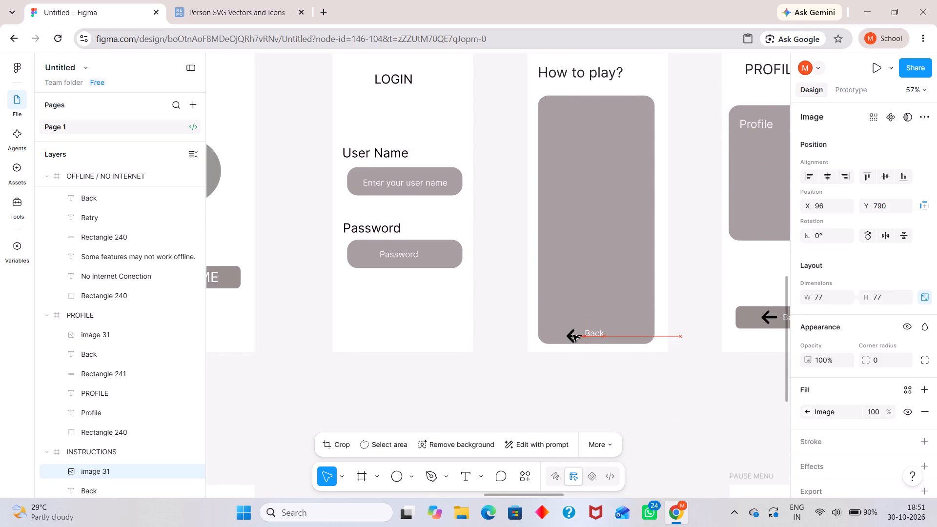
{"action": "scroll", "coordinate": [570, 333], "scroll_direction": "left", "scroll_amount": 1}
{"action": "left_click_drag", "start_coordinate": [568, 308], "coordinate": [550, 333]}
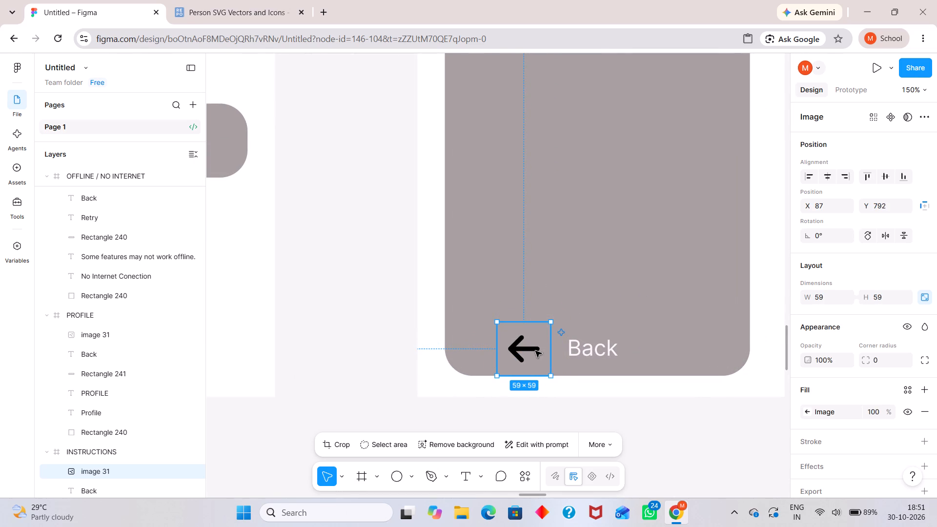
{"action": "left_click_drag", "start_coordinate": [535, 351], "coordinate": [553, 349]}
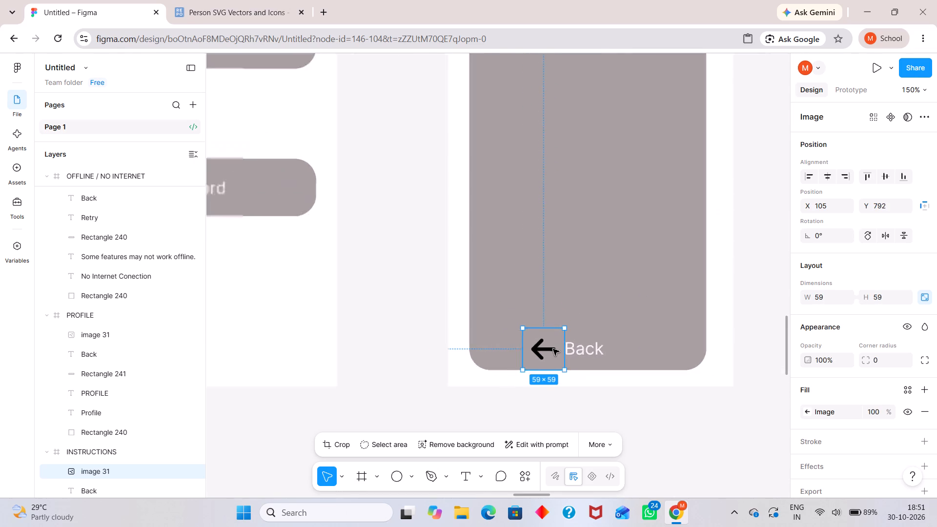
{"action": "left_click", "coordinate": [550, 349]}
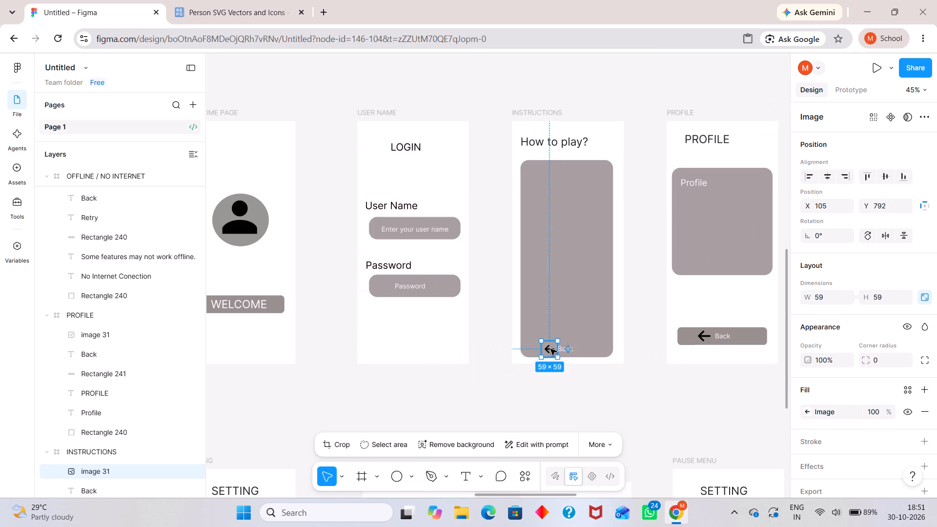
Copy the INSTRUCTIONS frame's arrow to the USER NAME frame, above the User Name label at X 12, Y 170.
{"action": "left_click_drag", "start_coordinate": [550, 349], "coordinate": [389, 315], "text": "alt"}
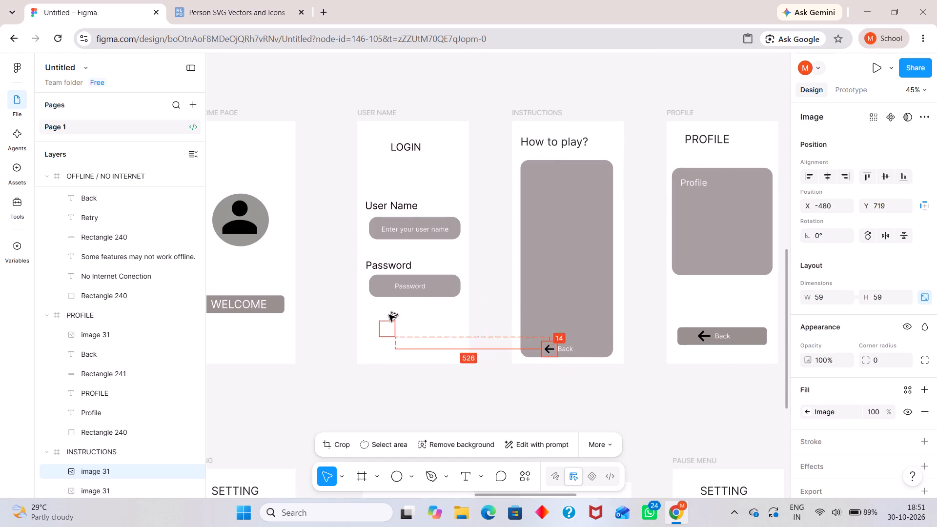
{"action": "left_click_drag", "start_coordinate": [389, 315], "coordinate": [369, 177], "text": "alt"}
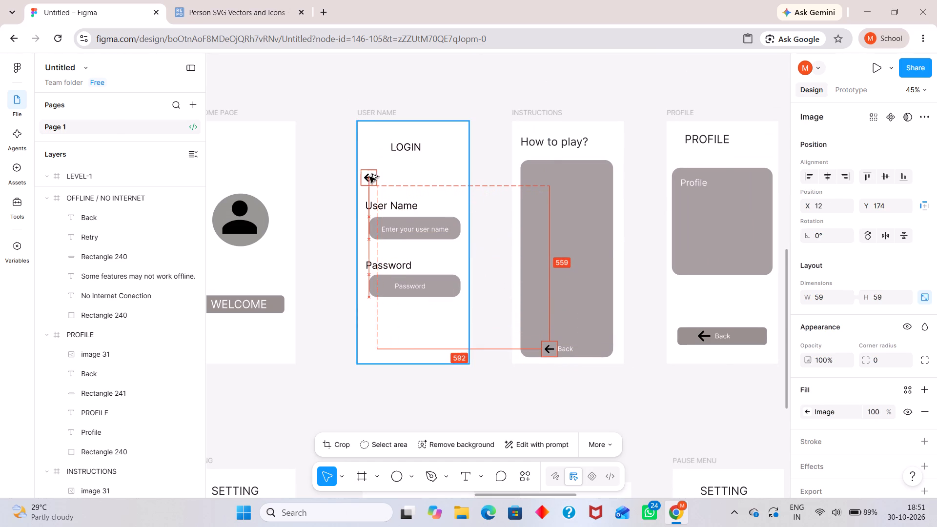
{"action": "left_click_drag", "start_coordinate": [369, 177], "coordinate": [368, 176], "text": "alt"}
{"action": "left_click", "coordinate": [324, 152]}
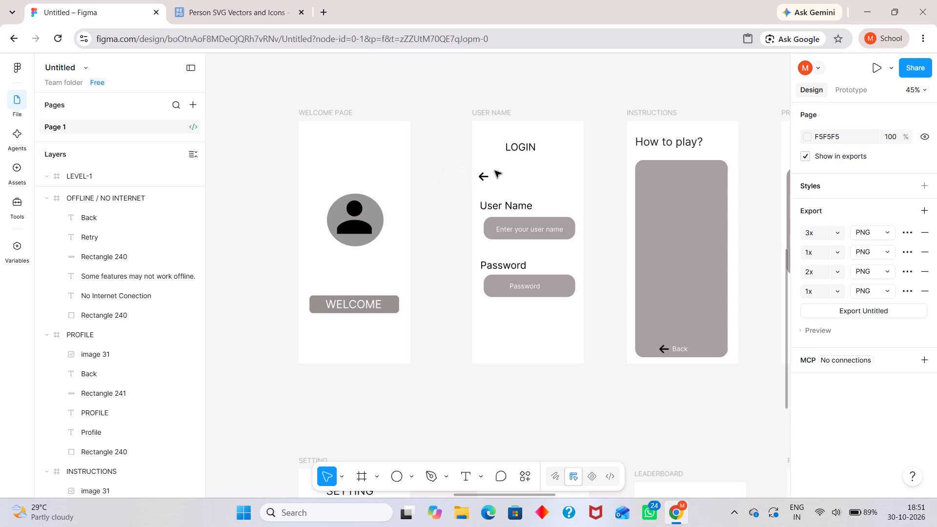
Move the arrow from the USER NAME frame to the WELCOME PAGE, above and left of the avatar at about X 9, Y 155.
{"action": "left_click", "coordinate": [488, 175]}
{"action": "left_click_drag", "start_coordinate": [488, 175], "coordinate": [412, 171], "text": "alt"}
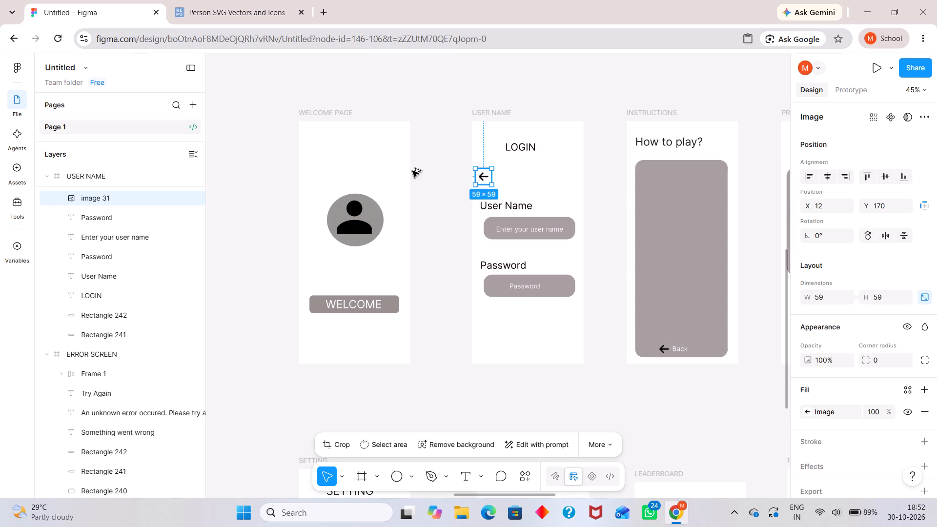
{"action": "left_click_drag", "start_coordinate": [412, 171], "coordinate": [314, 170], "text": "alt"}
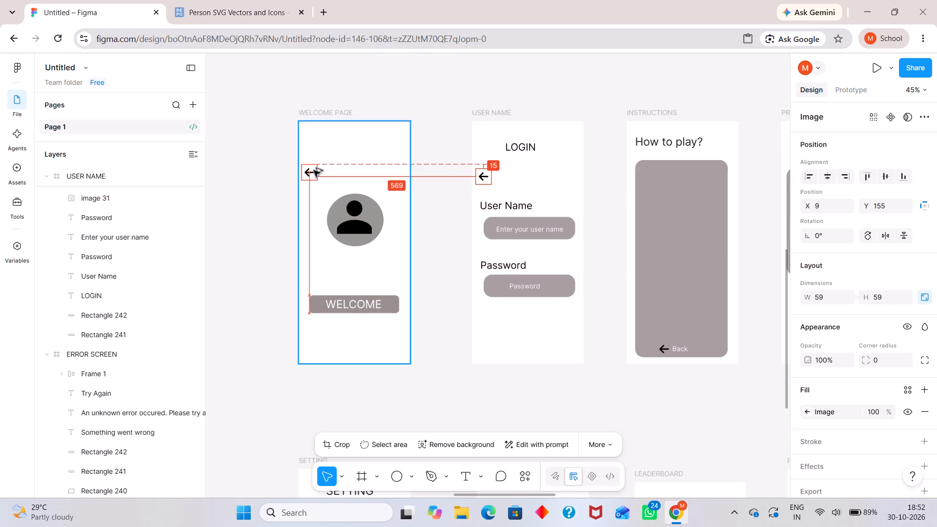
{"action": "left_click_drag", "start_coordinate": [314, 170], "coordinate": [314, 170], "text": "alt"}
{"action": "left_click", "coordinate": [415, 107]}
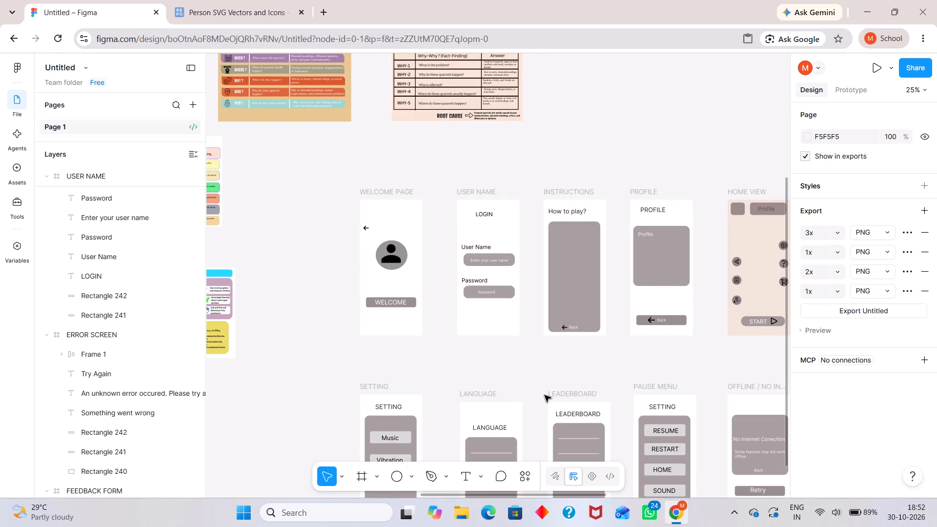
Copy the SOCIAL frame's back arrow to the EXIT PAGE frame, above the exit confirmation box.
{"action": "scroll", "coordinate": [575, 395], "scroll_direction": "left", "scroll_amount": 2}
{"action": "scroll", "coordinate": [587, 357], "scroll_direction": "left", "scroll_amount": 3}
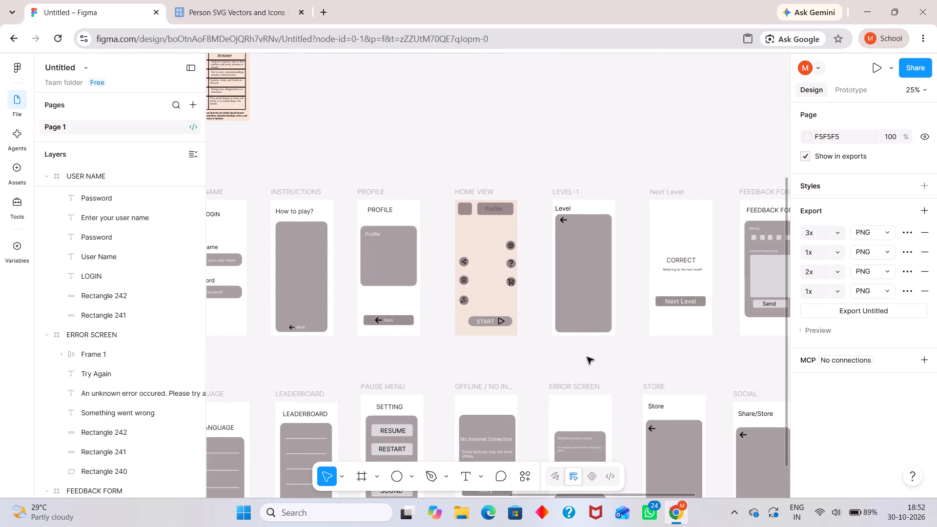
{"action": "scroll", "coordinate": [586, 356], "scroll_direction": "left", "scroll_amount": 3}
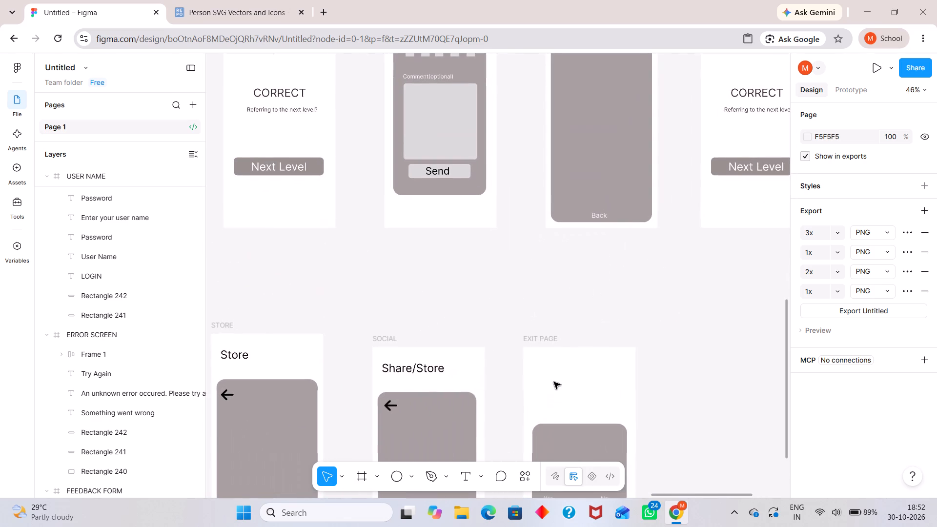
{"action": "scroll", "coordinate": [524, 391], "scroll_direction": "down", "scroll_amount": 1}
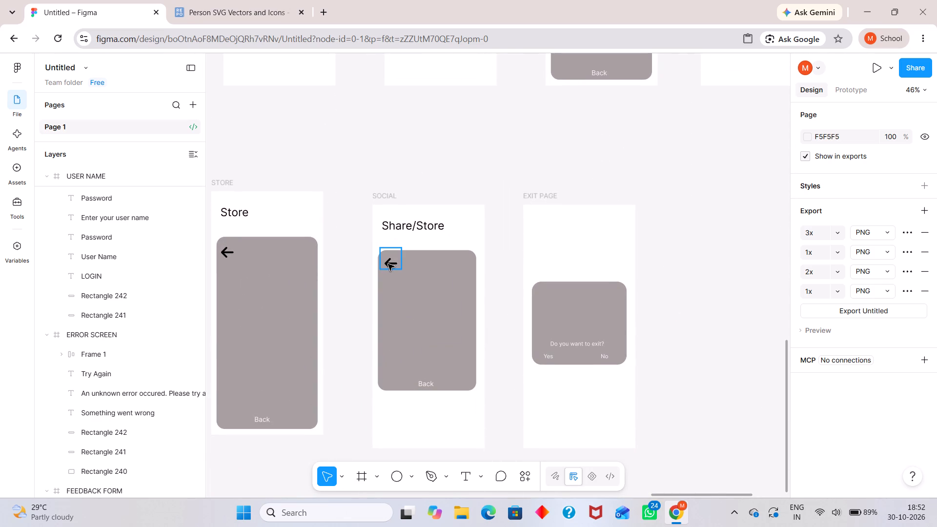
{"action": "left_click", "coordinate": [388, 264]}
{"action": "left_click_drag", "start_coordinate": [388, 264], "coordinate": [536, 219], "text": "alt"}
Resize the EXIT PAGE's arrow and position it in that frame's upper-left corner, at about X 10.
{"action": "left_click_drag", "start_coordinate": [576, 181], "coordinate": [571, 211]}
{"action": "left_click_drag", "start_coordinate": [572, 239], "coordinate": [544, 213]}
{"action": "left_click_drag", "start_coordinate": [515, 182], "coordinate": [531, 251]}
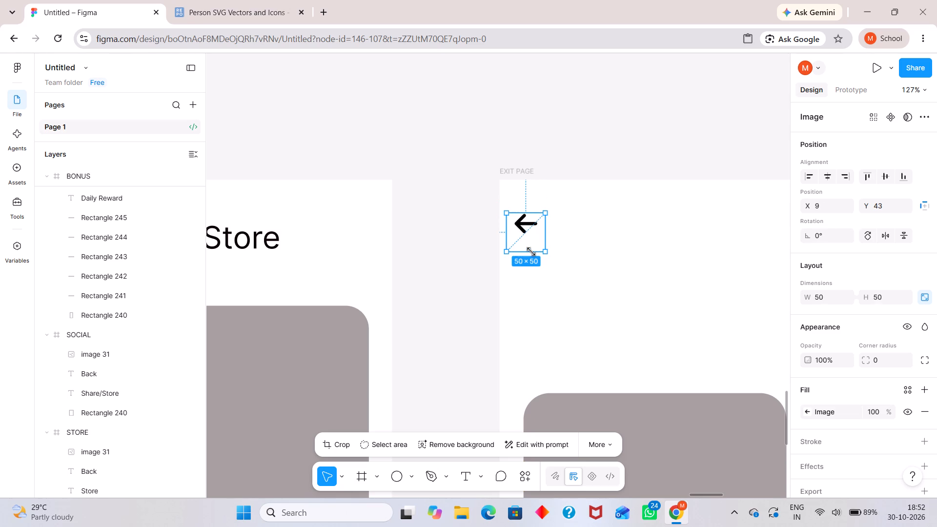
{"action": "left_click_drag", "start_coordinate": [531, 251], "coordinate": [528, 251]}
{"action": "left_click_drag", "start_coordinate": [548, 217], "coordinate": [566, 195]}
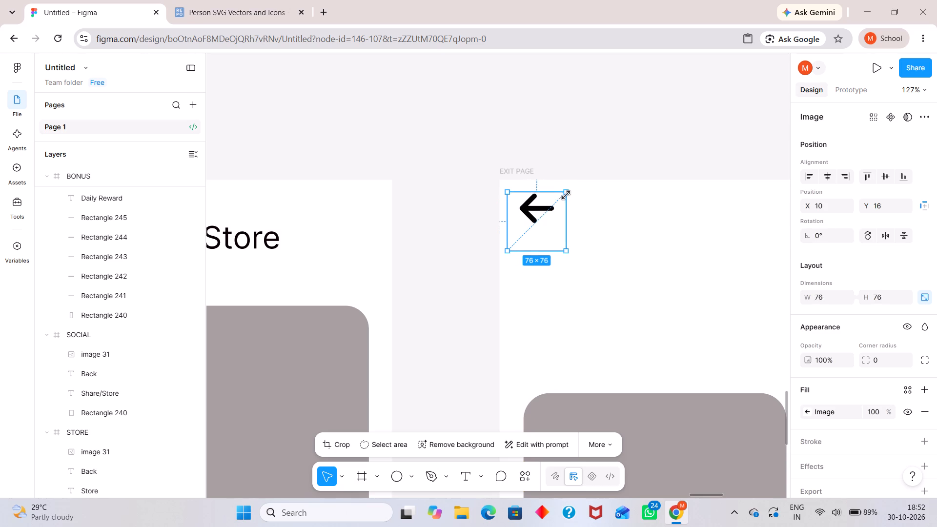
{"action": "left_click_drag", "start_coordinate": [566, 195], "coordinate": [561, 202]}
{"action": "left_click", "coordinate": [573, 169]}
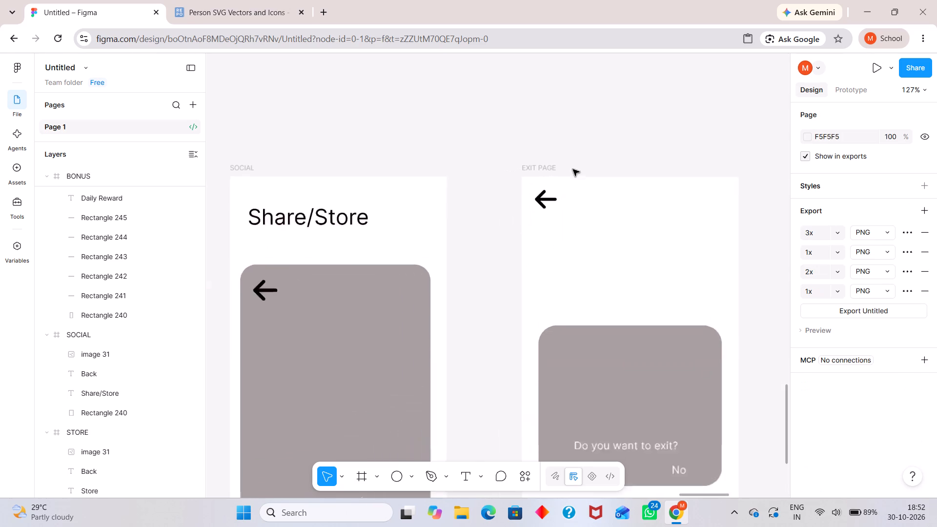
{"action": "left_click", "coordinate": [600, 150]}
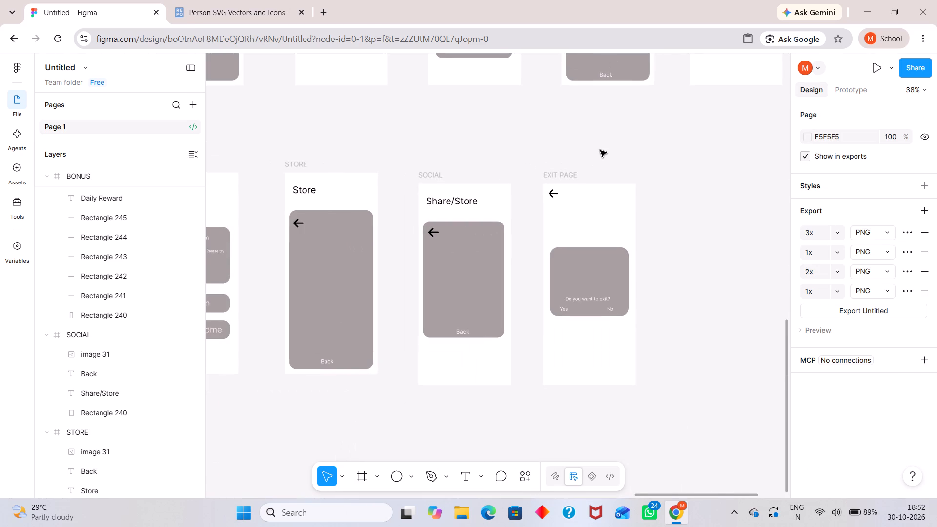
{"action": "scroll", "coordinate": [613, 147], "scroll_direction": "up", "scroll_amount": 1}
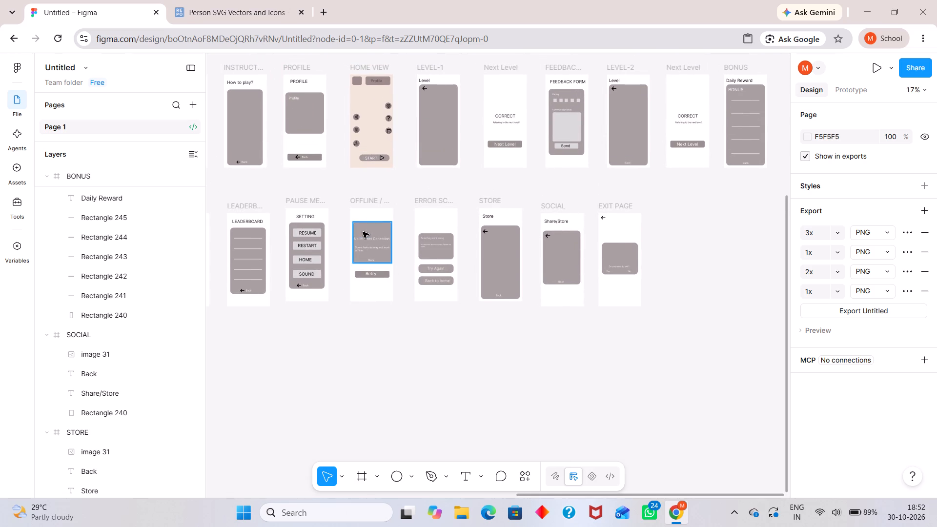
Adjust the PAUSE MENU frame's back arrow to sit beside its Back label, at about X 93, Y 677.
{"action": "scroll", "coordinate": [363, 232], "scroll_direction": "right", "scroll_amount": 2}
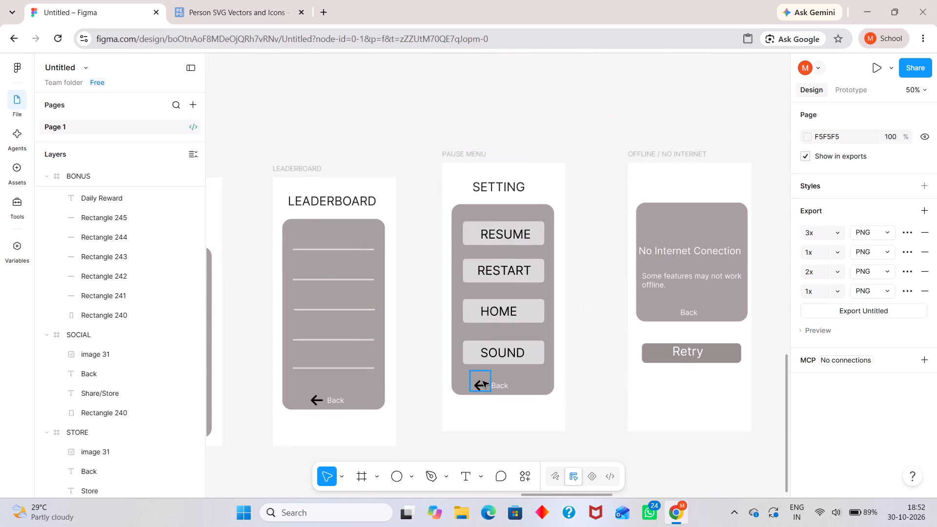
{"action": "left_click", "coordinate": [483, 381]}
{"action": "left_click", "coordinate": [483, 381], "text": "alt"}
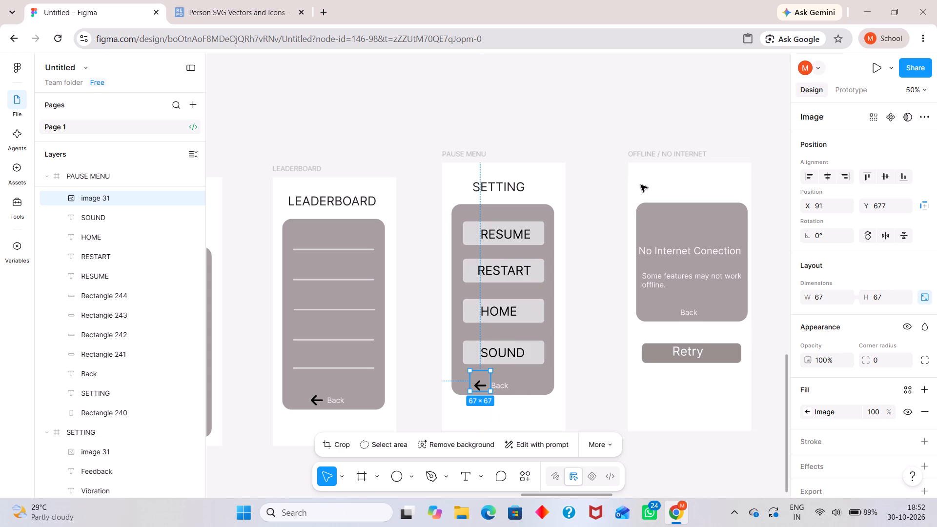
{"action": "left_click", "coordinate": [476, 387]}
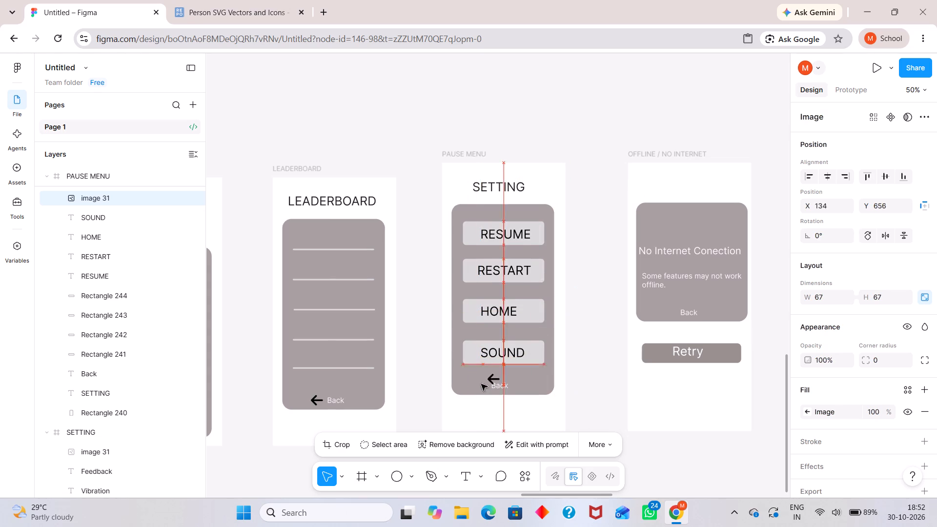
{"action": "double_click", "coordinate": [478, 385]}
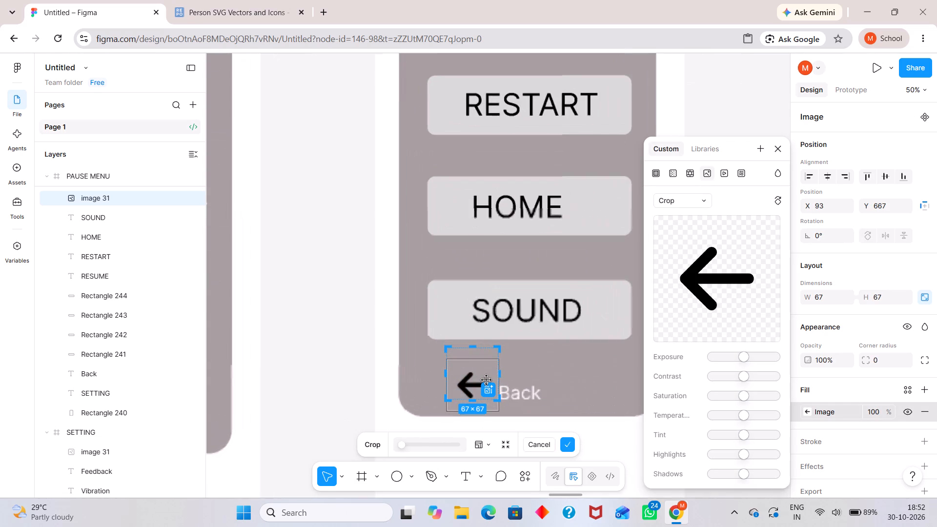
{"action": "key", "text": "Escape"}
{"action": "key", "text": "Escape"}
{"action": "left_click_drag", "start_coordinate": [476, 385], "coordinate": [478, 394]}
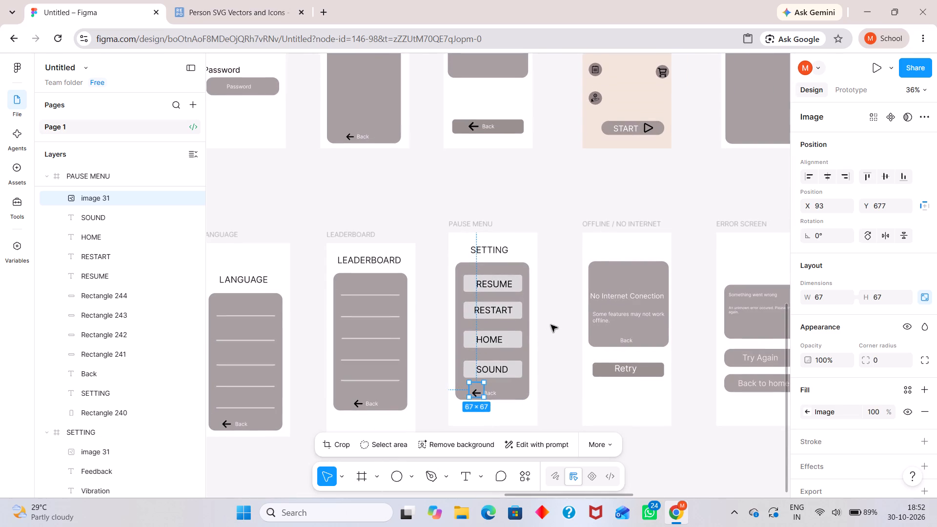
Copy the PAUSE MENU's arrow to the OFFLINE / NO INTERNET frame's upper-left corner, at about X 3, Y 4.
{"action": "left_click", "coordinate": [551, 325]}
{"action": "left_click", "coordinate": [473, 393]}
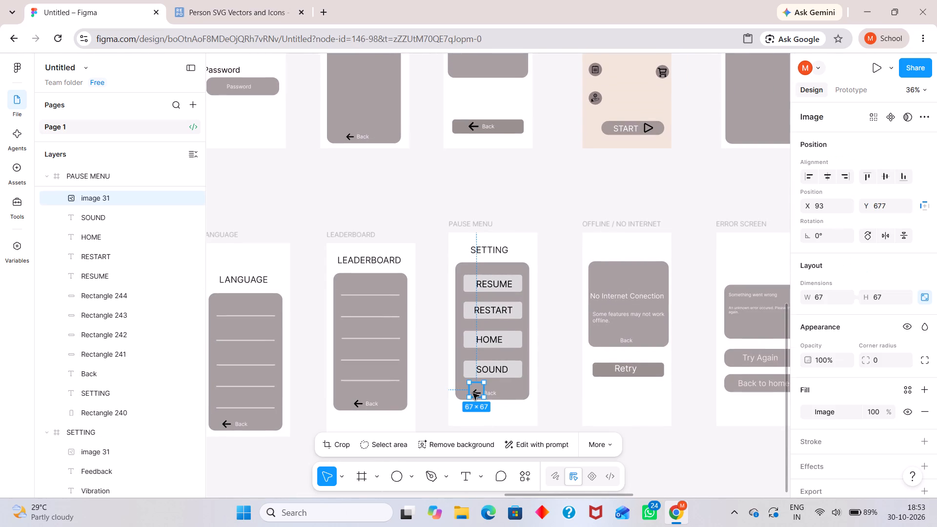
{"action": "left_click_drag", "start_coordinate": [473, 393], "coordinate": [598, 270], "text": "alt"}
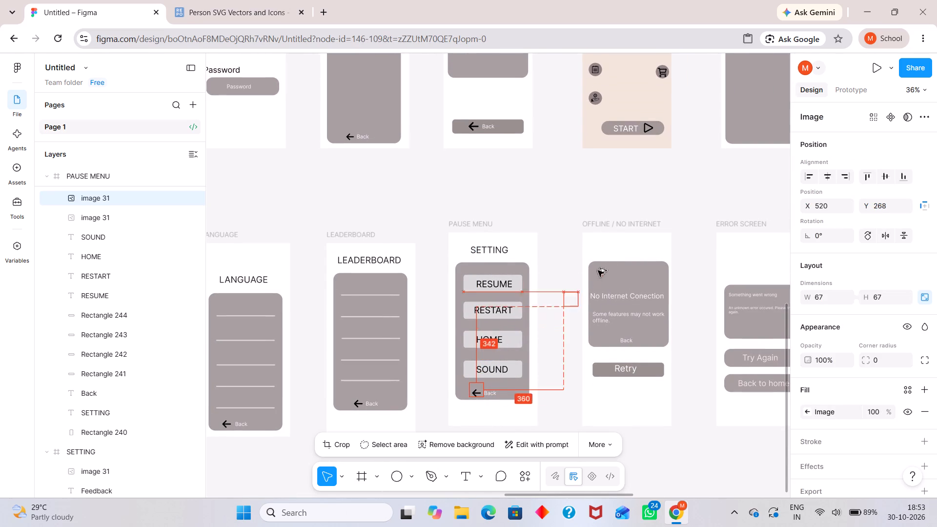
{"action": "left_click_drag", "start_coordinate": [598, 270], "coordinate": [587, 246], "text": "alt"}
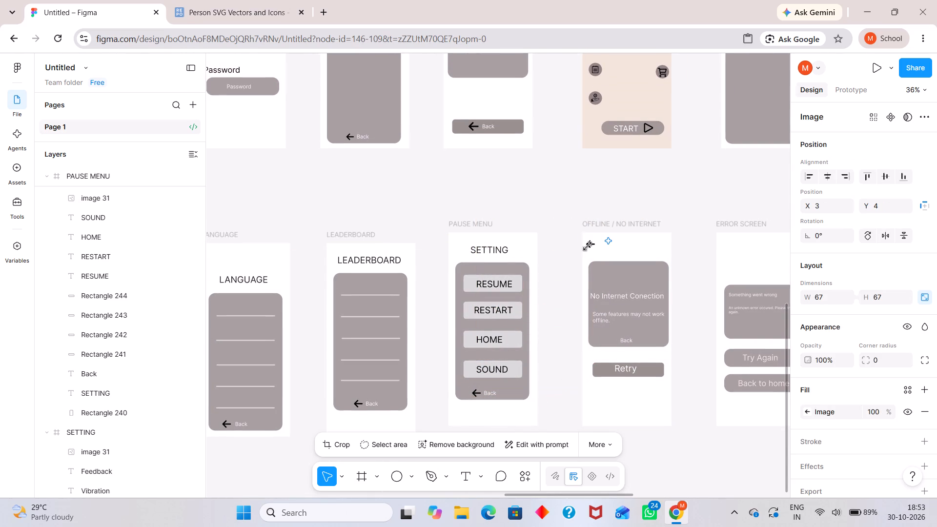
{"action": "left_click", "coordinate": [577, 226]}
{"action": "left_click", "coordinate": [642, 203]}
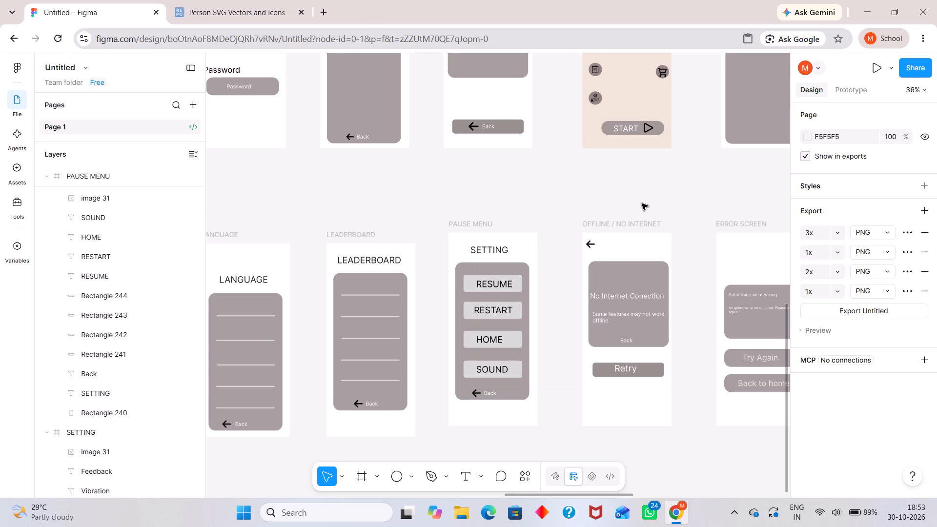
Copy the OFFLINE / NO INTERNET frame's arrow to the ERROR SCREEN frame's upper-left corner, at about X 0, Y -17.
{"action": "scroll", "coordinate": [733, 176], "scroll_direction": "left", "scroll_amount": 2}
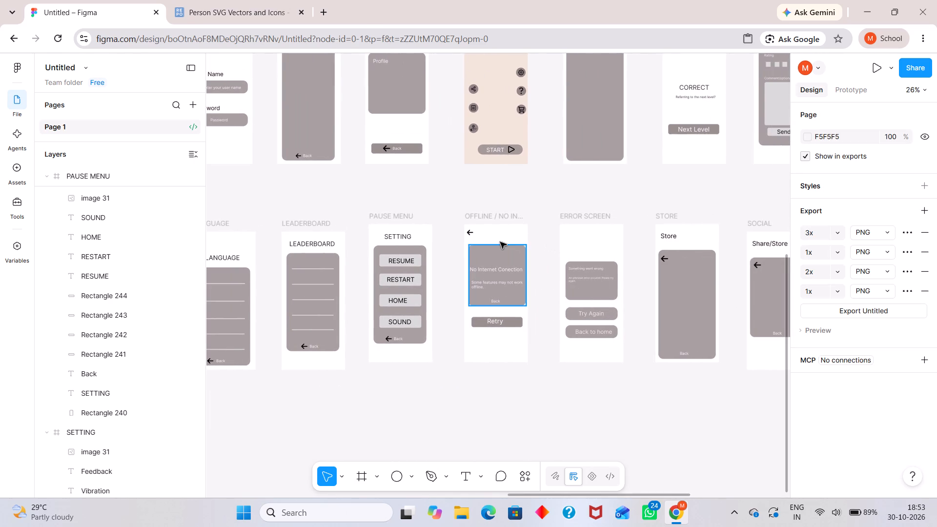
{"action": "double_click", "coordinate": [469, 234]}
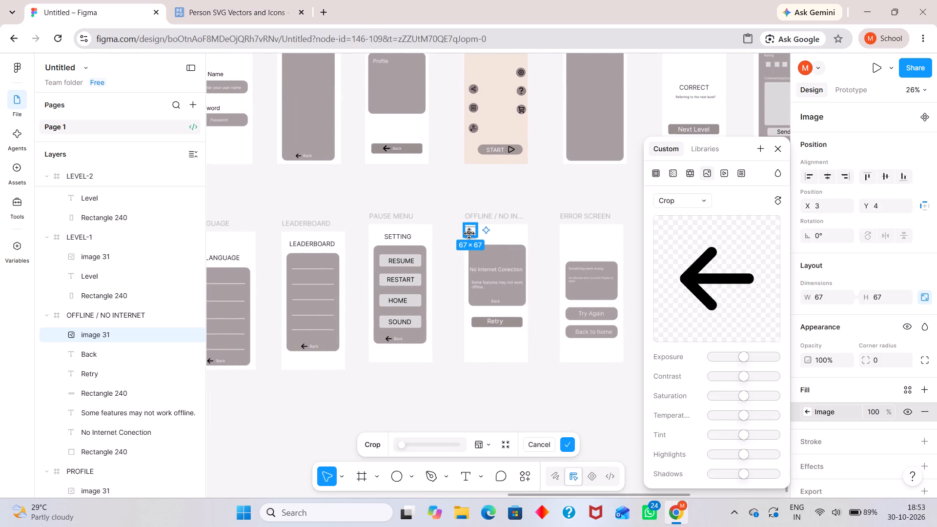
{"action": "left_click", "coordinate": [482, 195]}
{"action": "left_click", "coordinate": [480, 202]}
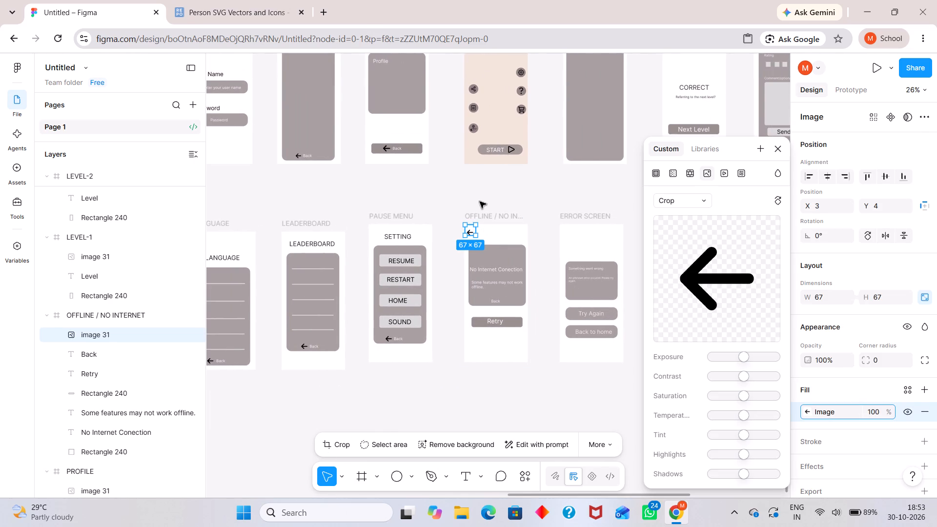
{"action": "left_click", "coordinate": [465, 232]}
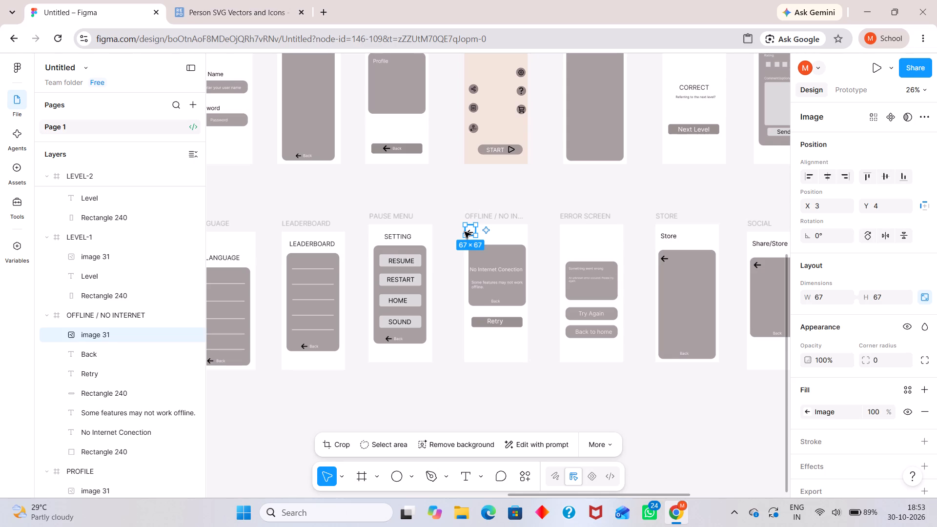
{"action": "left_click_drag", "start_coordinate": [465, 232], "coordinate": [564, 235], "text": "alt"}
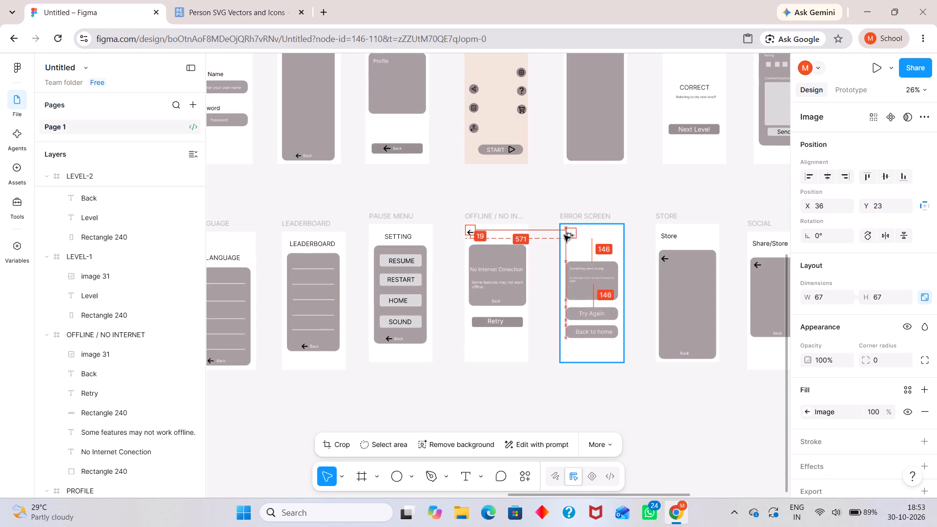
{"action": "left_click_drag", "start_coordinate": [564, 235], "coordinate": [564, 235], "text": "alt"}
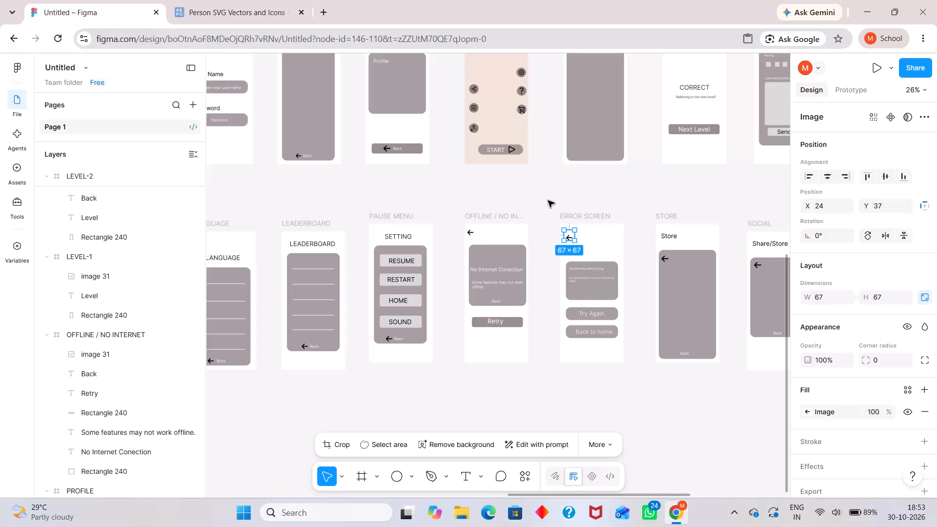
{"action": "left_click", "coordinate": [548, 201]}
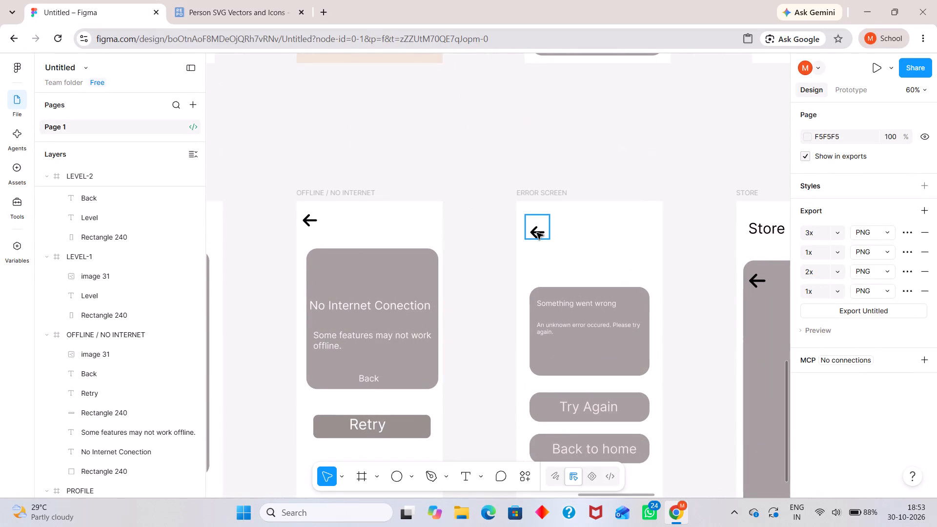
{"action": "left_click_drag", "start_coordinate": [537, 233], "coordinate": [528, 214]}
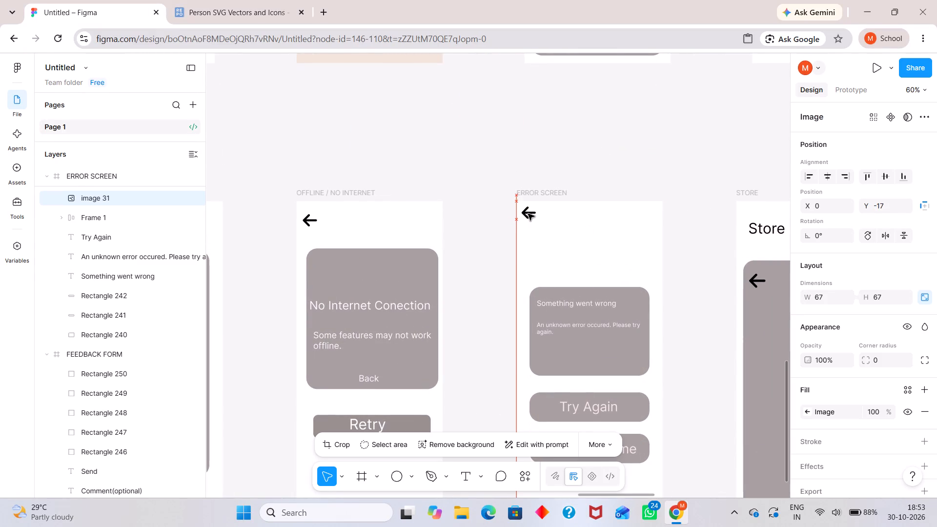
{"action": "left_click_drag", "start_coordinate": [528, 214], "coordinate": [529, 214]}
{"action": "key", "text": "Escape"}
{"action": "key", "text": "Escape"}
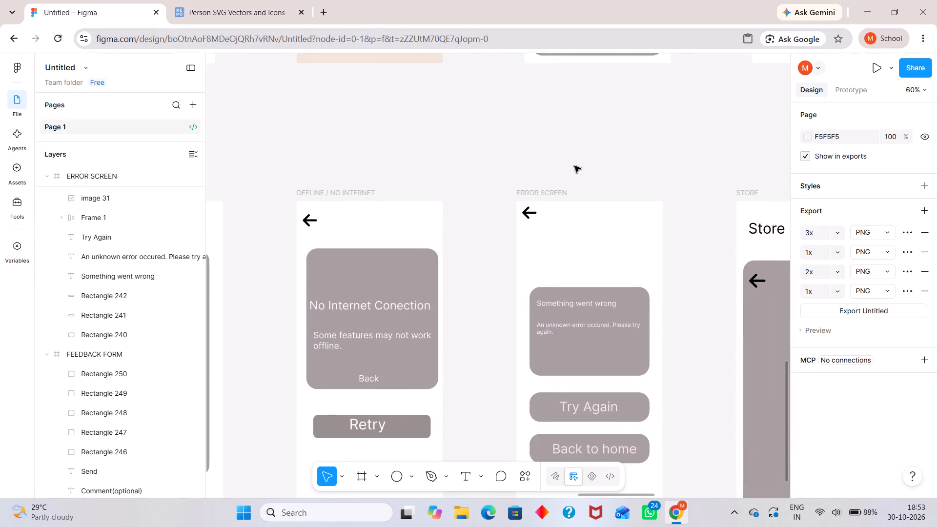
{"action": "left_click", "coordinate": [575, 164]}
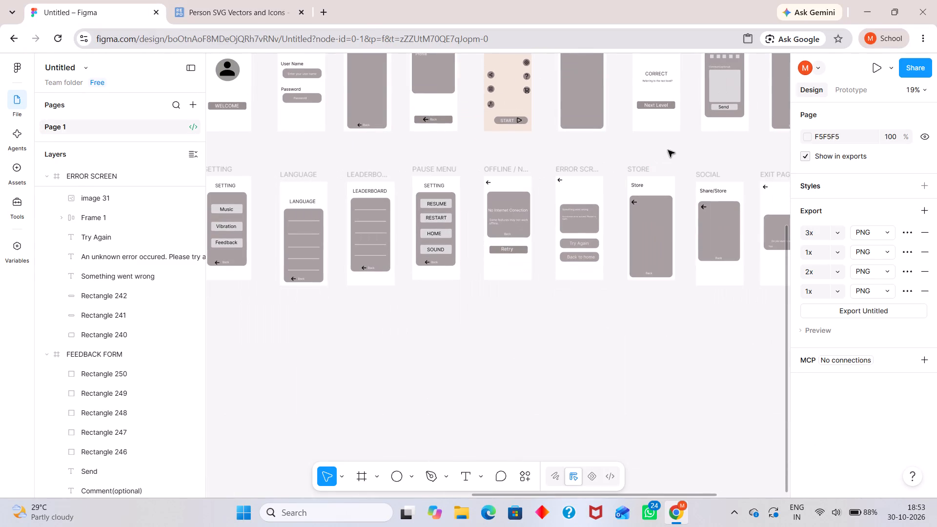
Copy the LEVEL-1 frame's arrow to the first Next Level frame, above and left of CORRECT at about X 7, Y 79.
{"action": "scroll", "coordinate": [464, 322], "scroll_direction": "right", "scroll_amount": 1}
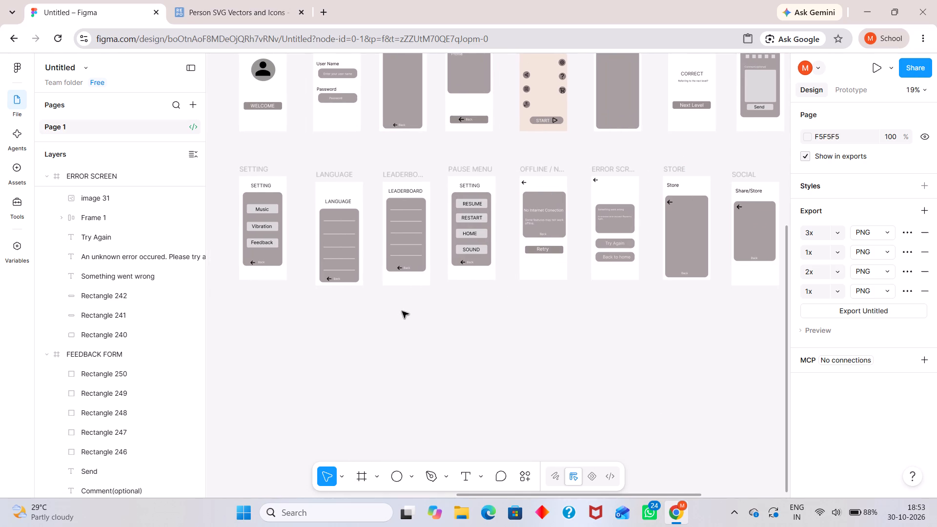
{"action": "scroll", "coordinate": [402, 311], "scroll_direction": "up", "scroll_amount": 1}
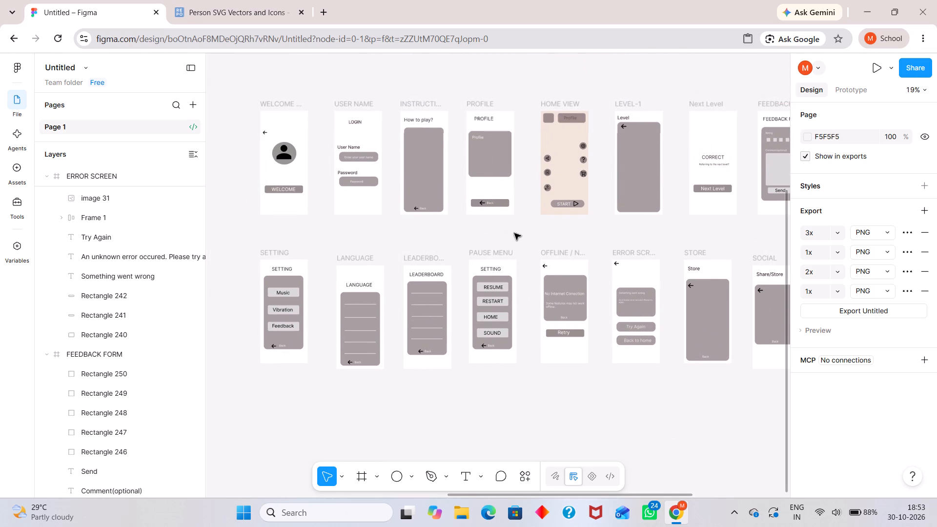
{"action": "scroll", "coordinate": [672, 196], "scroll_direction": "left", "scroll_amount": 3}
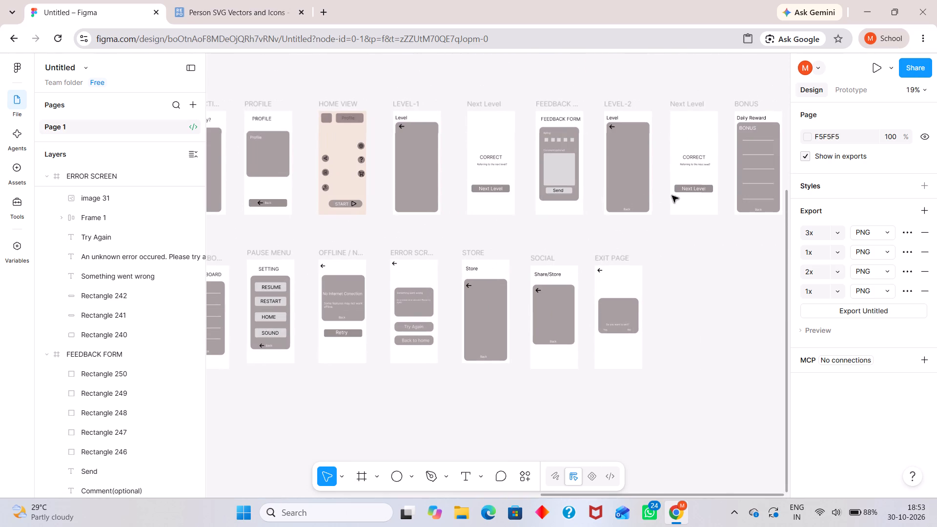
{"action": "scroll", "coordinate": [431, 119], "scroll_direction": "up", "scroll_amount": 1}
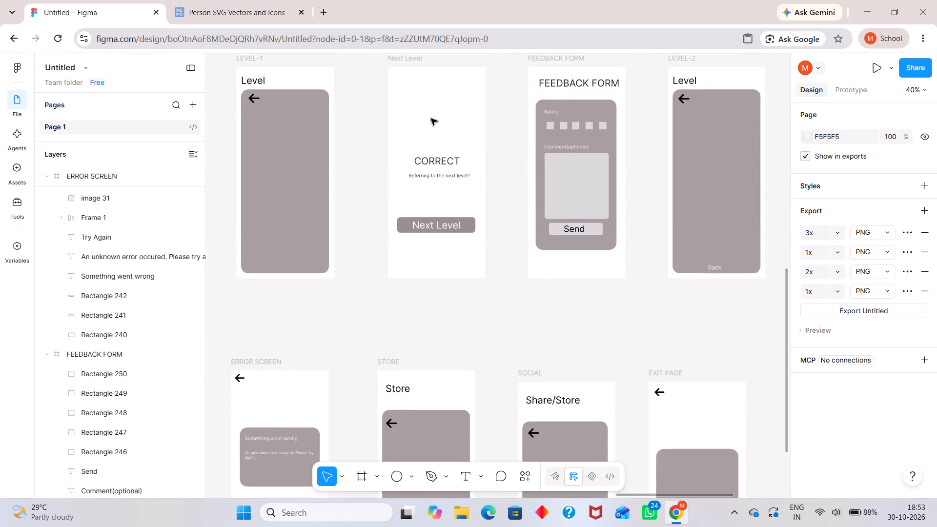
{"action": "scroll", "coordinate": [431, 119], "scroll_direction": "up", "scroll_amount": 1}
{"action": "left_click", "coordinate": [257, 126]}
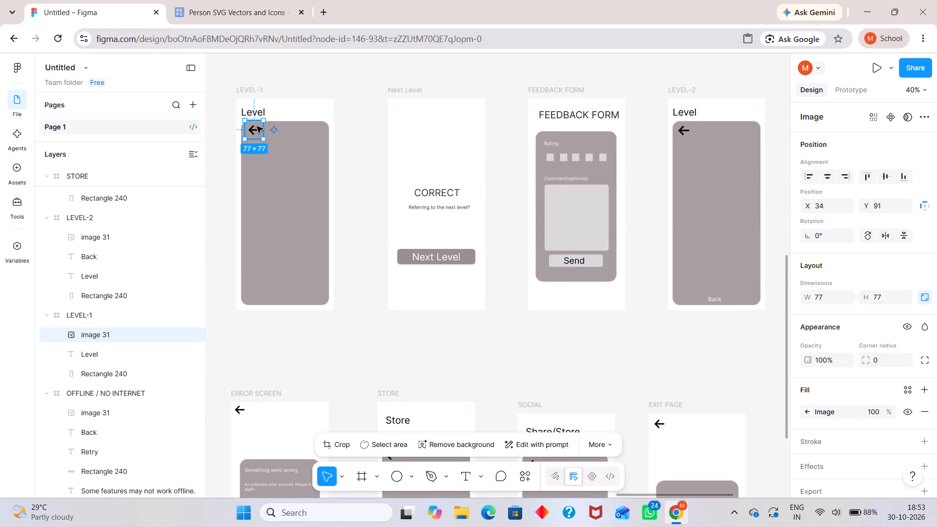
{"action": "left_click_drag", "start_coordinate": [257, 126], "coordinate": [406, 115], "text": "alt"}
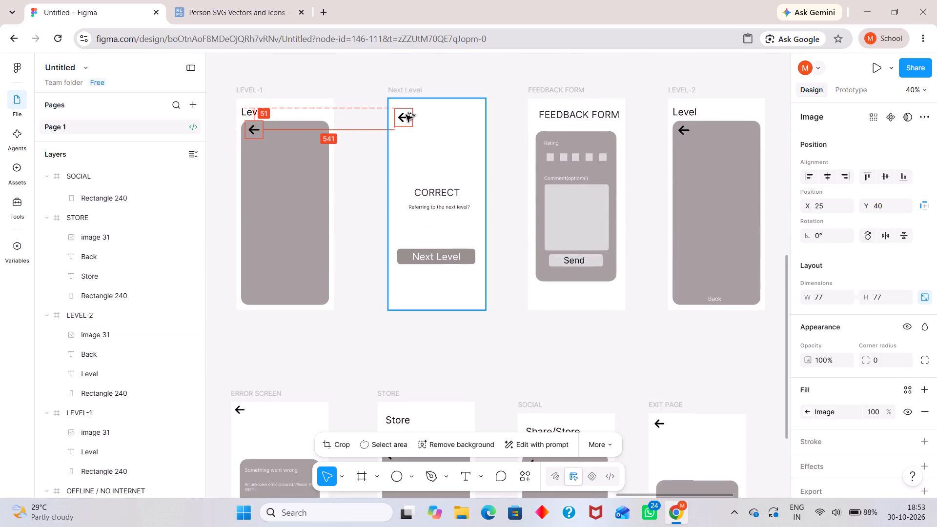
{"action": "left_click_drag", "start_coordinate": [406, 115], "coordinate": [402, 124], "text": "alt"}
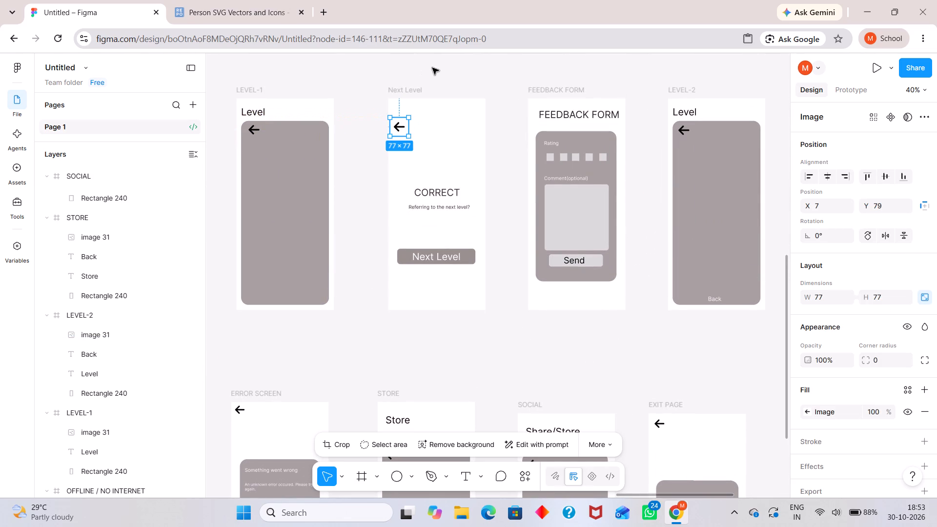
{"action": "left_click", "coordinate": [443, 76]}
Copy the first Next Level frame's arrow to the FEEDBACK FORM frame, below the form box at about X 21, Y 797.
{"action": "left_click", "coordinate": [398, 122]}
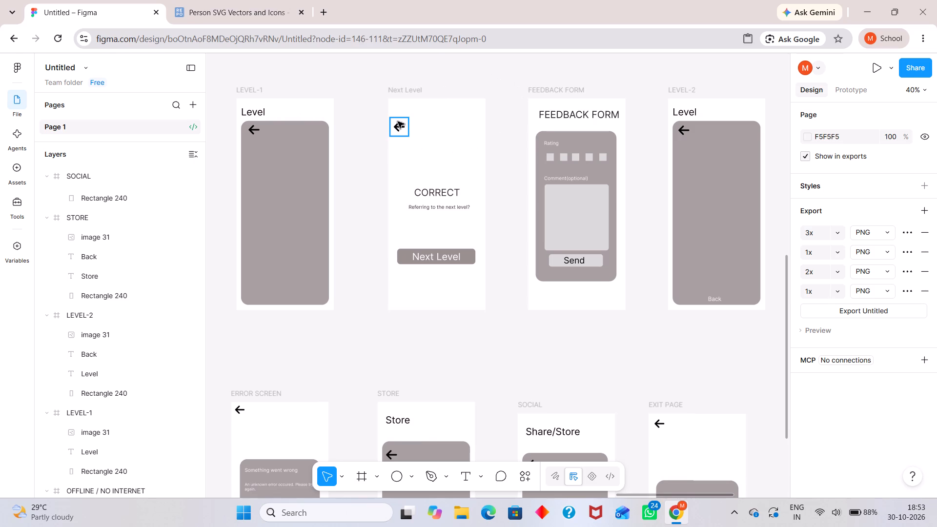
{"action": "left_click_drag", "start_coordinate": [398, 122], "coordinate": [528, 259], "text": "alt"}
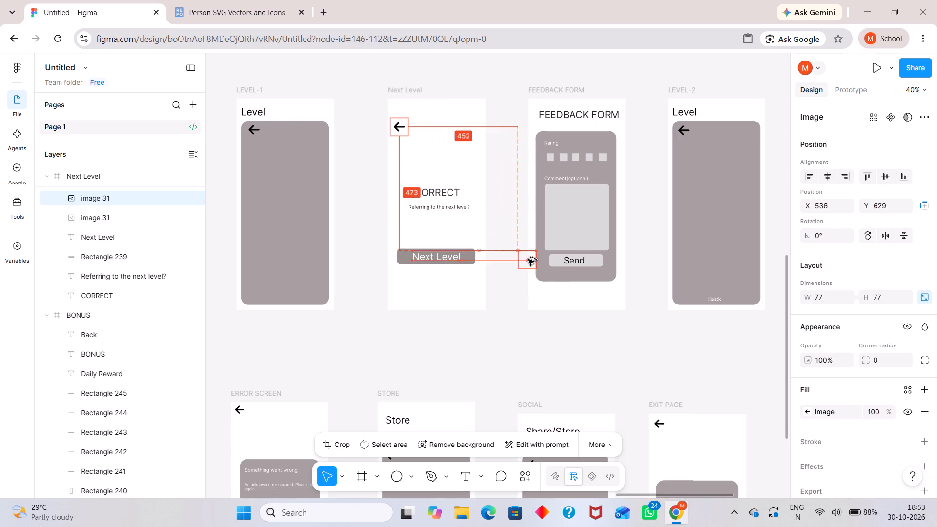
{"action": "left_click_drag", "start_coordinate": [528, 259], "coordinate": [541, 292], "text": "alt"}
{"action": "left_click_drag", "start_coordinate": [517, 286], "coordinate": [513, 283]}
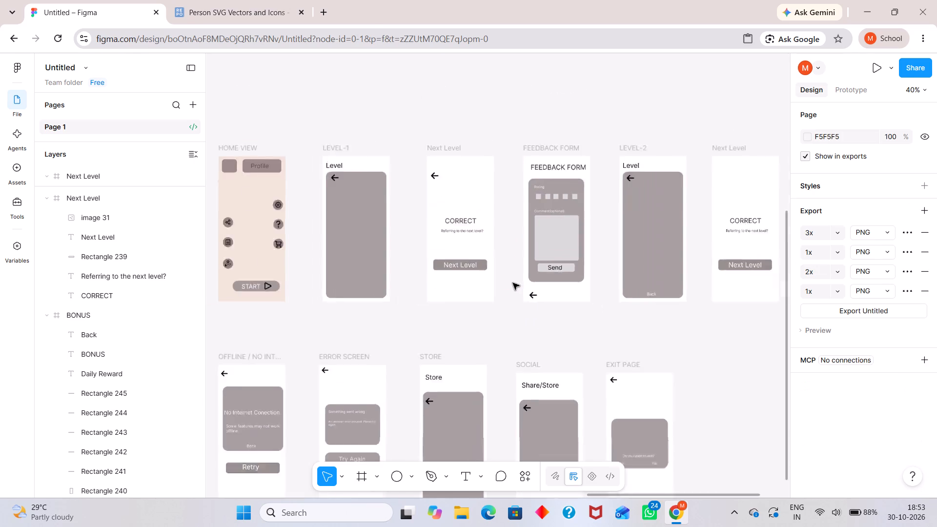
Copy the FEEDBACK FORM's arrow to the second Next Level frame, above and left of CORRECT at about X 7, Y 86.
{"action": "scroll", "coordinate": [690, 314], "scroll_direction": "left", "scroll_amount": 2}
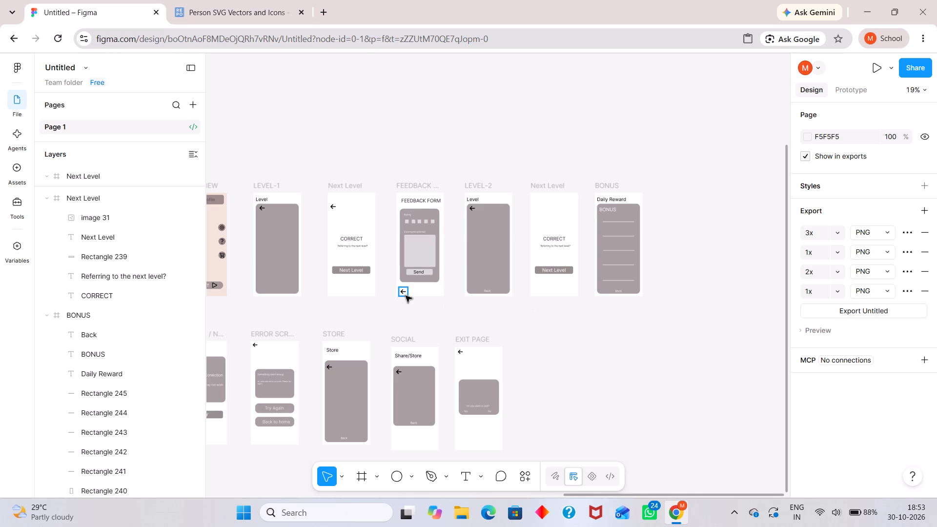
{"action": "left_click", "coordinate": [406, 296]}
{"action": "left_click", "coordinate": [406, 296], "text": "alt"}
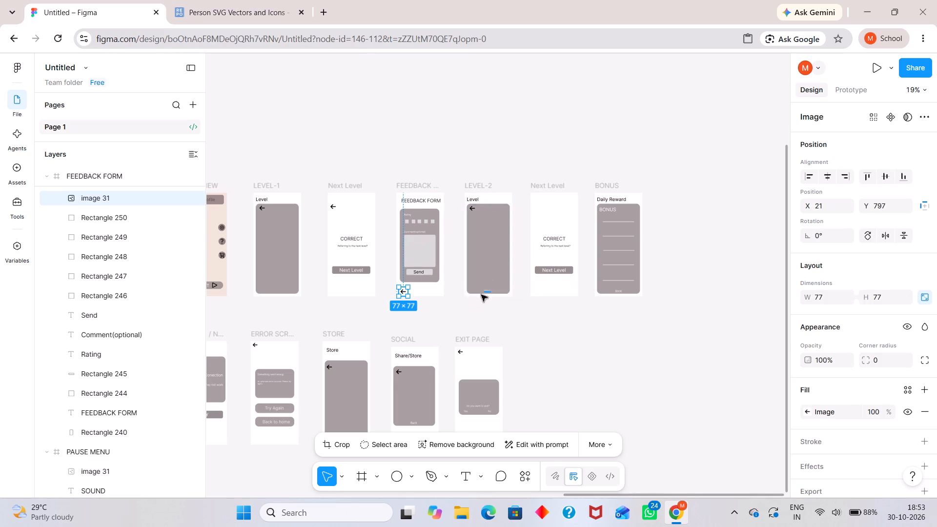
{"action": "key", "text": "ctrl+z"}
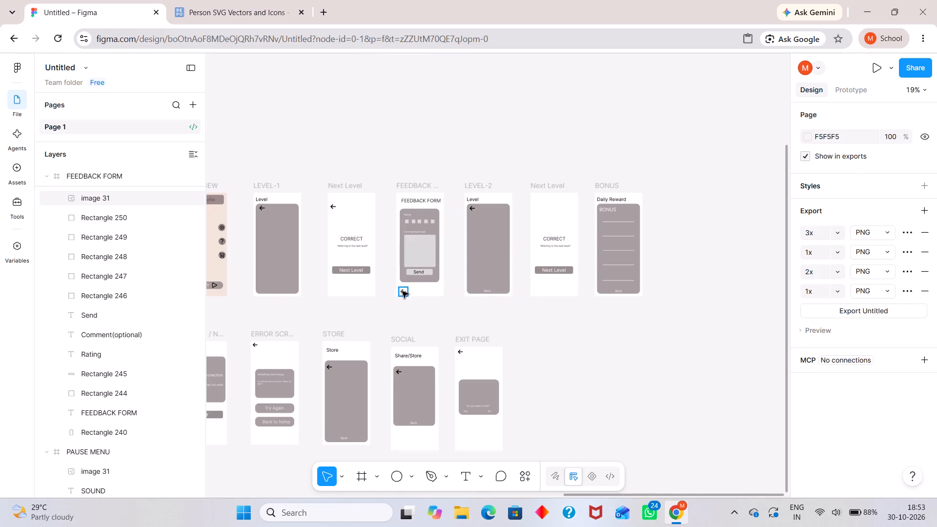
{"action": "left_click", "coordinate": [402, 291]}
{"action": "left_click_drag", "start_coordinate": [402, 291], "coordinate": [539, 240], "text": "alt"}
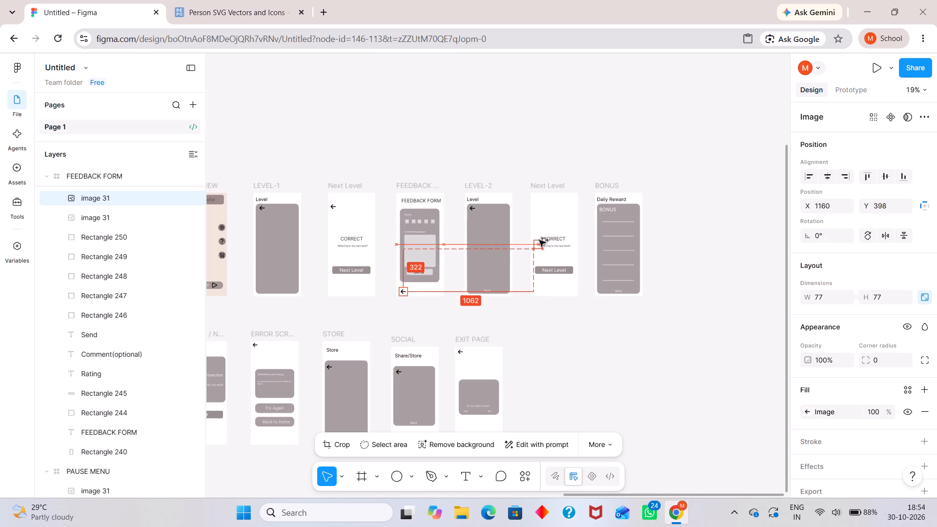
{"action": "left_click_drag", "start_coordinate": [539, 240], "coordinate": [537, 209], "text": "alt"}
{"action": "left_click", "coordinate": [587, 167]}
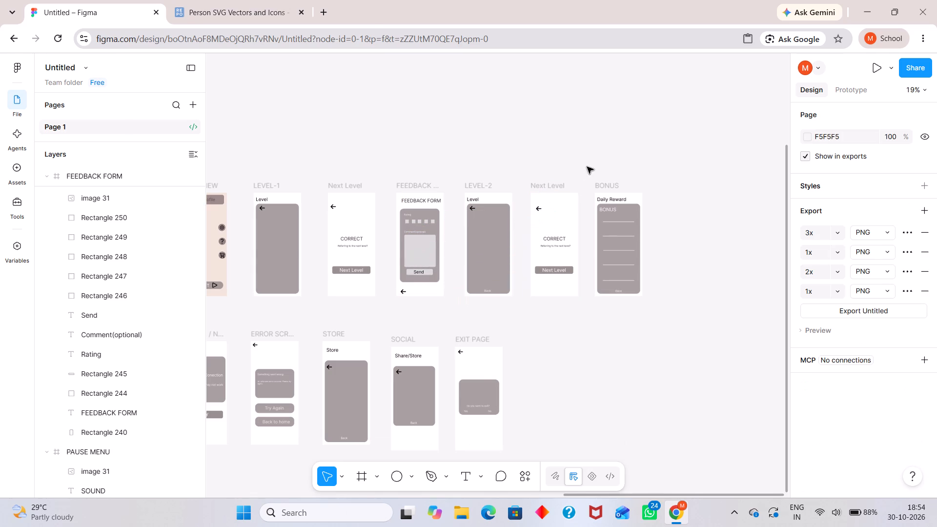
{"action": "left_click", "coordinate": [539, 212]}
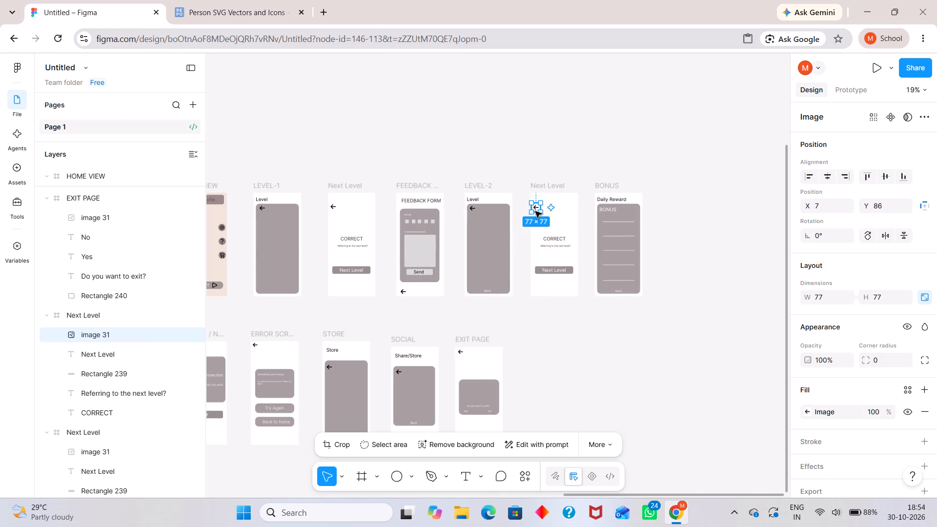
Copy the second Next Level frame's arrow to the BONUS frame, just before the Back label at about X 83, Y 797.
{"action": "left_click", "coordinate": [571, 156]}
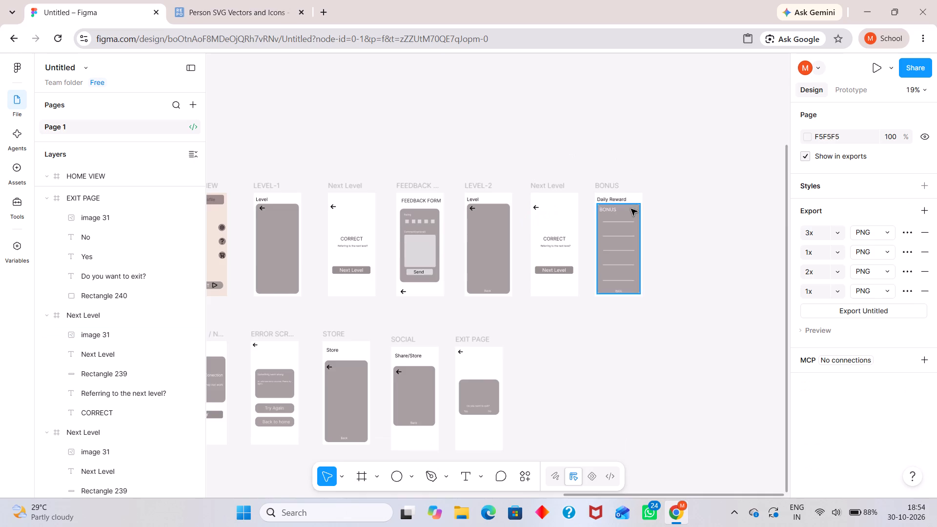
{"action": "left_click", "coordinate": [419, 208]}
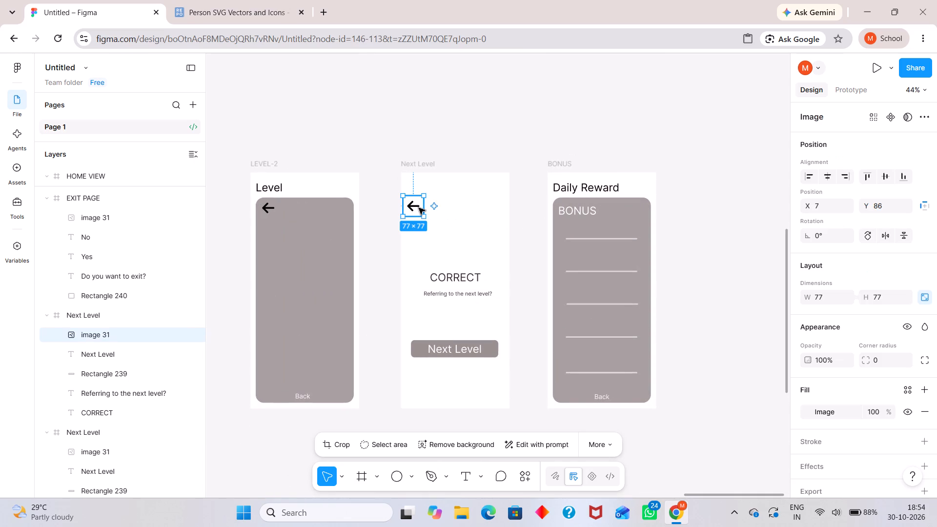
{"action": "left_click_drag", "start_coordinate": [419, 208], "coordinate": [539, 340], "text": "alt"}
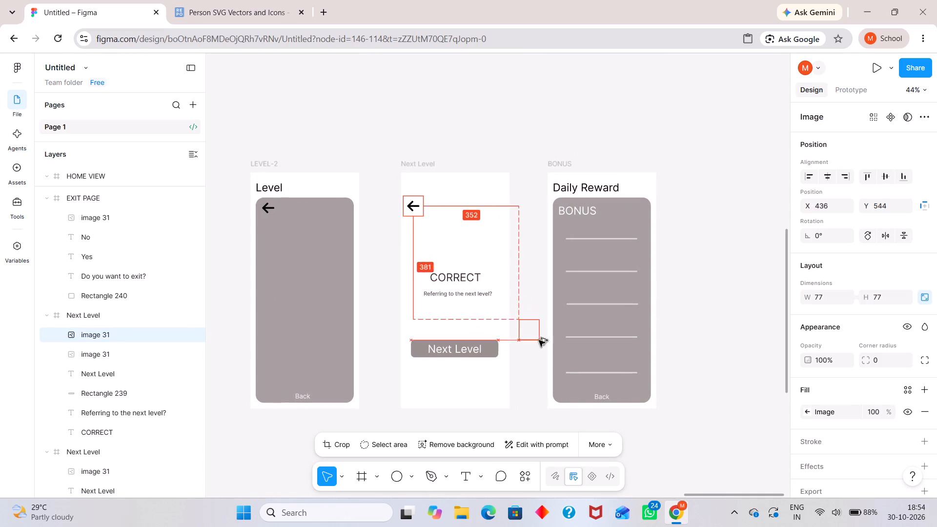
{"action": "left_click_drag", "start_coordinate": [539, 340], "coordinate": [585, 396], "text": "alt"}
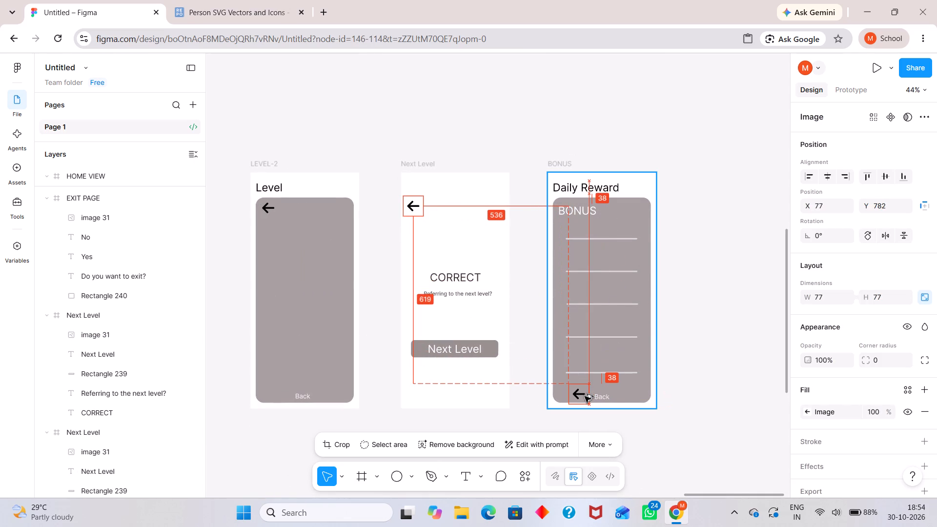
{"action": "left_click_drag", "start_coordinate": [585, 396], "coordinate": [586, 398], "text": "alt"}
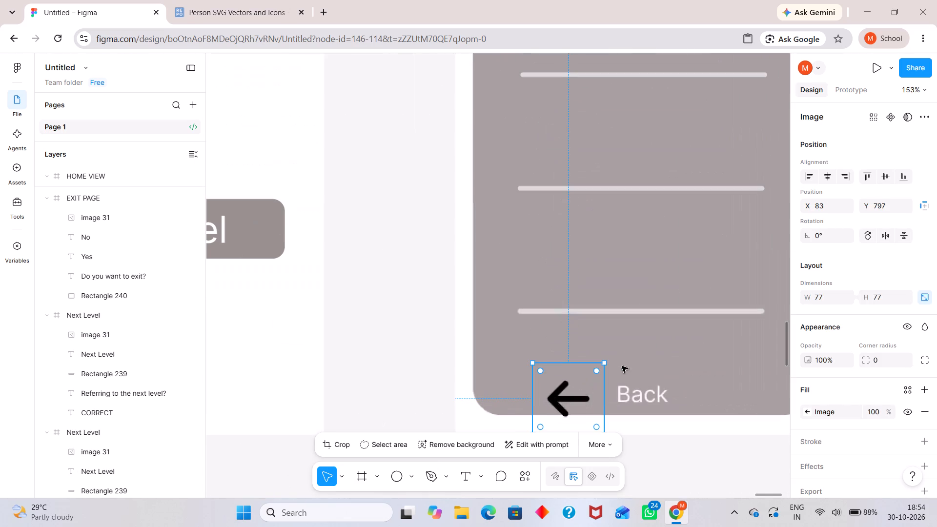
Shrink the BONUS frame's arrow to about 62 × 62 and place it directly beside the Back label at about X 115, Y 799.
{"action": "left_click_drag", "start_coordinate": [604, 364], "coordinate": [588, 377]}
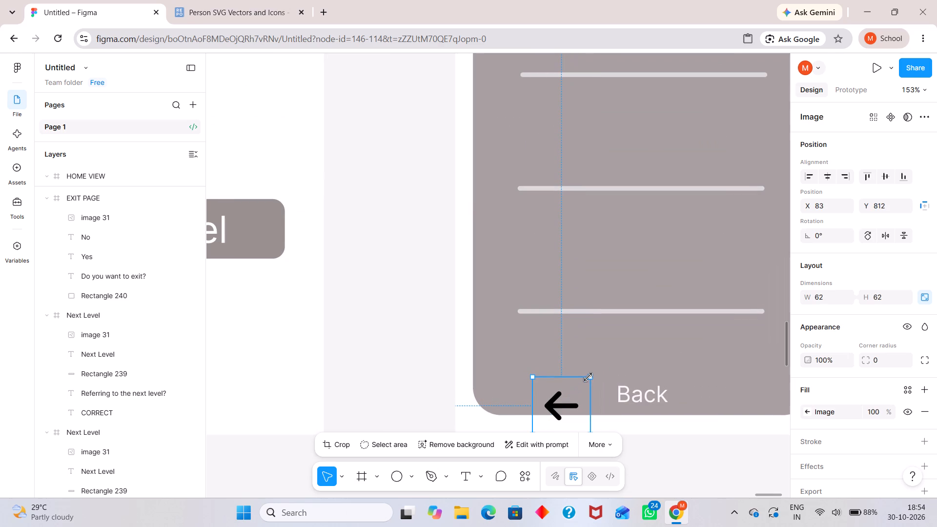
{"action": "left_click", "coordinate": [420, 354]}
{"action": "left_click_drag", "start_coordinate": [556, 392], "coordinate": [585, 384]}
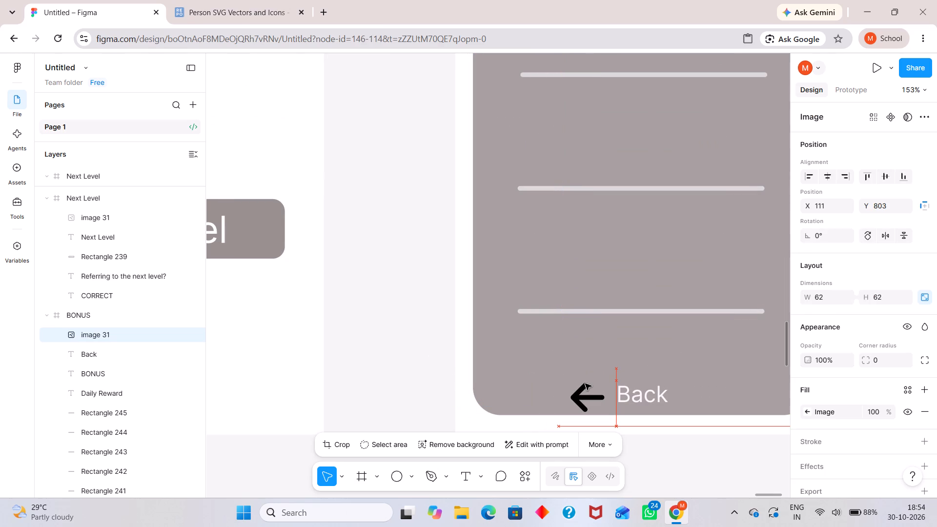
{"action": "left_click_drag", "start_coordinate": [585, 384], "coordinate": [586, 380]}
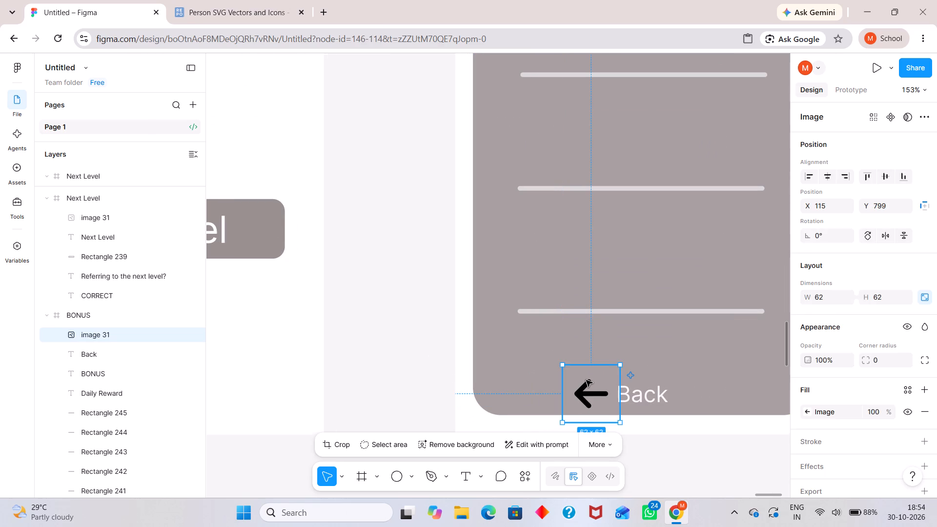
{"action": "left_click", "coordinate": [727, 376]}
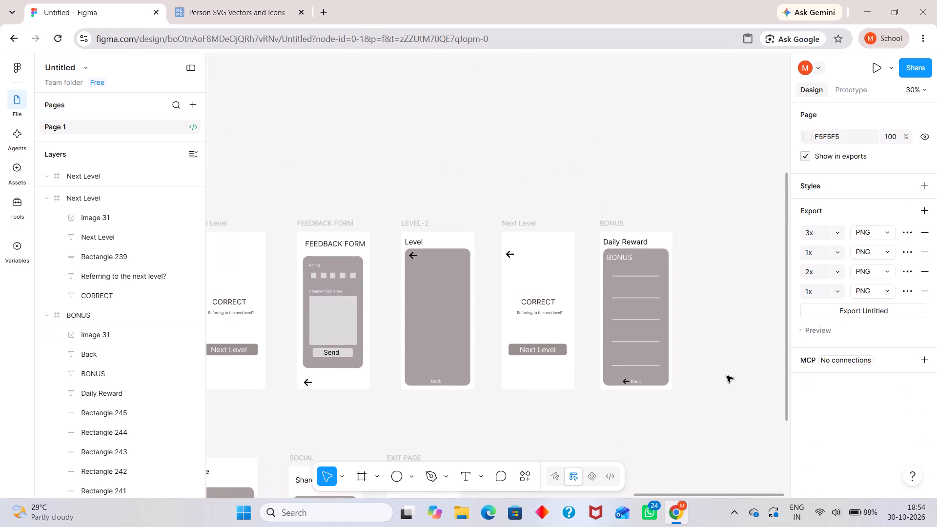
{"action": "scroll", "coordinate": [706, 345], "scroll_direction": "down", "scroll_amount": 2}
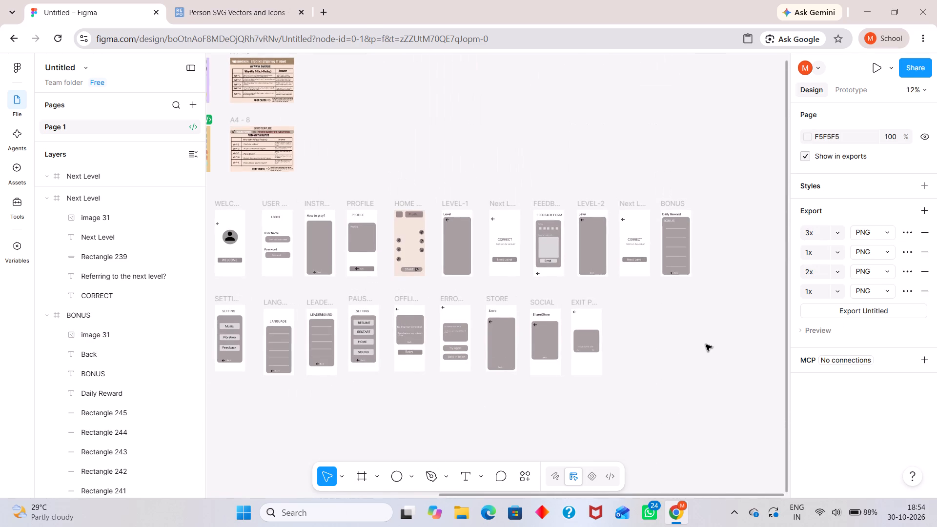
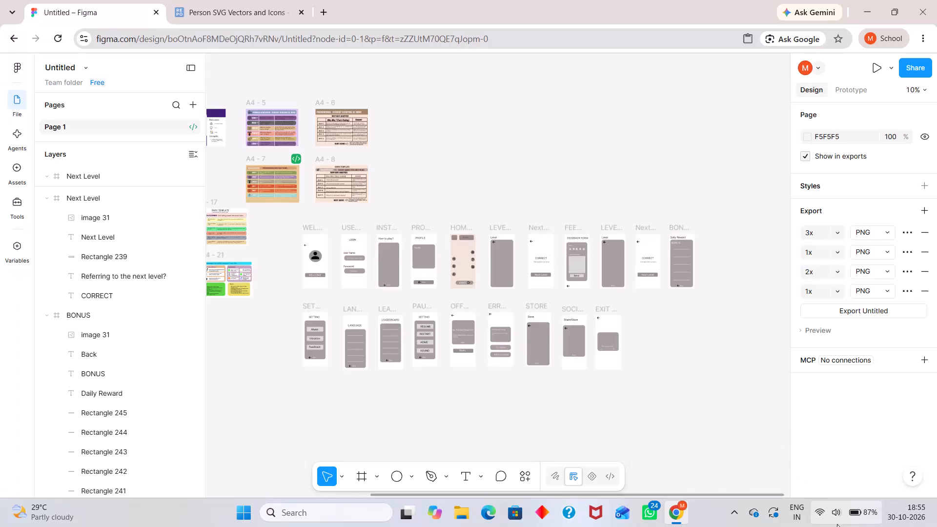
Switch the computer's Wi-Fi connection to the TP-Link_C97F_5G network.
{"action": "left_click", "coordinate": [824, 513]}
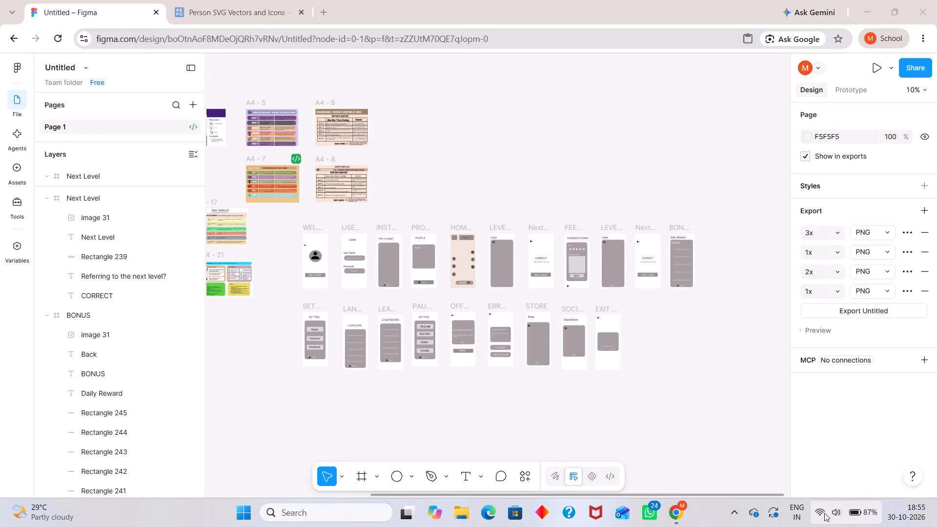
{"action": "left_click", "coordinate": [766, 281]}
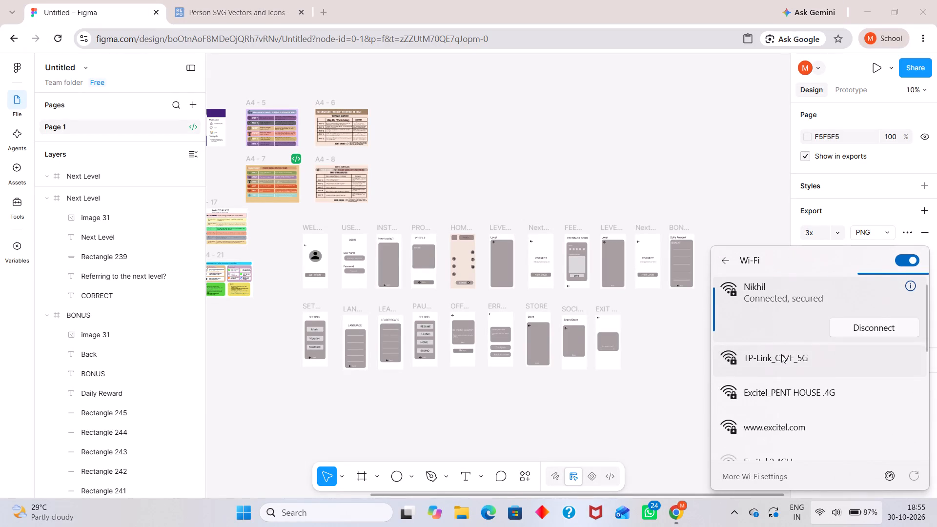
{"action": "left_click", "coordinate": [781, 354]}
{"action": "left_click", "coordinate": [866, 383]}
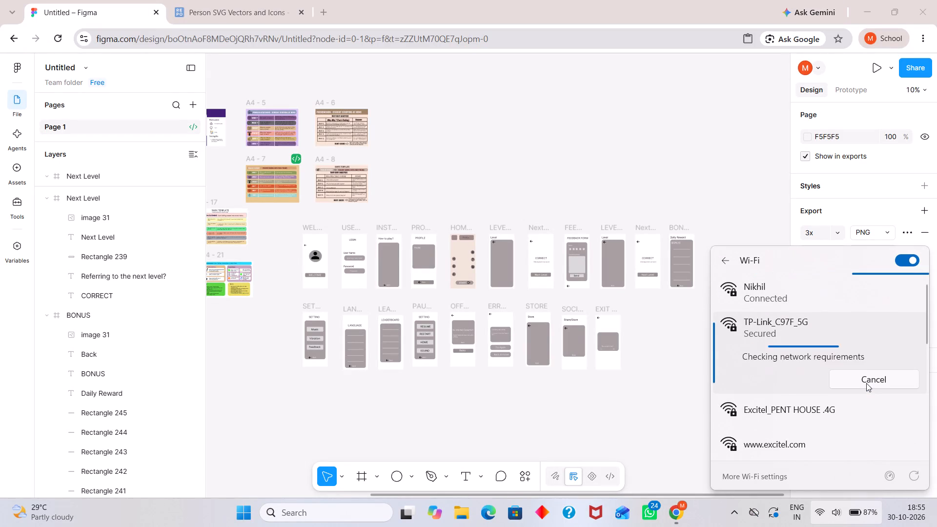
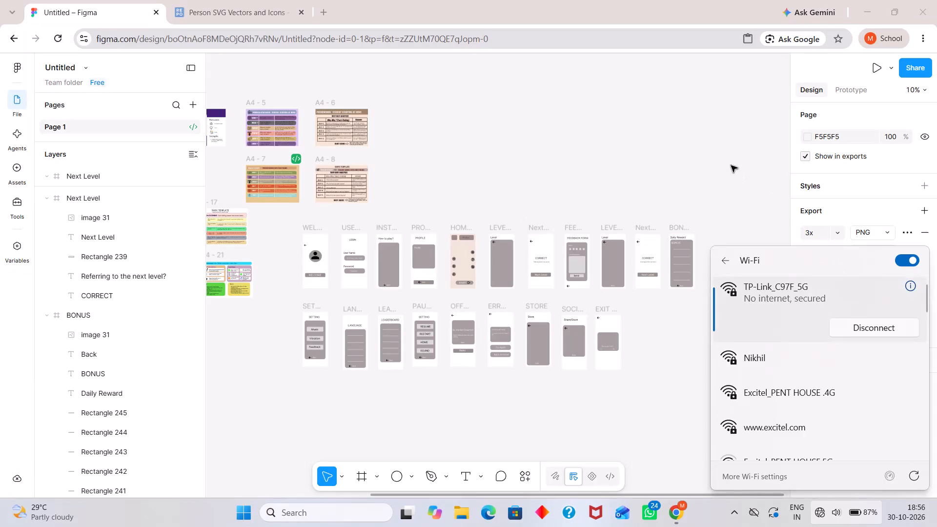
Dismiss the Wi-Fi network list, then close the Person SVG Vectors page and the Untitled Figma design.
{"action": "left_click", "coordinate": [731, 165]}
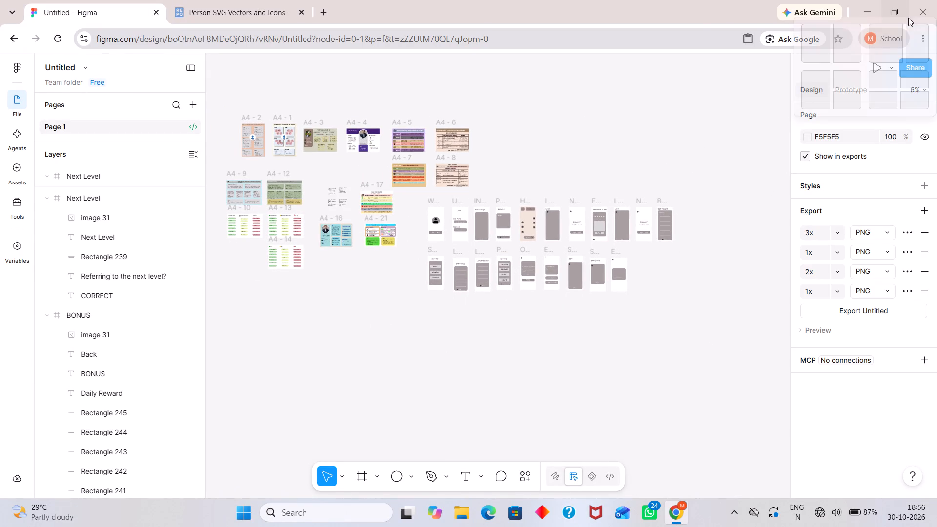
{"action": "left_click", "coordinate": [294, 13]}
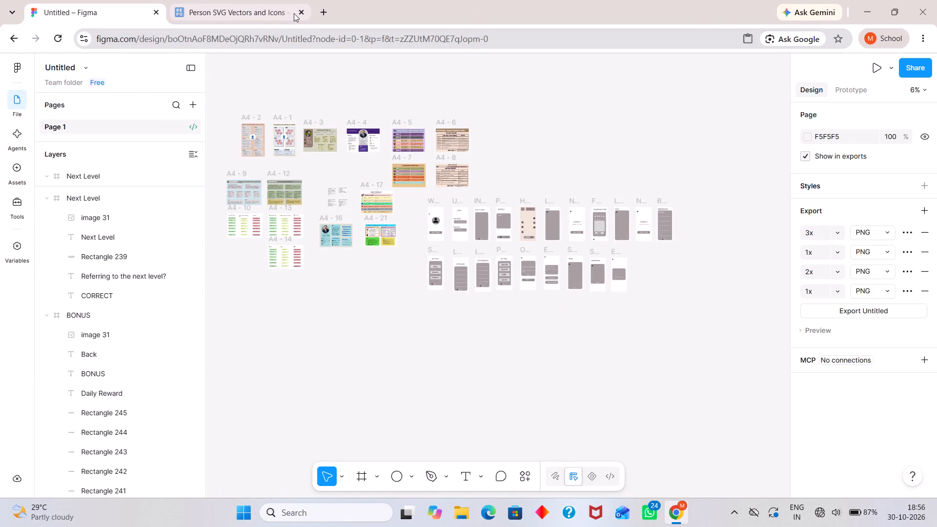
{"action": "left_click", "coordinate": [301, 12]}
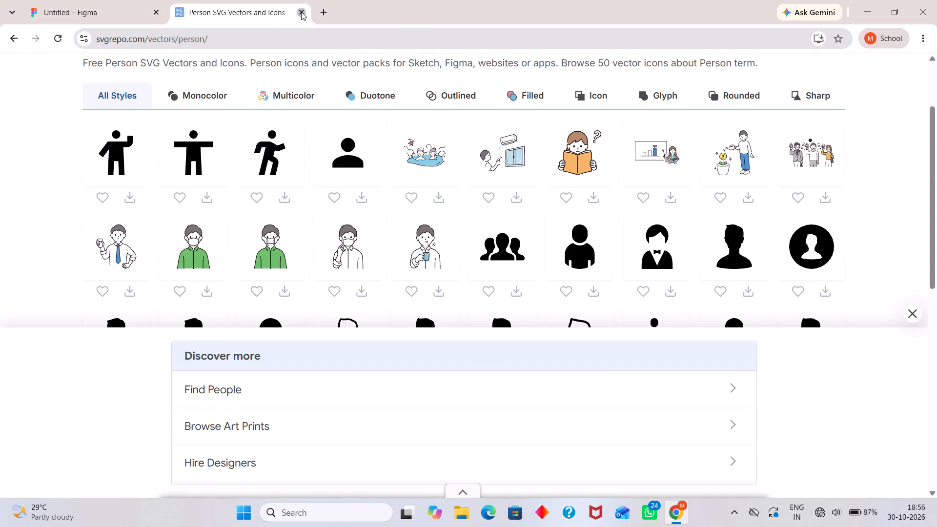
{"action": "left_click", "coordinate": [159, 6]}
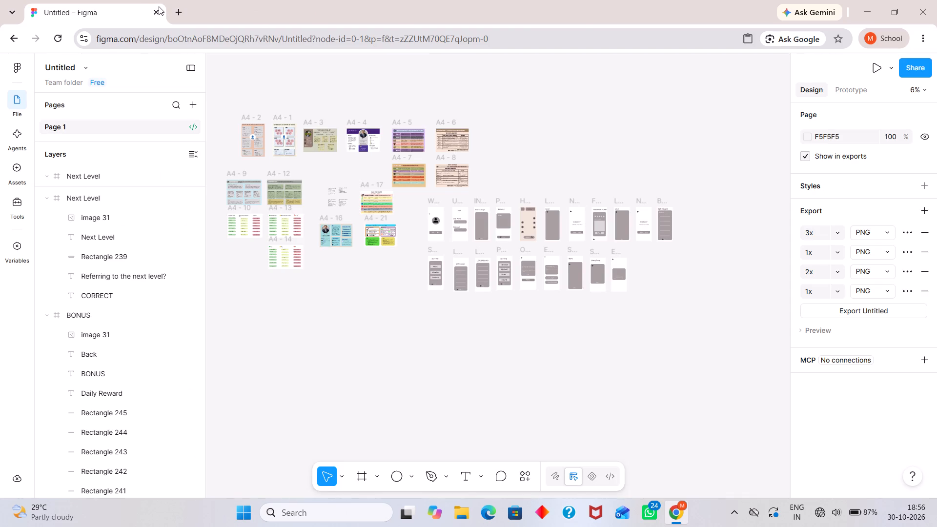
{"action": "left_click", "coordinate": [154, 13]}
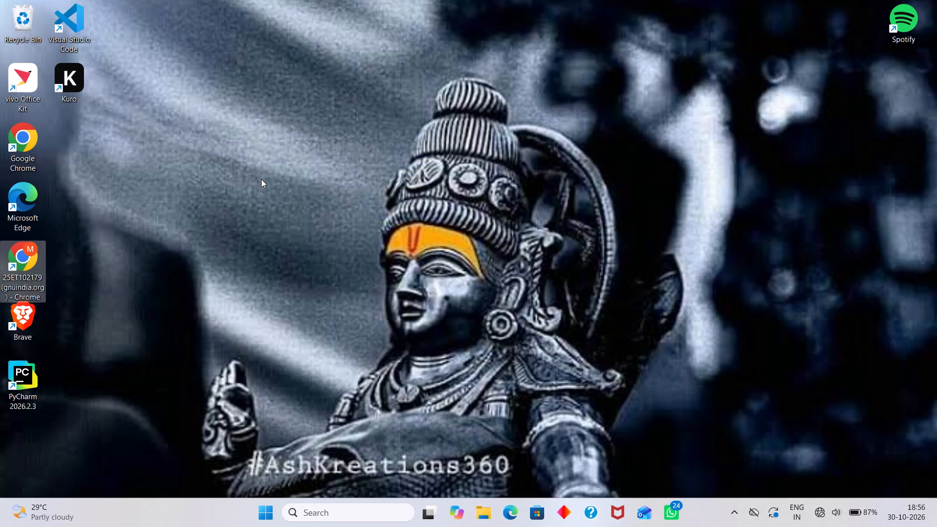
Launch the Kuro app from the desktop.
{"action": "double_click", "coordinate": [61, 77]}
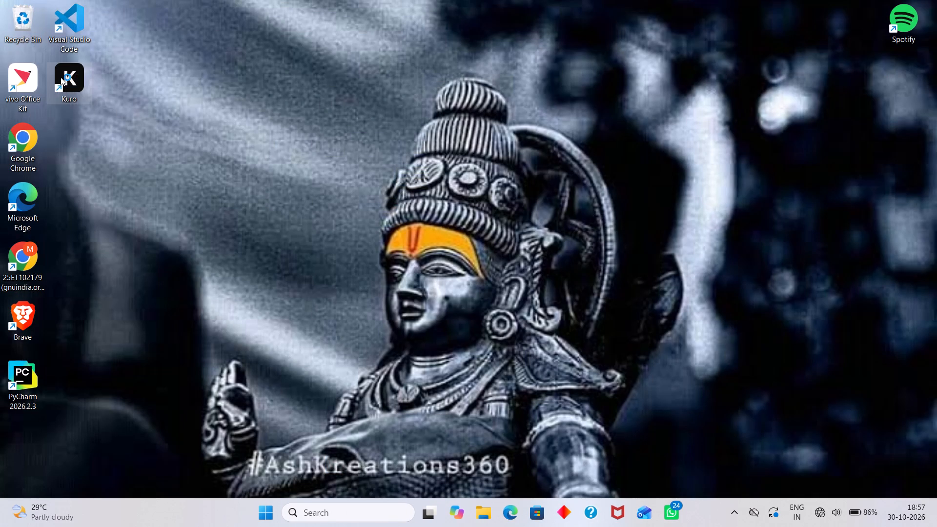